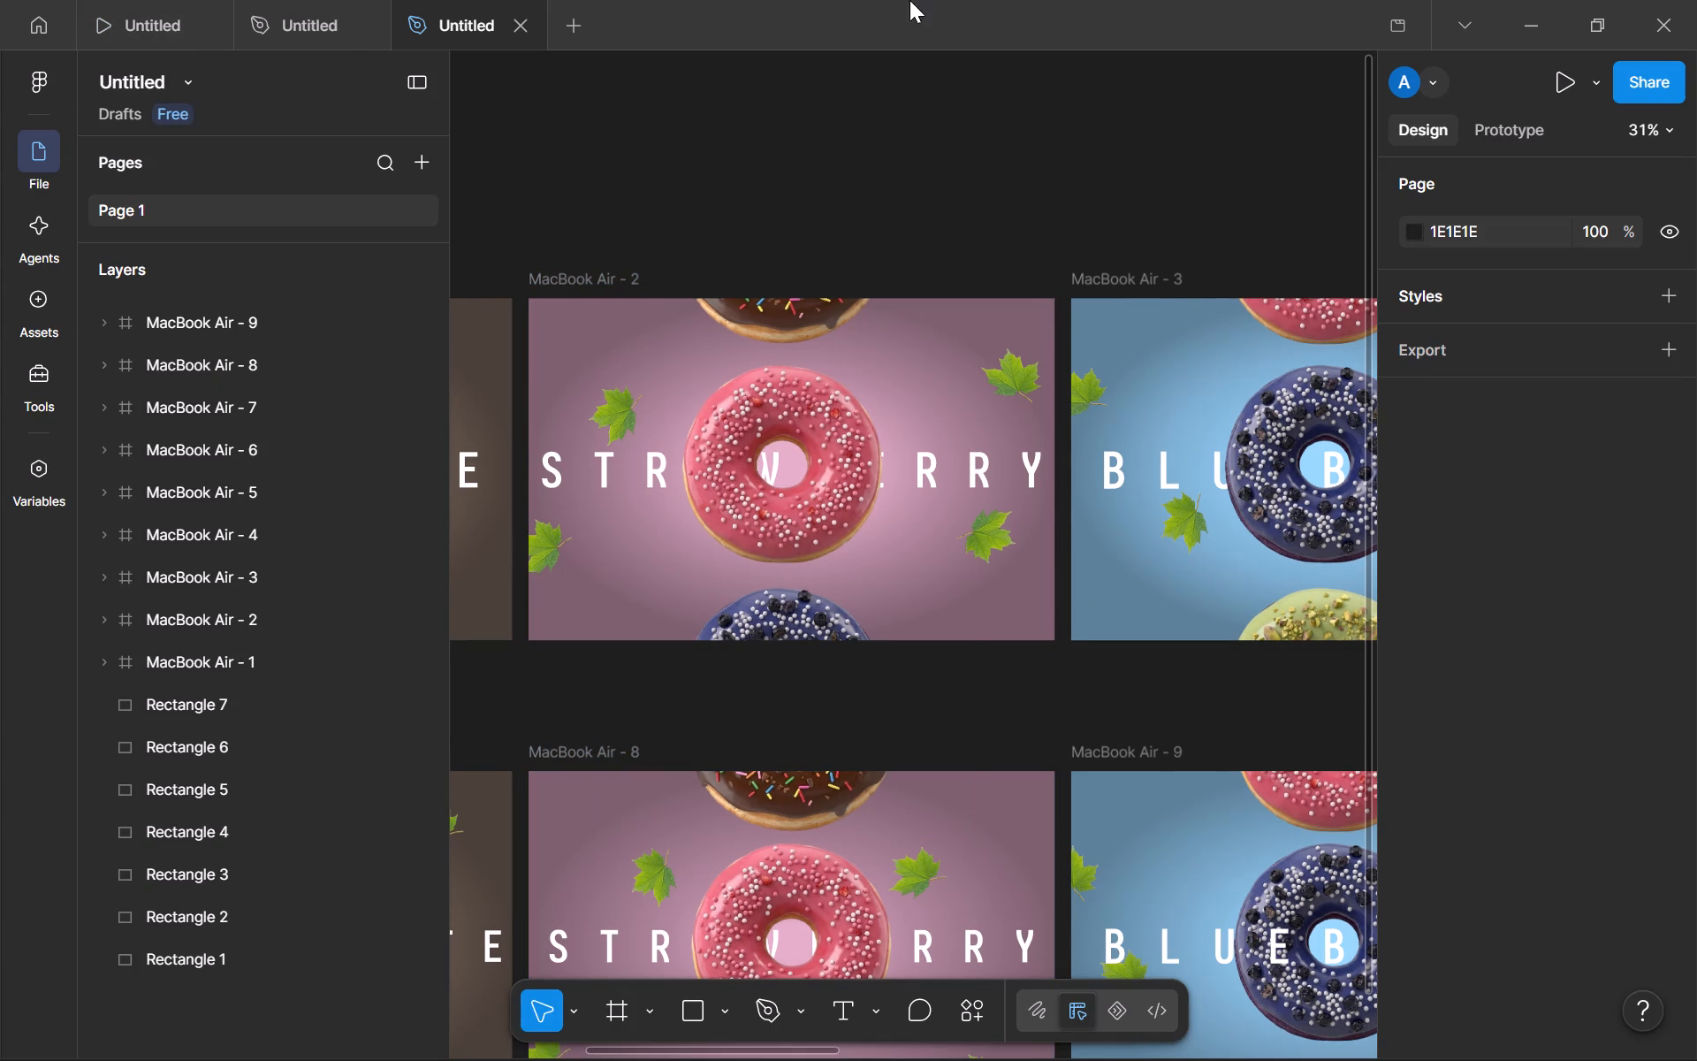
Look over the donut flavour frames in both rows of the canvas, from Chocolate through Vanilla.
{"action": "left_click", "coordinate": [797, 347]}
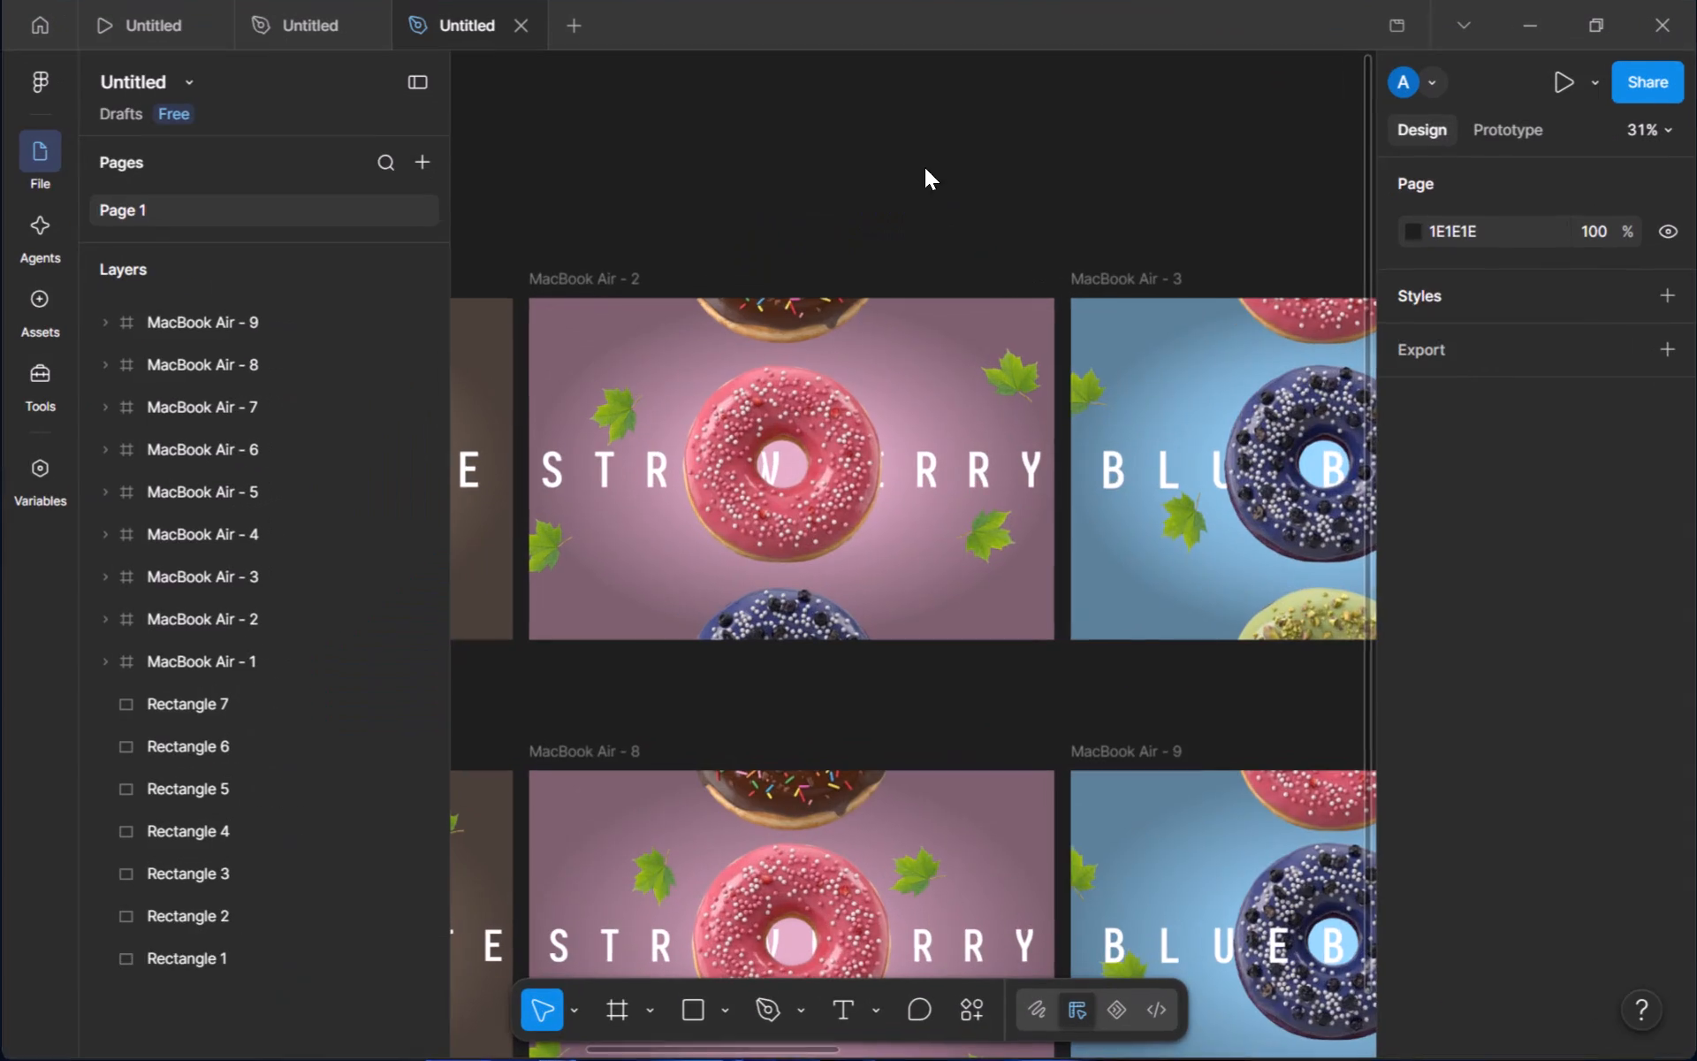
{"action": "scroll", "coordinate": [923, 166], "scroll_direction": "down", "scroll_amount": 2}
{"action": "scroll", "coordinate": [894, 514], "scroll_direction": "right", "scroll_amount": 2}
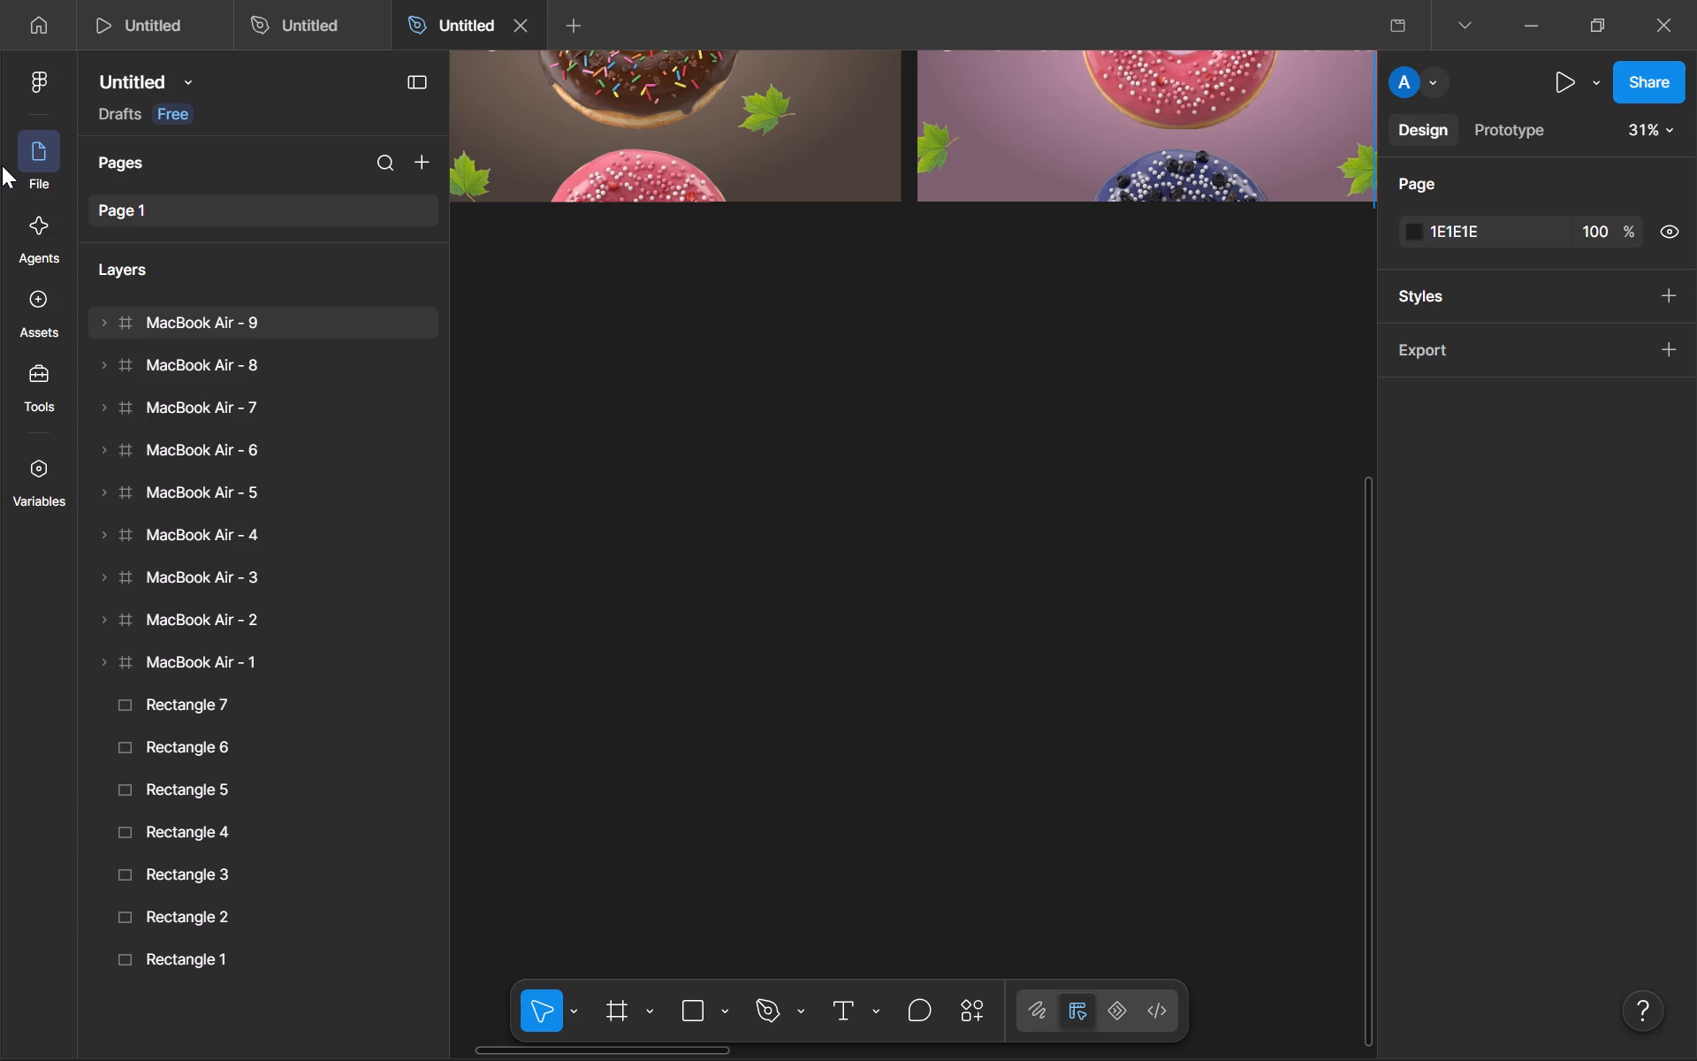
{"action": "scroll", "coordinate": [799, 593], "scroll_direction": "up", "scroll_amount": 4}
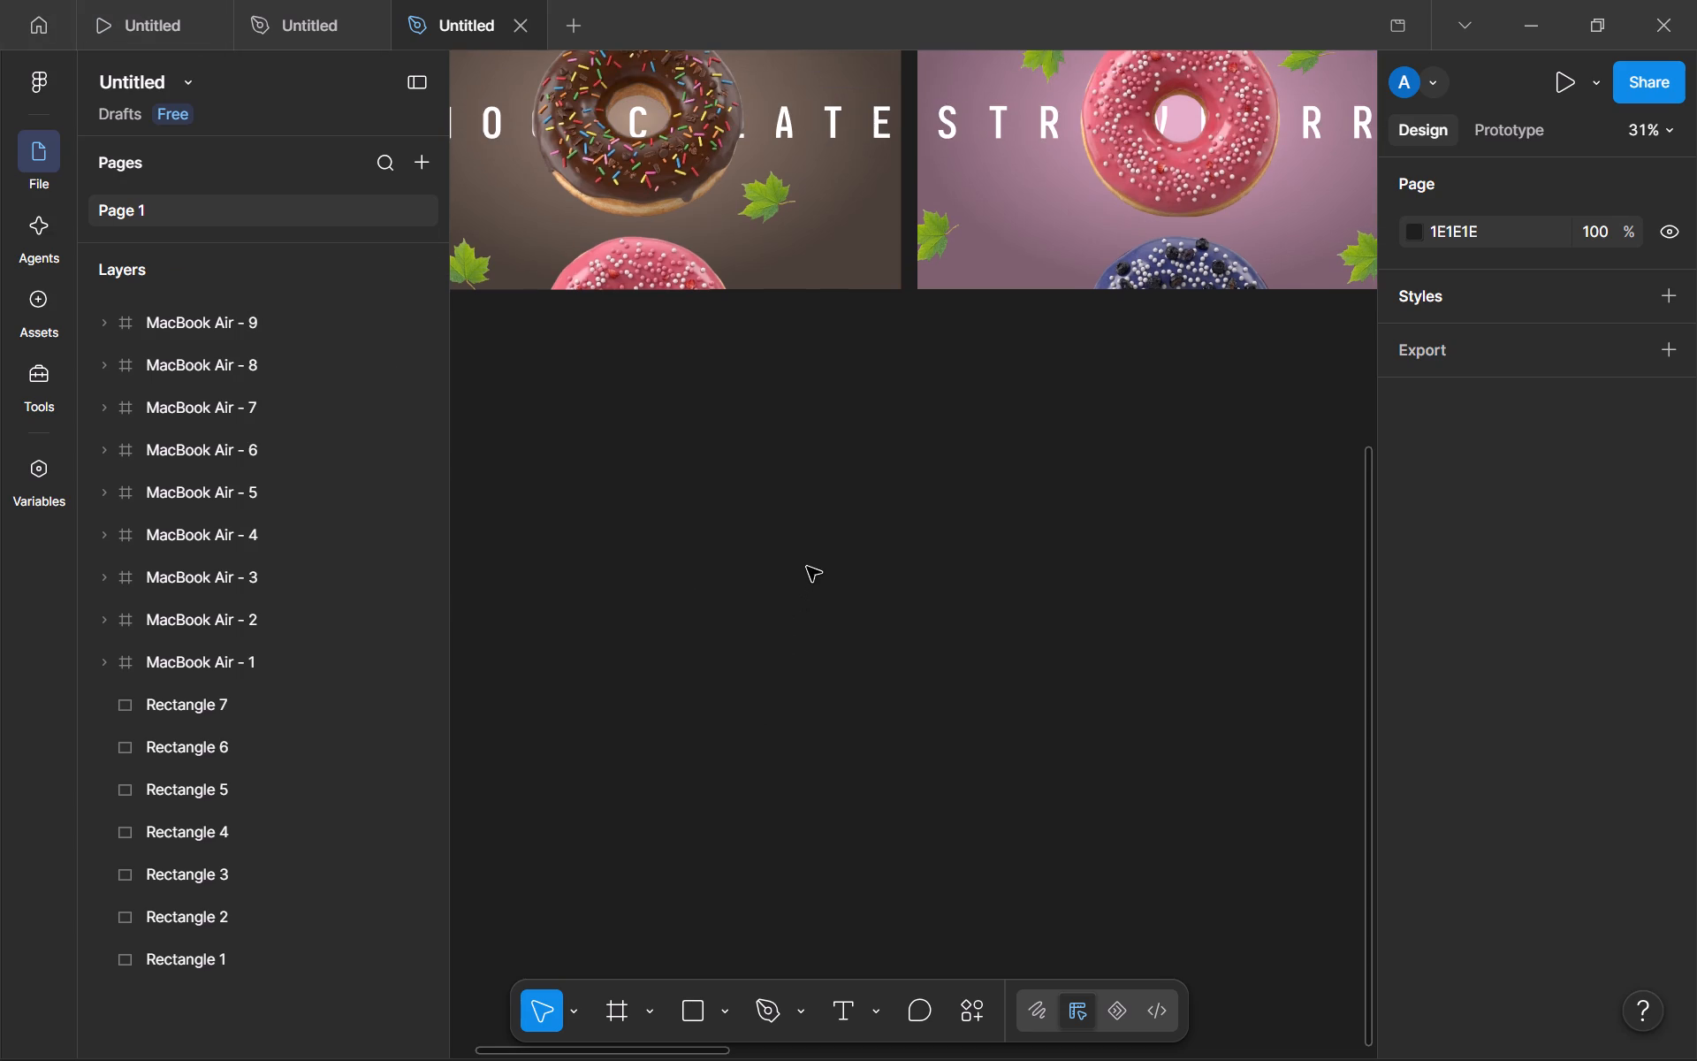
{"action": "right_click", "coordinate": [807, 567]}
{"action": "left_click", "coordinate": [814, 508]}
{"action": "scroll", "coordinate": [814, 508], "scroll_direction": "up", "scroll_amount": 3}
{"action": "scroll", "coordinate": [814, 508], "scroll_direction": "down", "scroll_amount": 1}
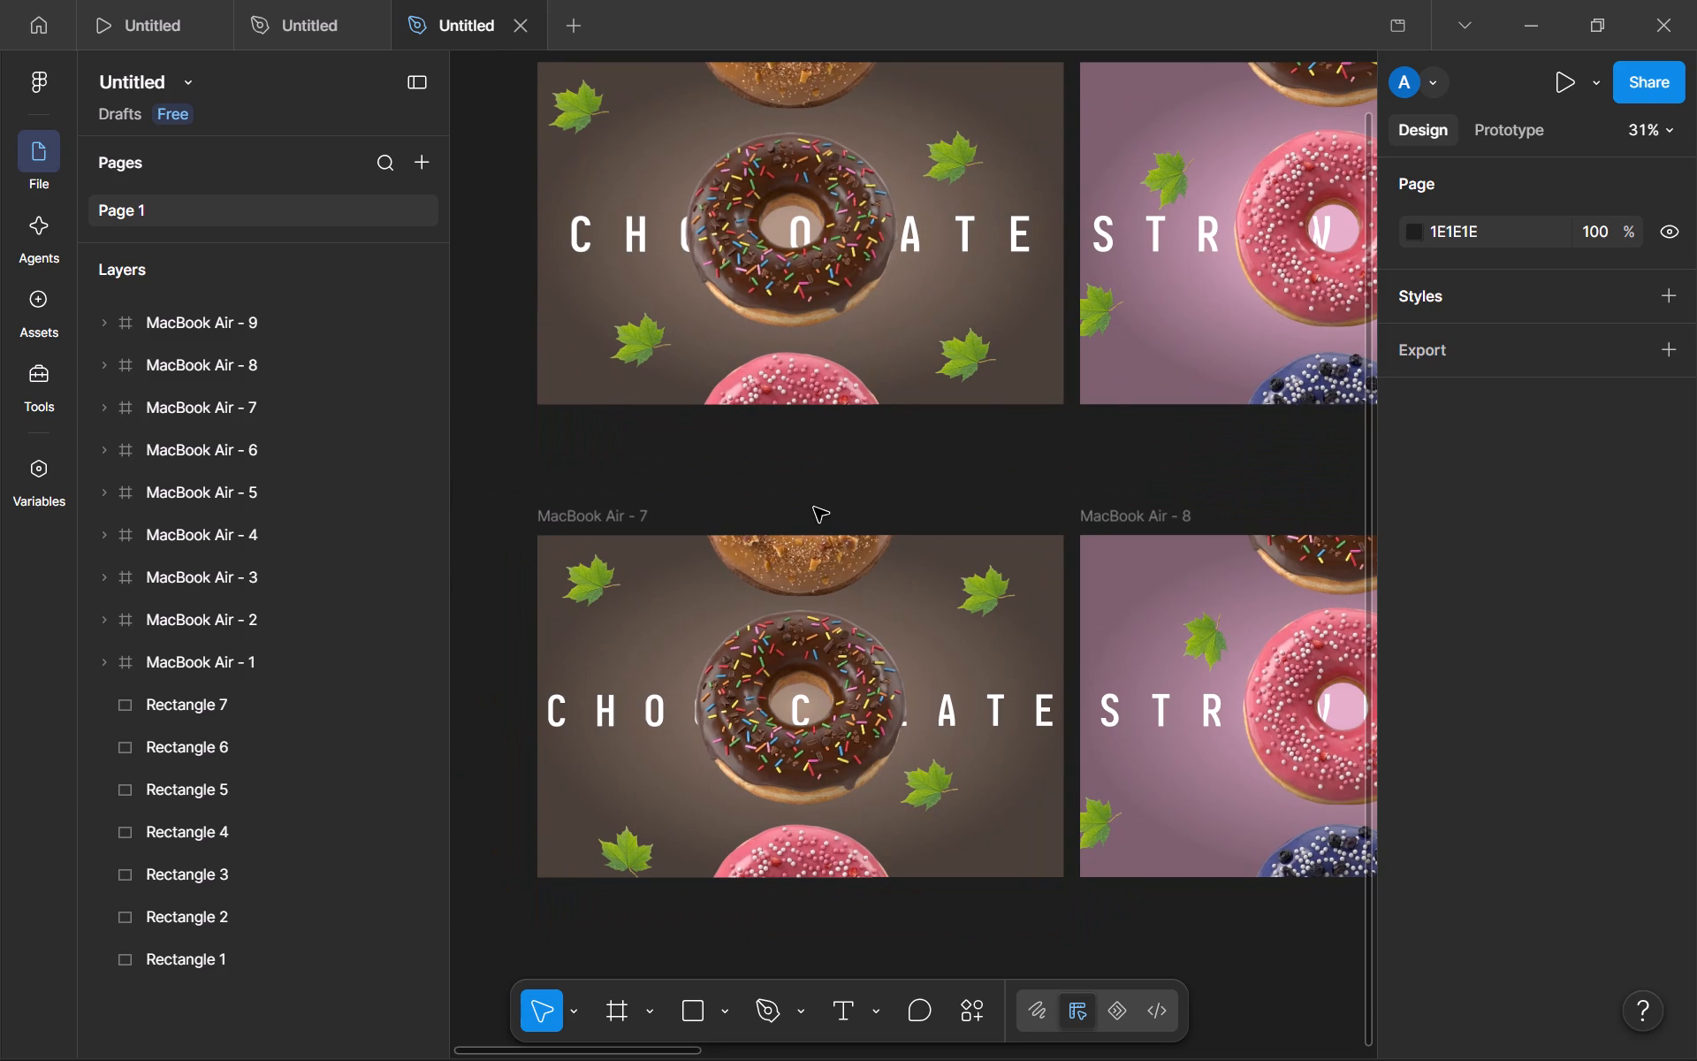
{"action": "scroll", "coordinate": [814, 508], "scroll_direction": "left", "scroll_amount": 2}
{"action": "scroll", "coordinate": [814, 508], "scroll_direction": "right", "scroll_amount": 1}
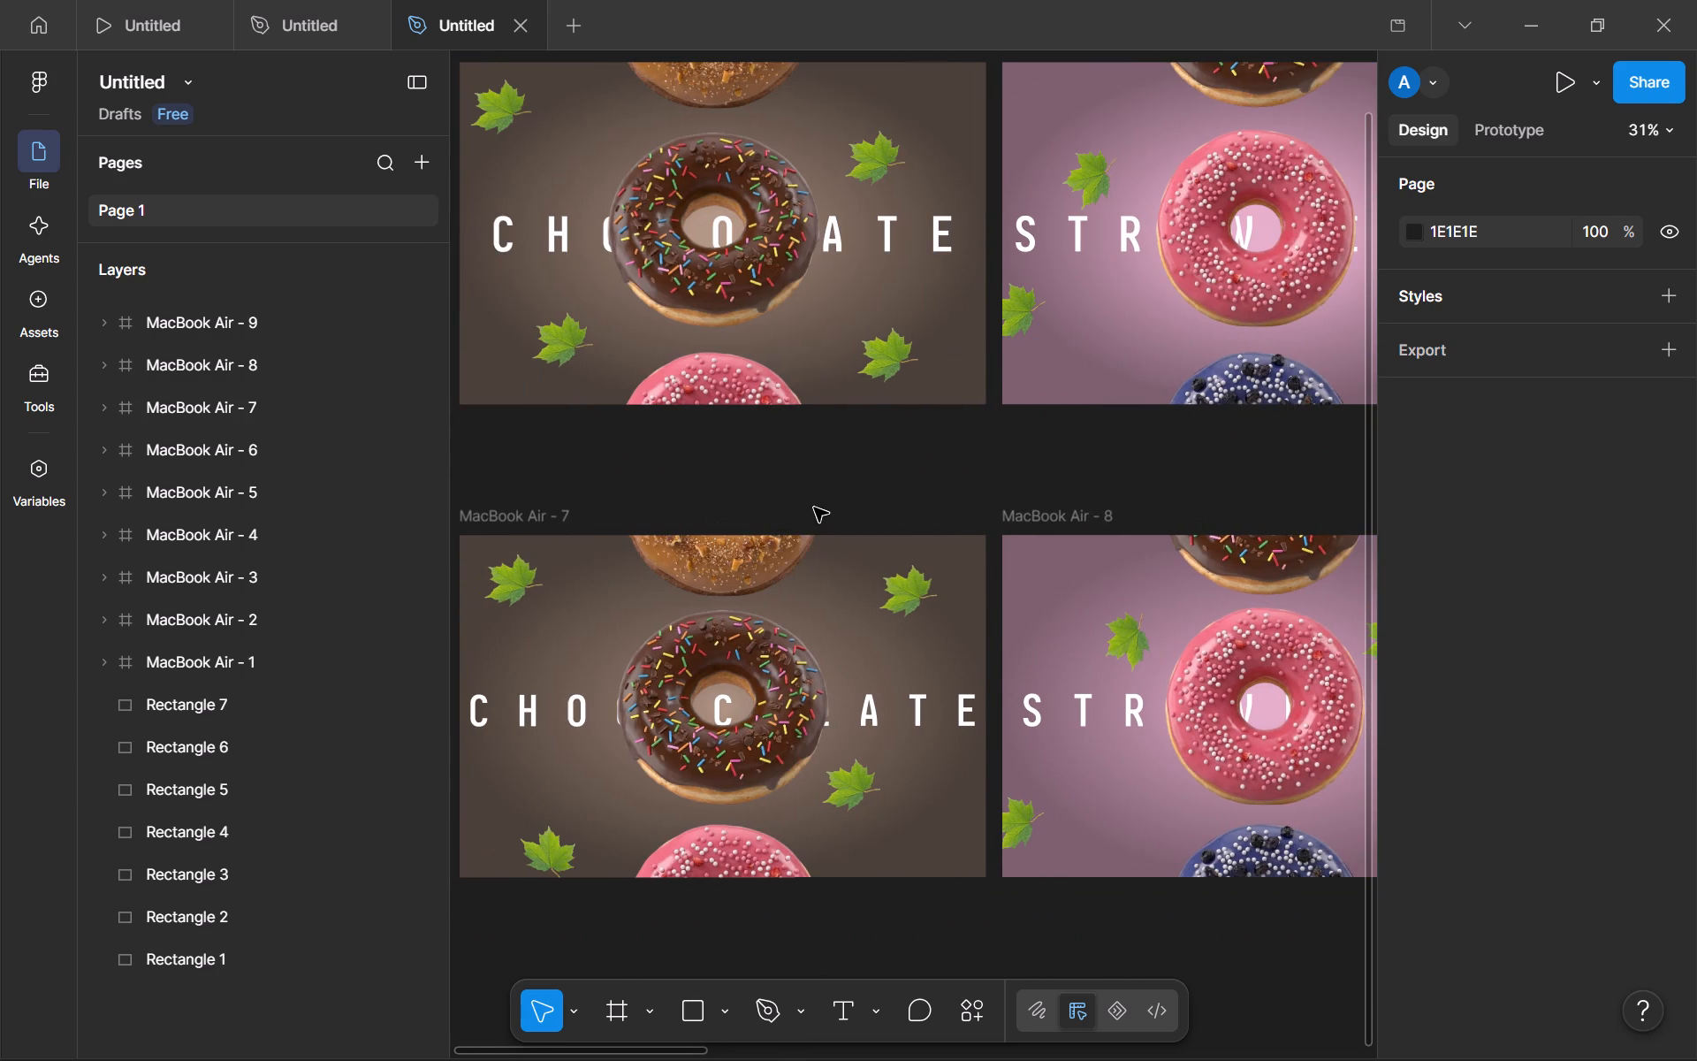
{"action": "scroll", "coordinate": [814, 508], "scroll_direction": "right", "scroll_amount": 1}
{"action": "scroll", "coordinate": [814, 508], "scroll_direction": "left", "scroll_amount": 2}
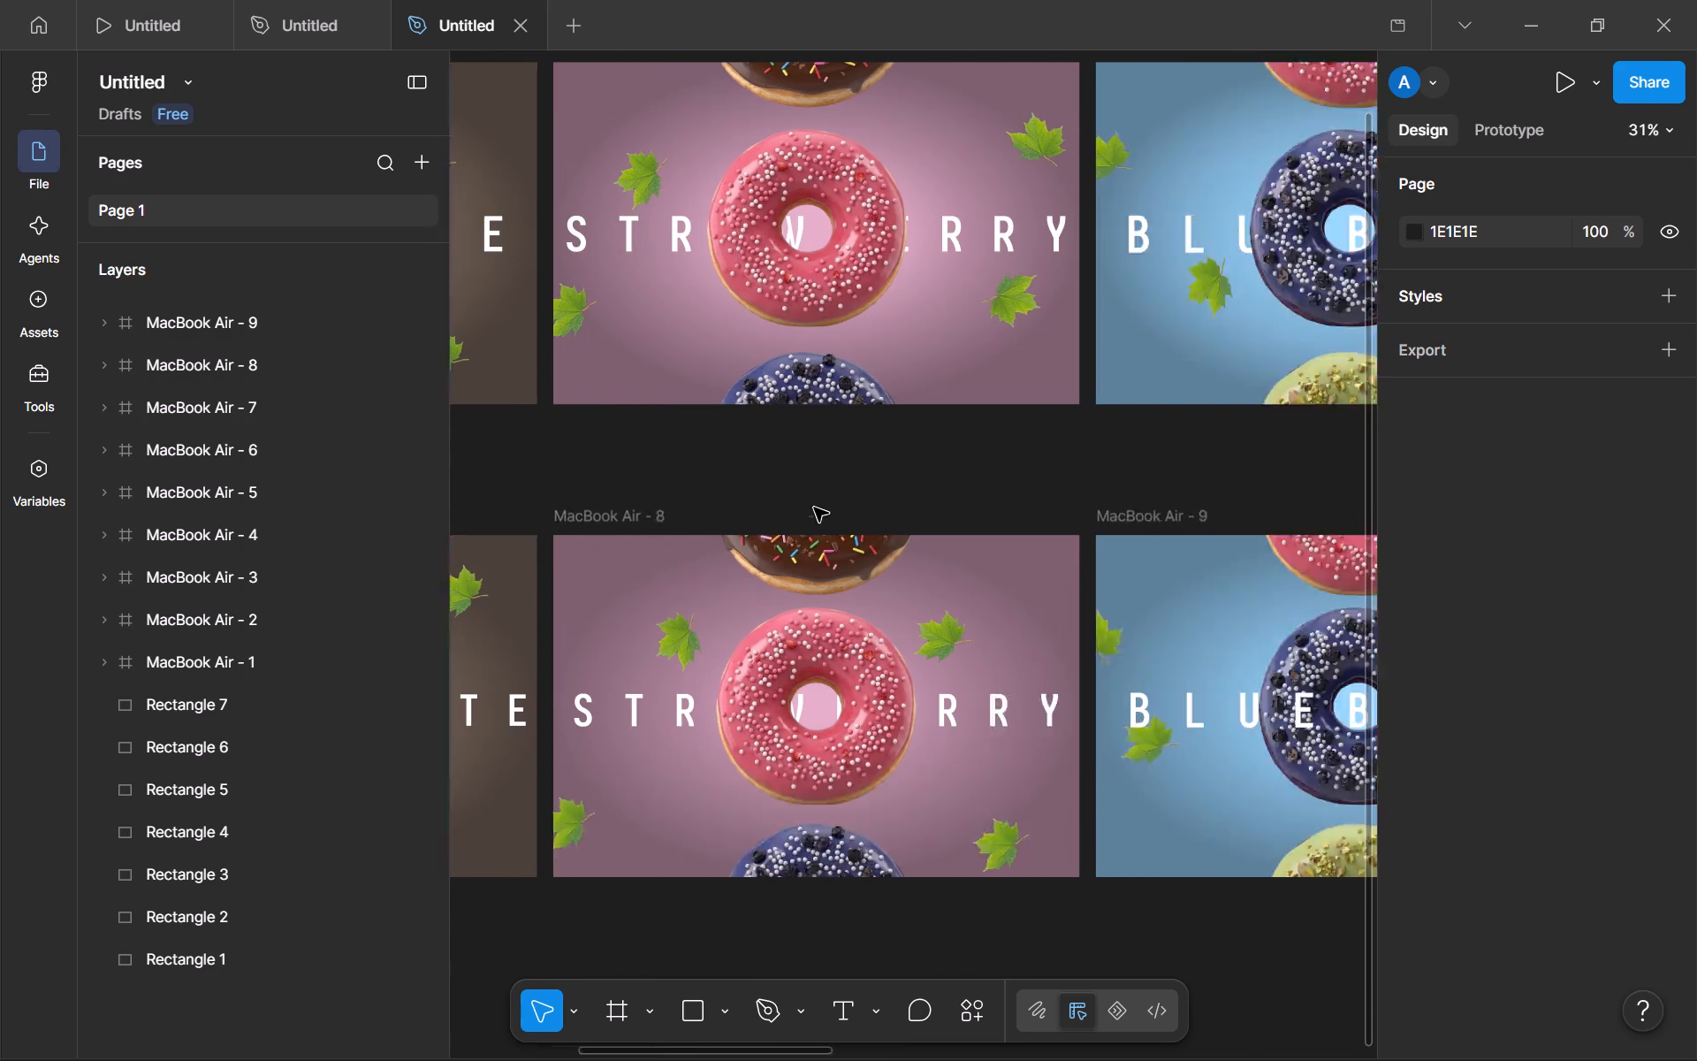
{"action": "scroll", "coordinate": [814, 508], "scroll_direction": "left", "scroll_amount": 4}
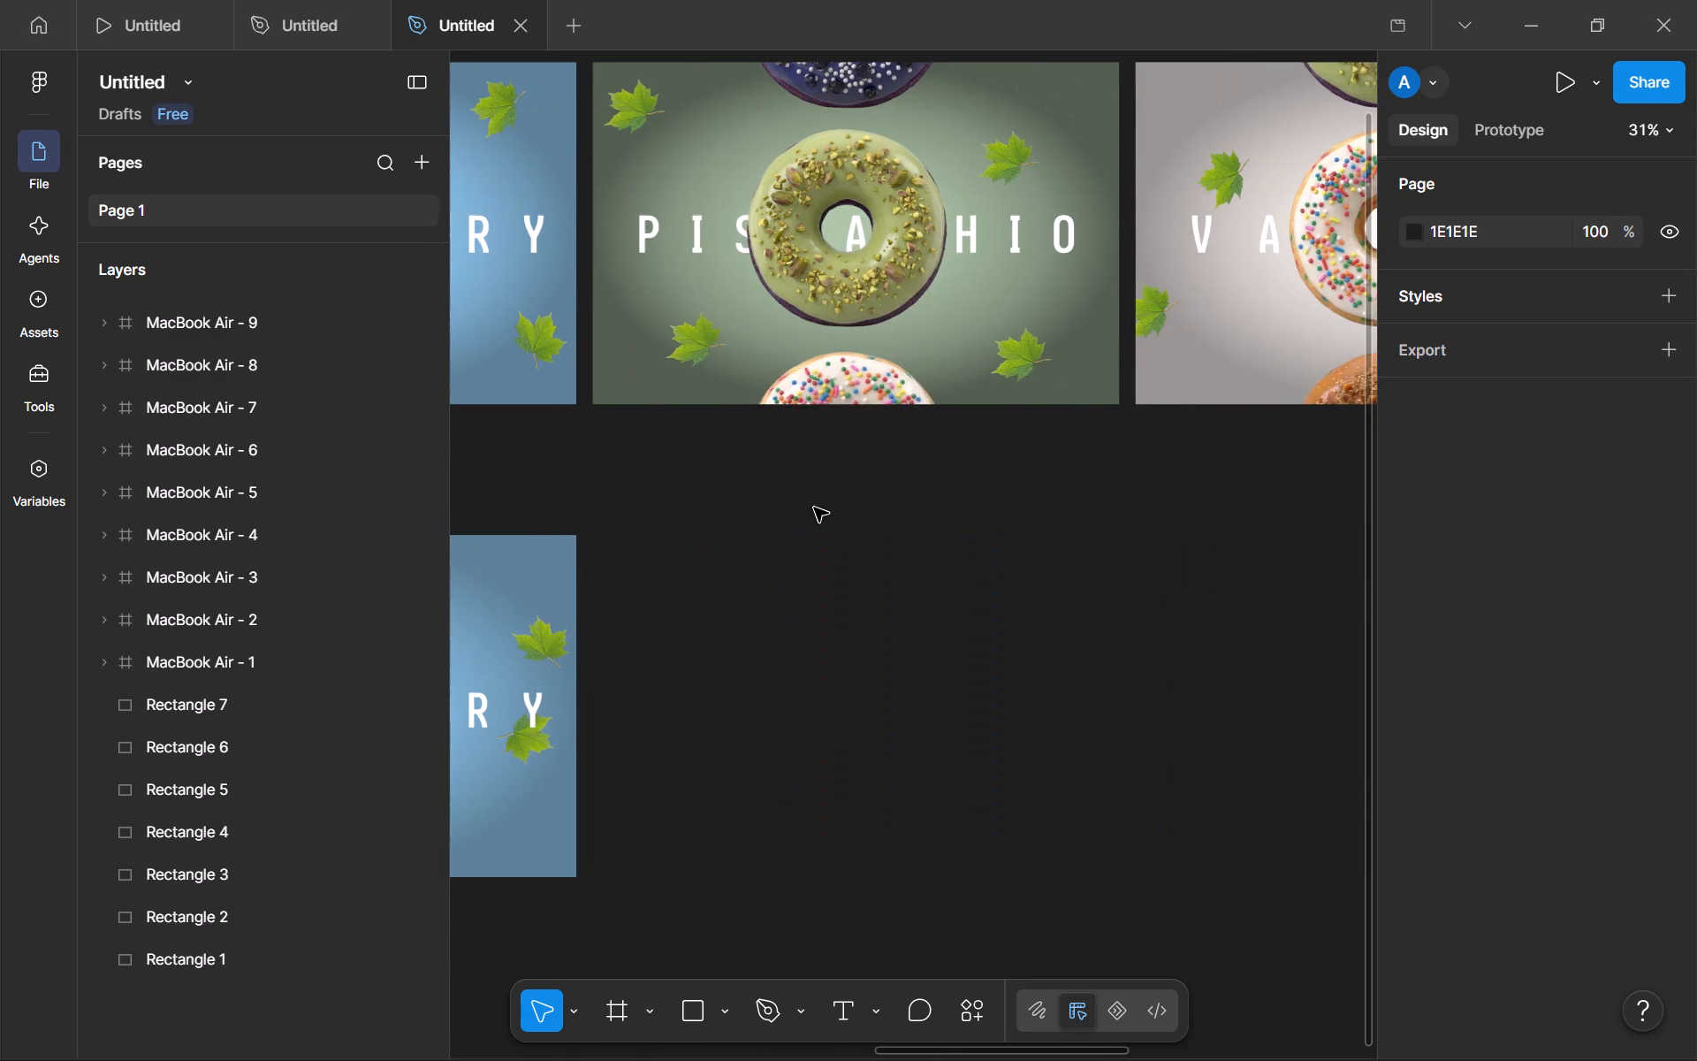
{"action": "scroll", "coordinate": [814, 508], "scroll_direction": "right", "scroll_amount": 4}
{"action": "scroll", "coordinate": [814, 508], "scroll_direction": "left", "scroll_amount": 3}
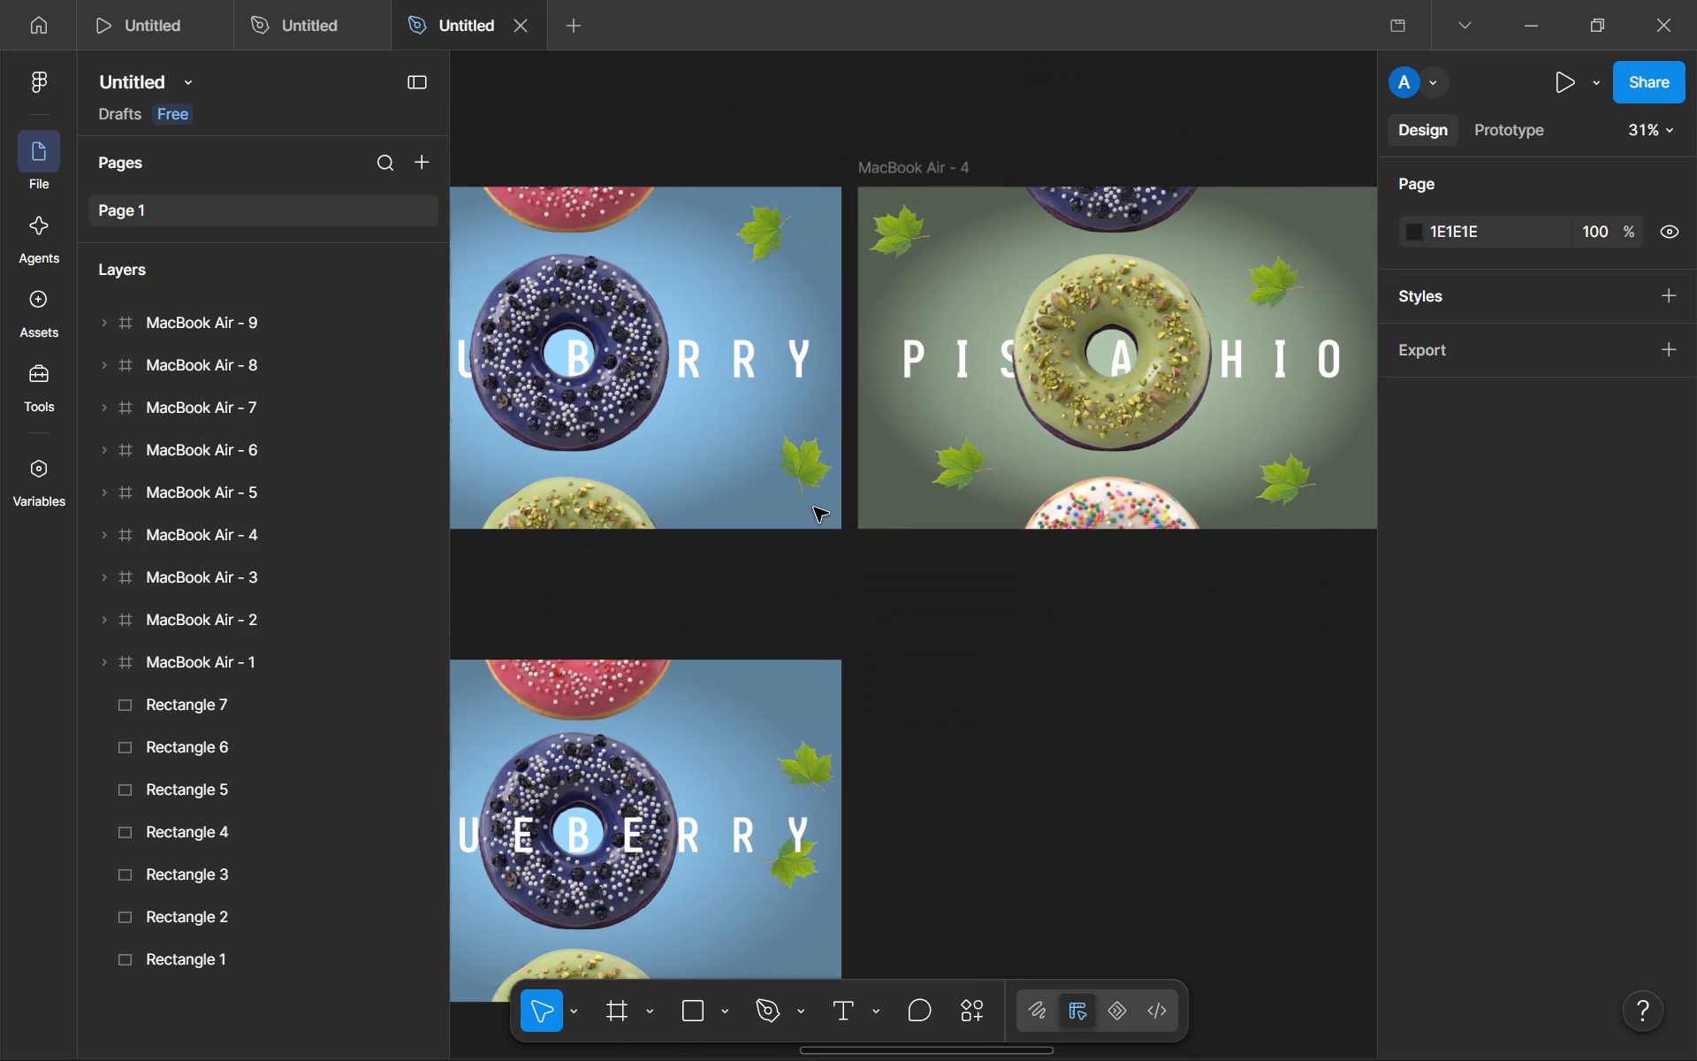
{"action": "scroll", "coordinate": [814, 508], "scroll_direction": "left", "scroll_amount": 2}
{"action": "scroll", "coordinate": [814, 508], "scroll_direction": "right", "scroll_amount": 1}
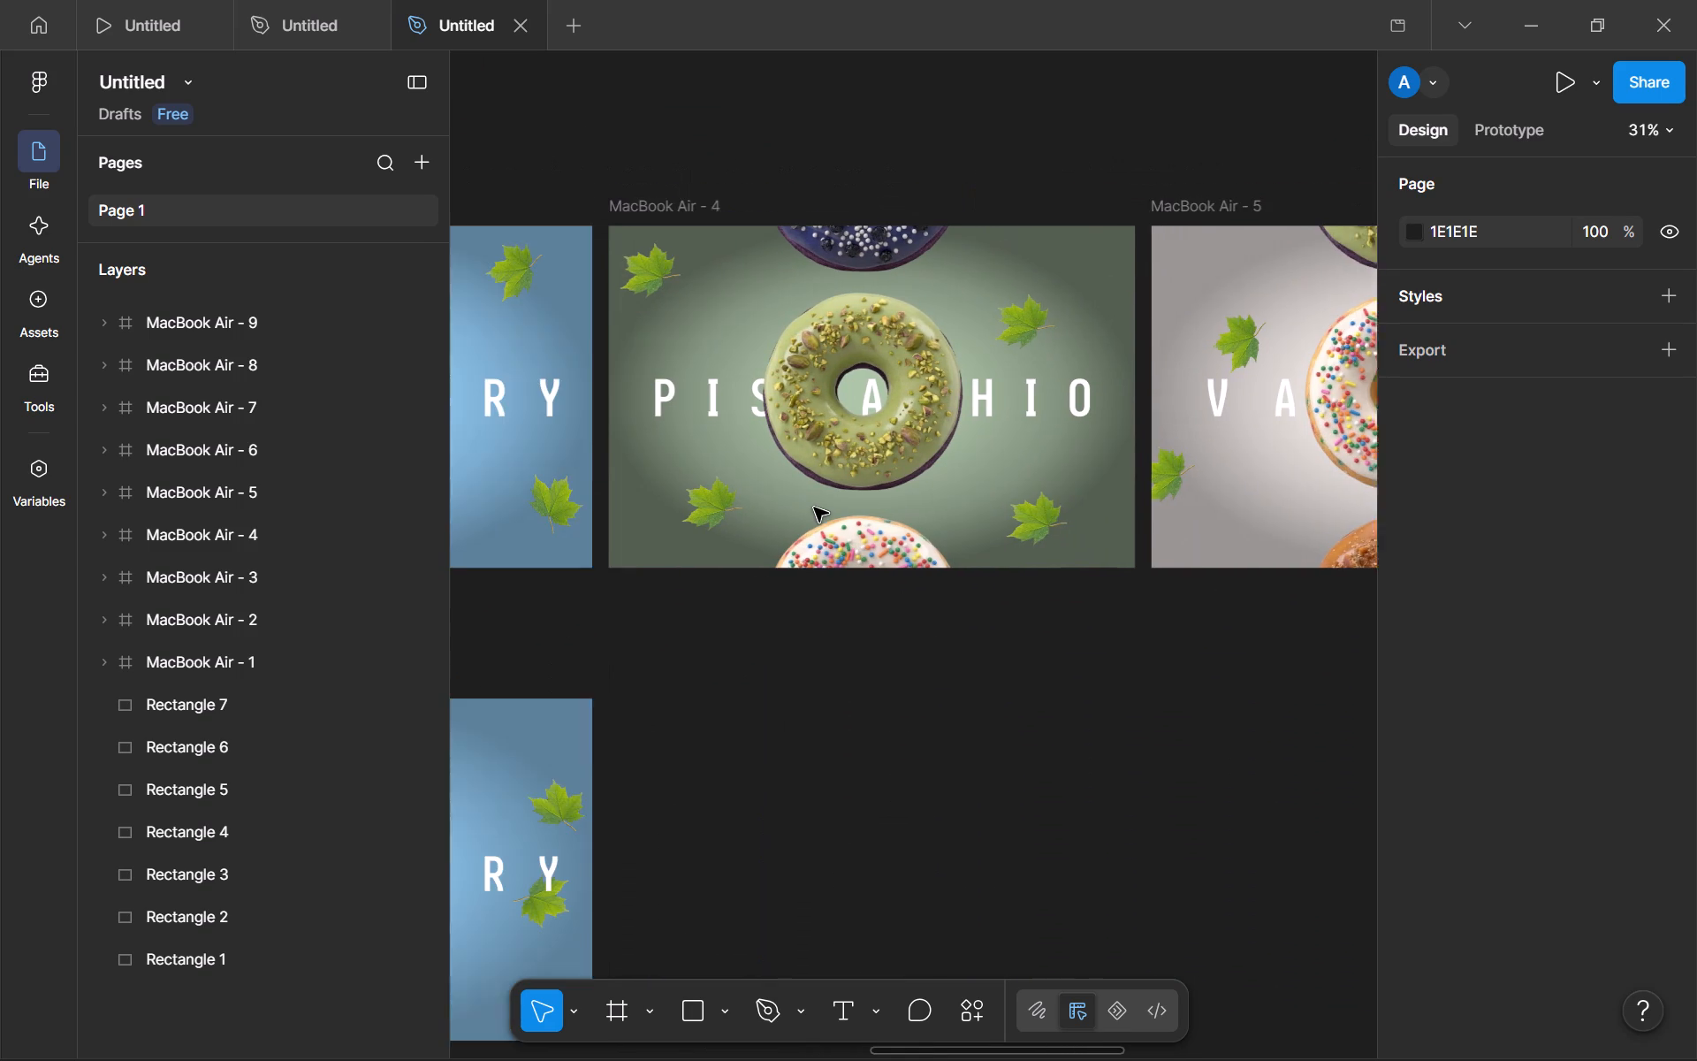
{"action": "scroll", "coordinate": [814, 508], "scroll_direction": "right", "scroll_amount": 1}
{"action": "scroll", "coordinate": [814, 508], "scroll_direction": "down", "scroll_amount": 2}
{"action": "scroll", "coordinate": [814, 508], "scroll_direction": "left", "scroll_amount": 1}
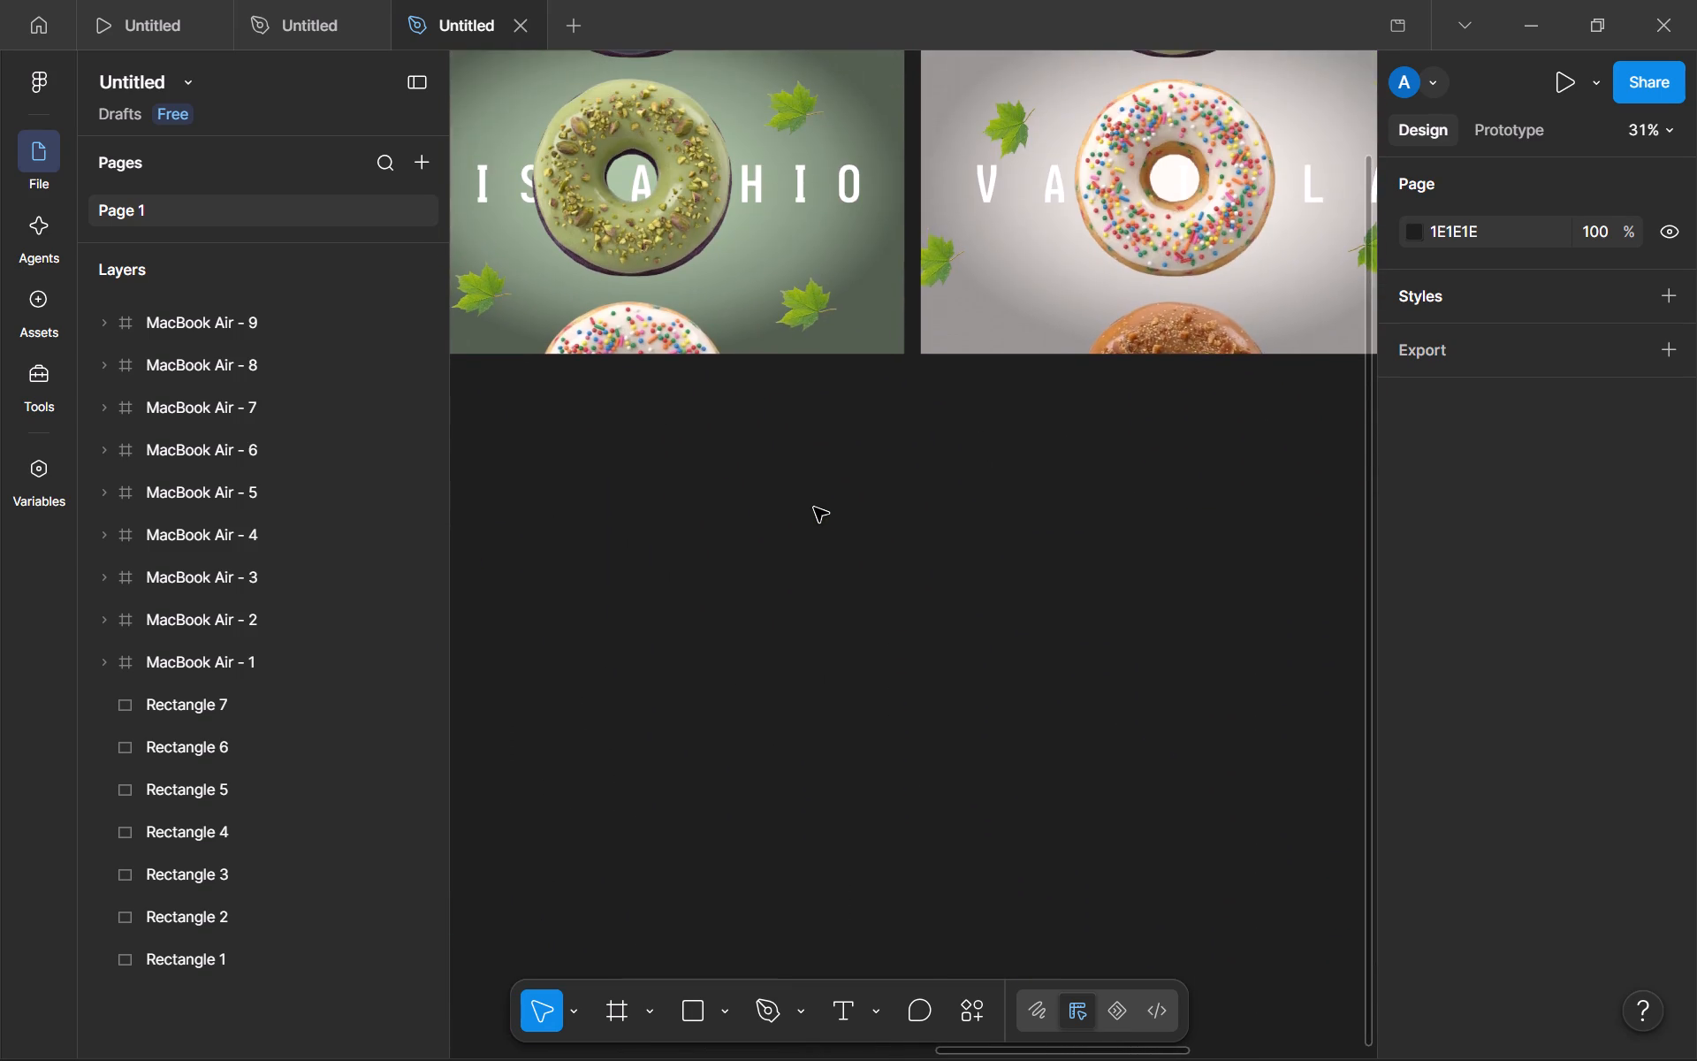
{"action": "scroll", "coordinate": [814, 508], "scroll_direction": "right", "scroll_amount": 5}
{"action": "scroll", "coordinate": [814, 508], "scroll_direction": "down", "scroll_amount": 1}
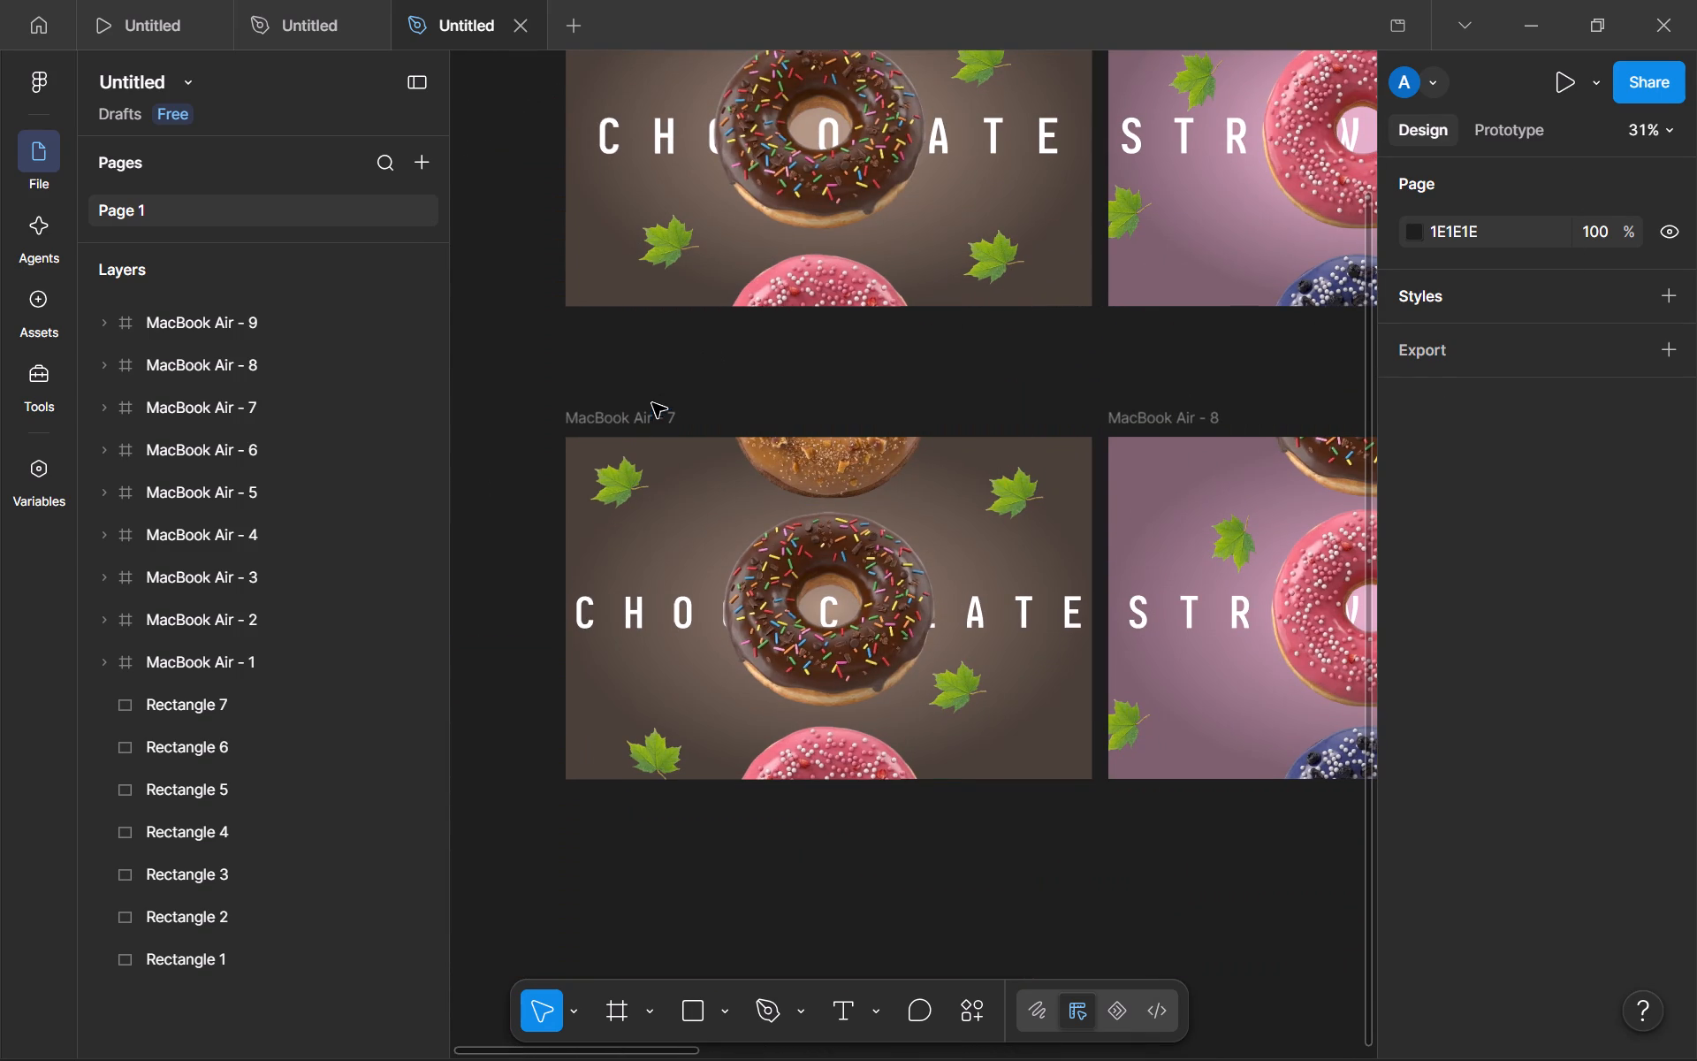
In the prototype settings, set the overflow scroll behavior to Vertical for frames MacBook Air - 7, MacBook Air - 8 and MacBook Air - 9.
{"action": "left_click", "coordinate": [651, 408]}
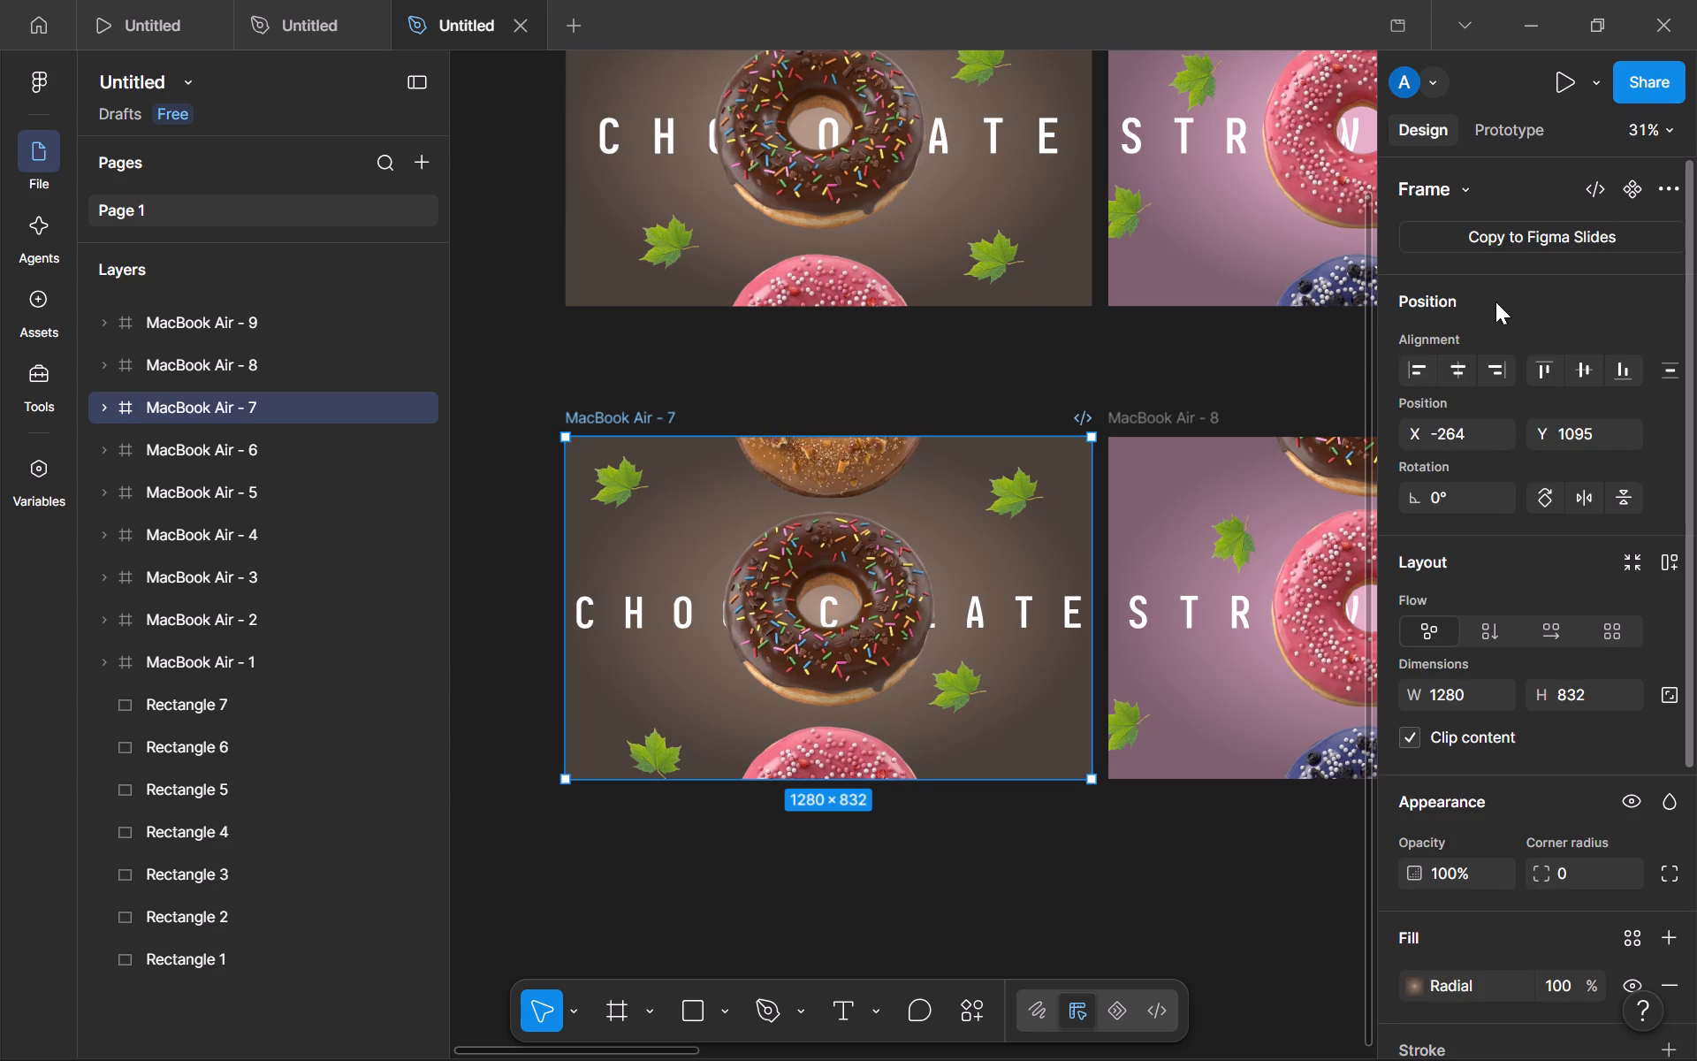
{"action": "left_click", "coordinate": [1504, 134]}
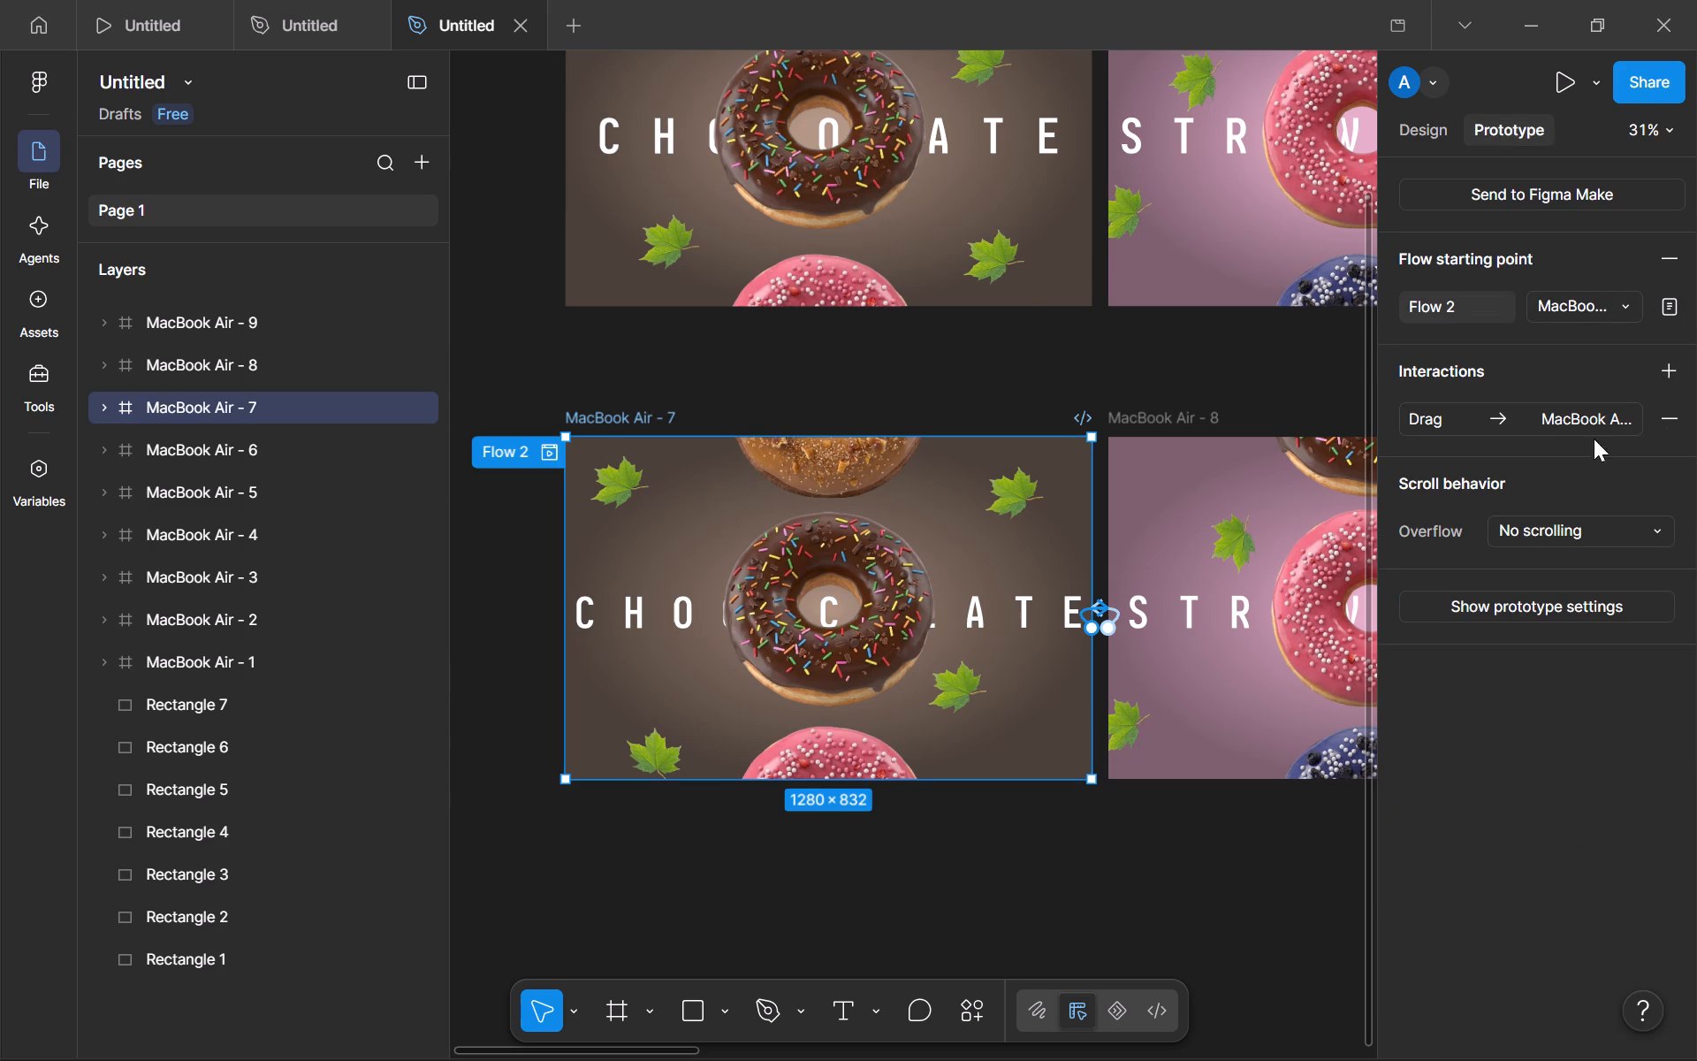
{"action": "left_click", "coordinate": [1603, 536]}
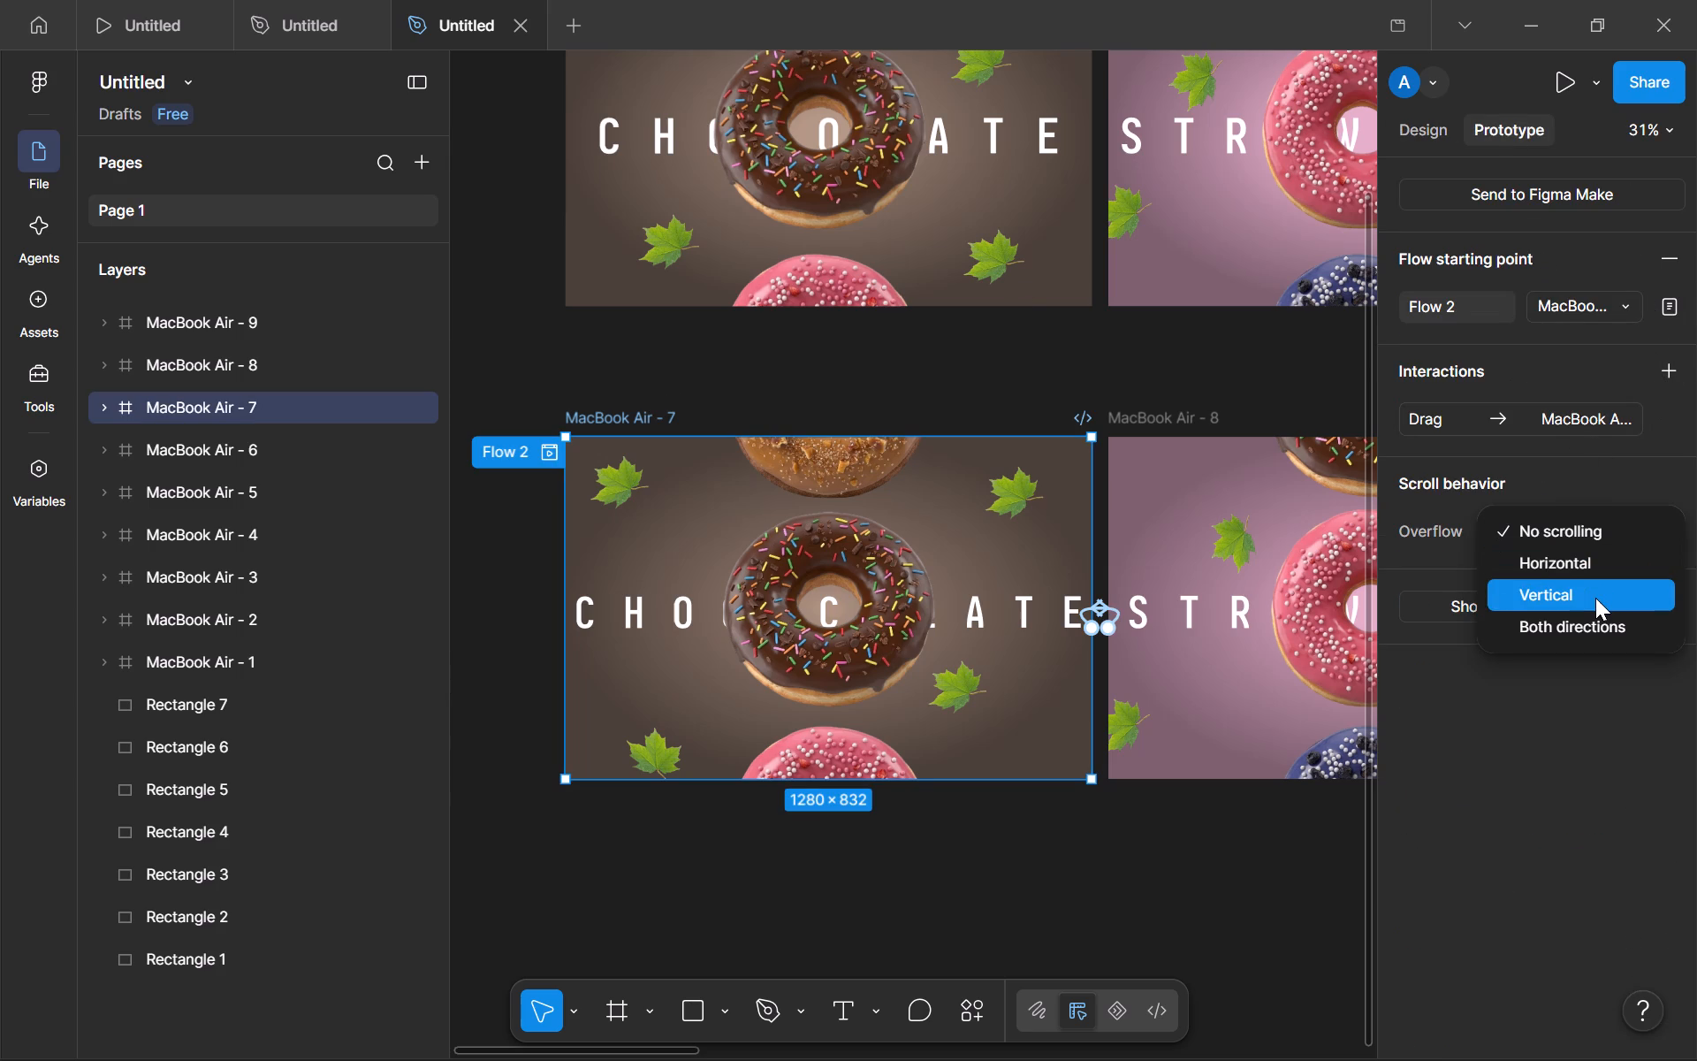
{"action": "left_click", "coordinate": [1595, 598]}
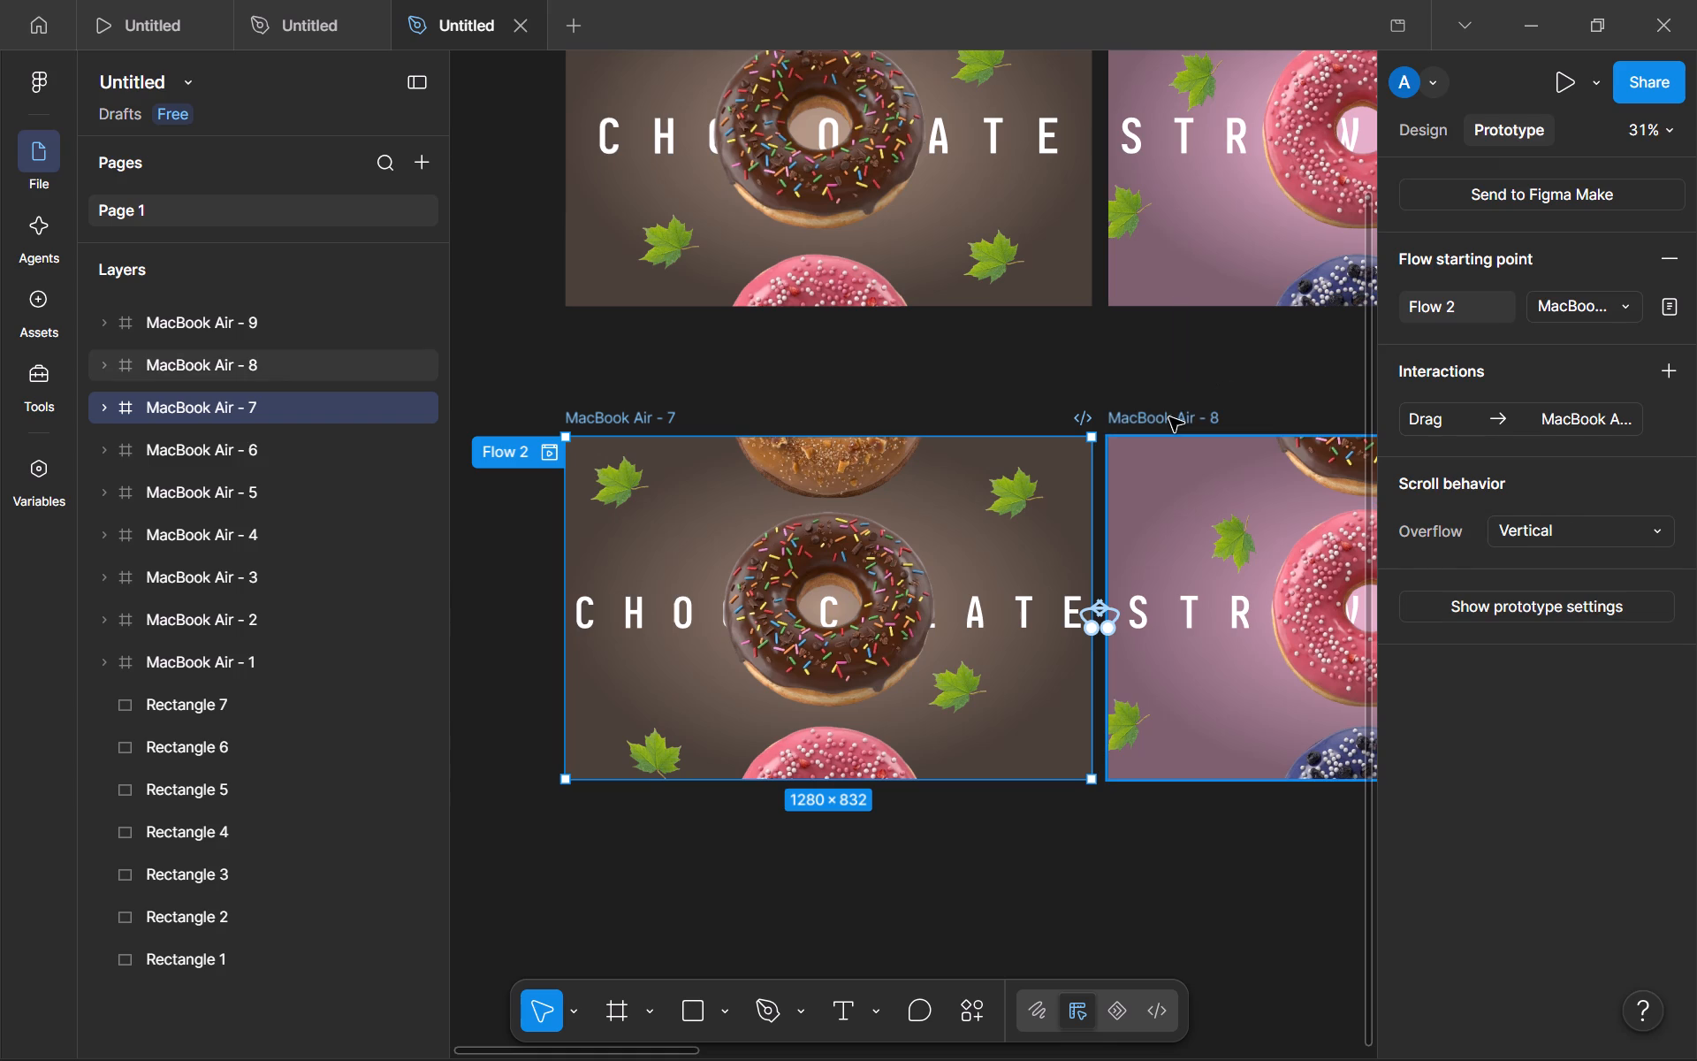
{"action": "left_click", "coordinate": [1169, 417]}
{"action": "left_click", "coordinate": [1572, 510]}
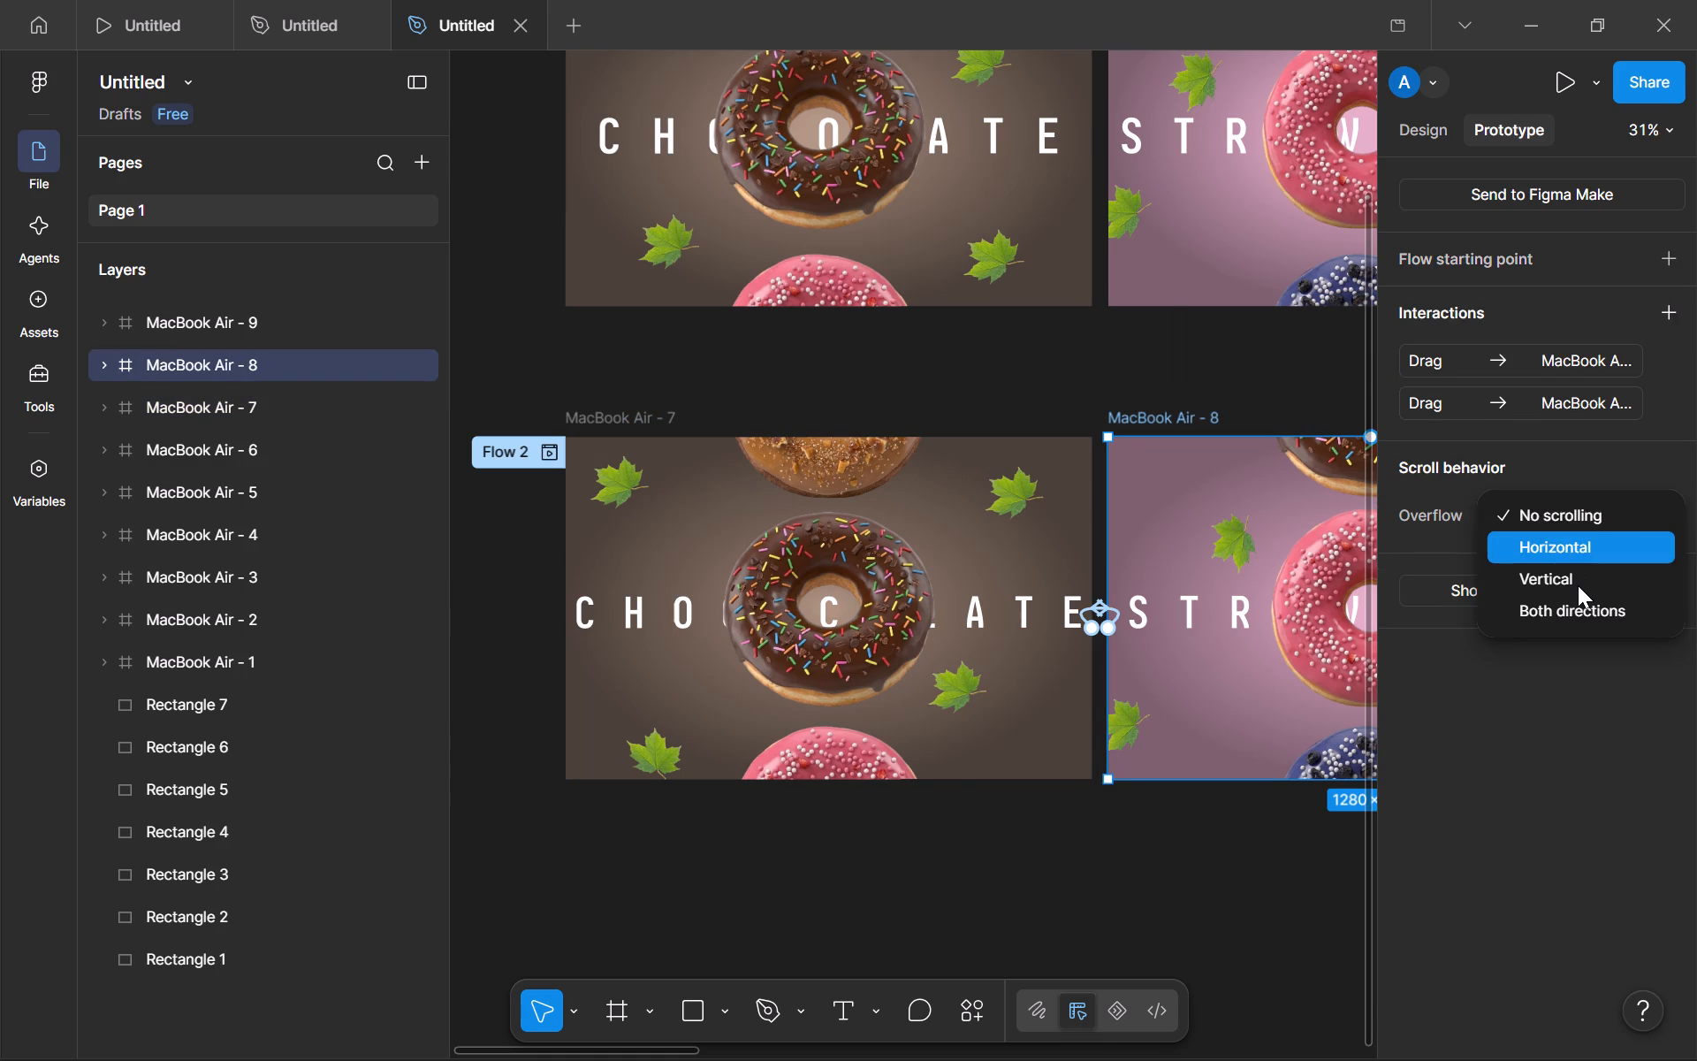
{"action": "left_click", "coordinate": [1578, 585]}
{"action": "scroll", "coordinate": [1145, 364], "scroll_direction": "left", "scroll_amount": 4}
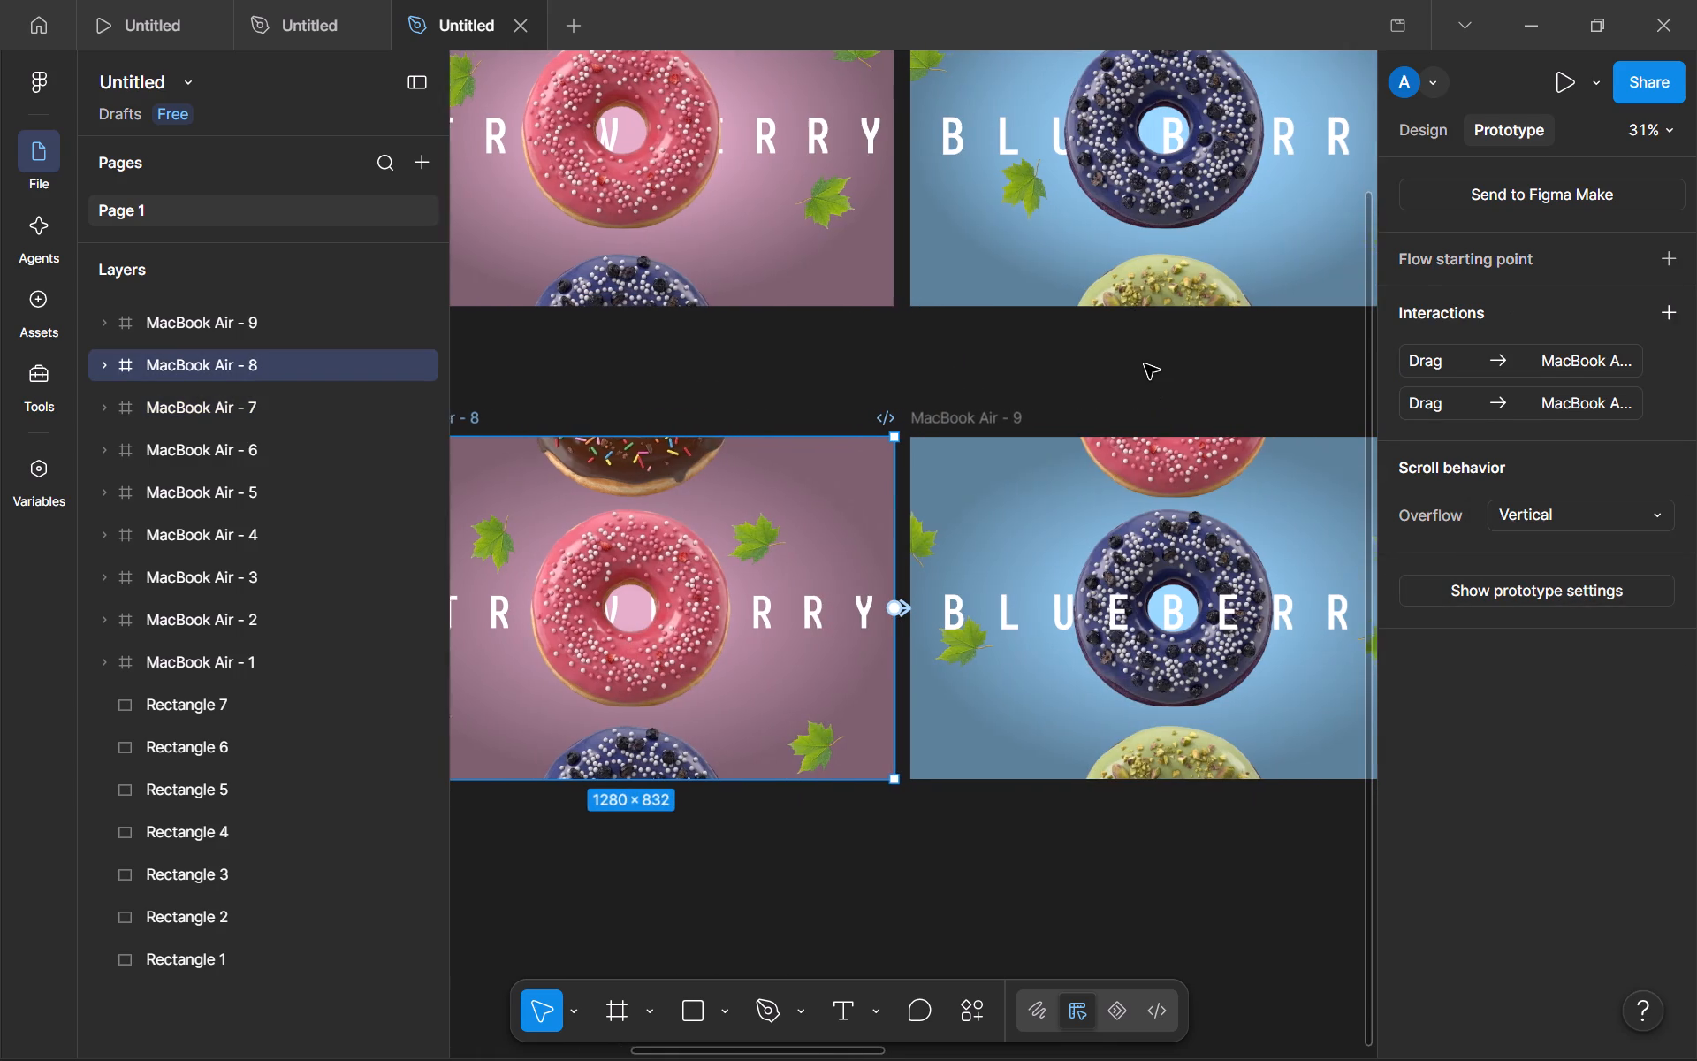
{"action": "left_click", "coordinate": [974, 427]}
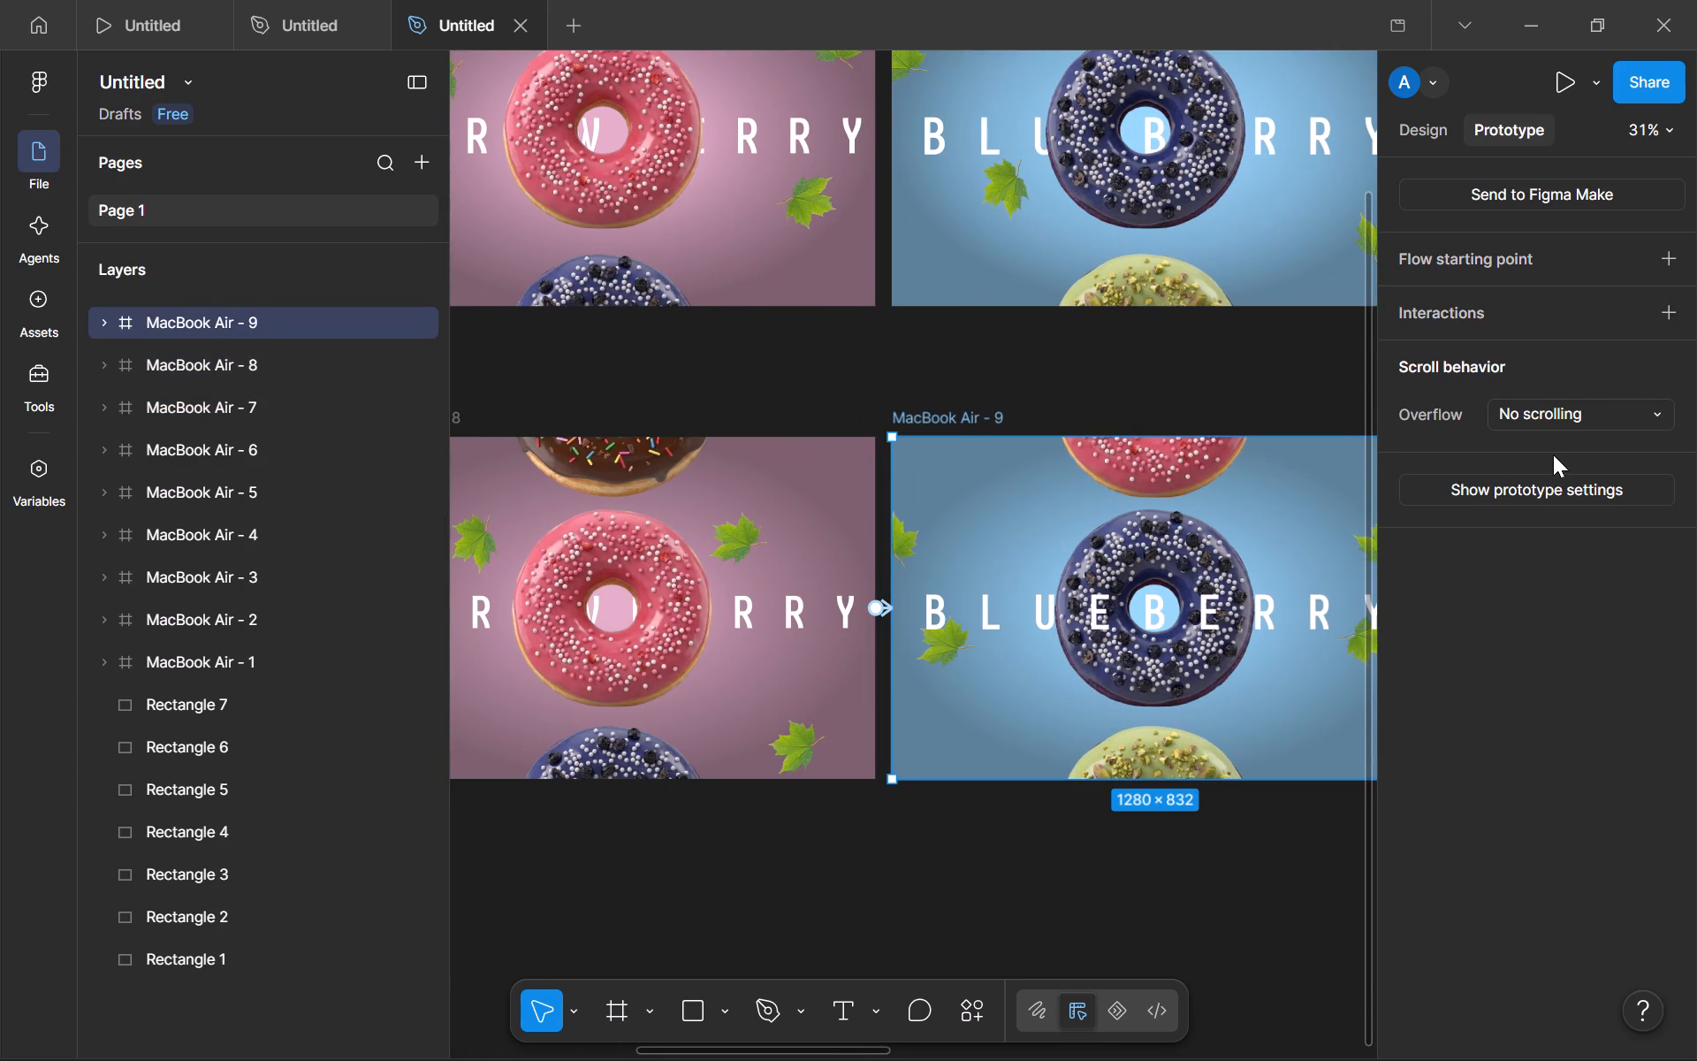
{"action": "left_click", "coordinate": [1570, 423]}
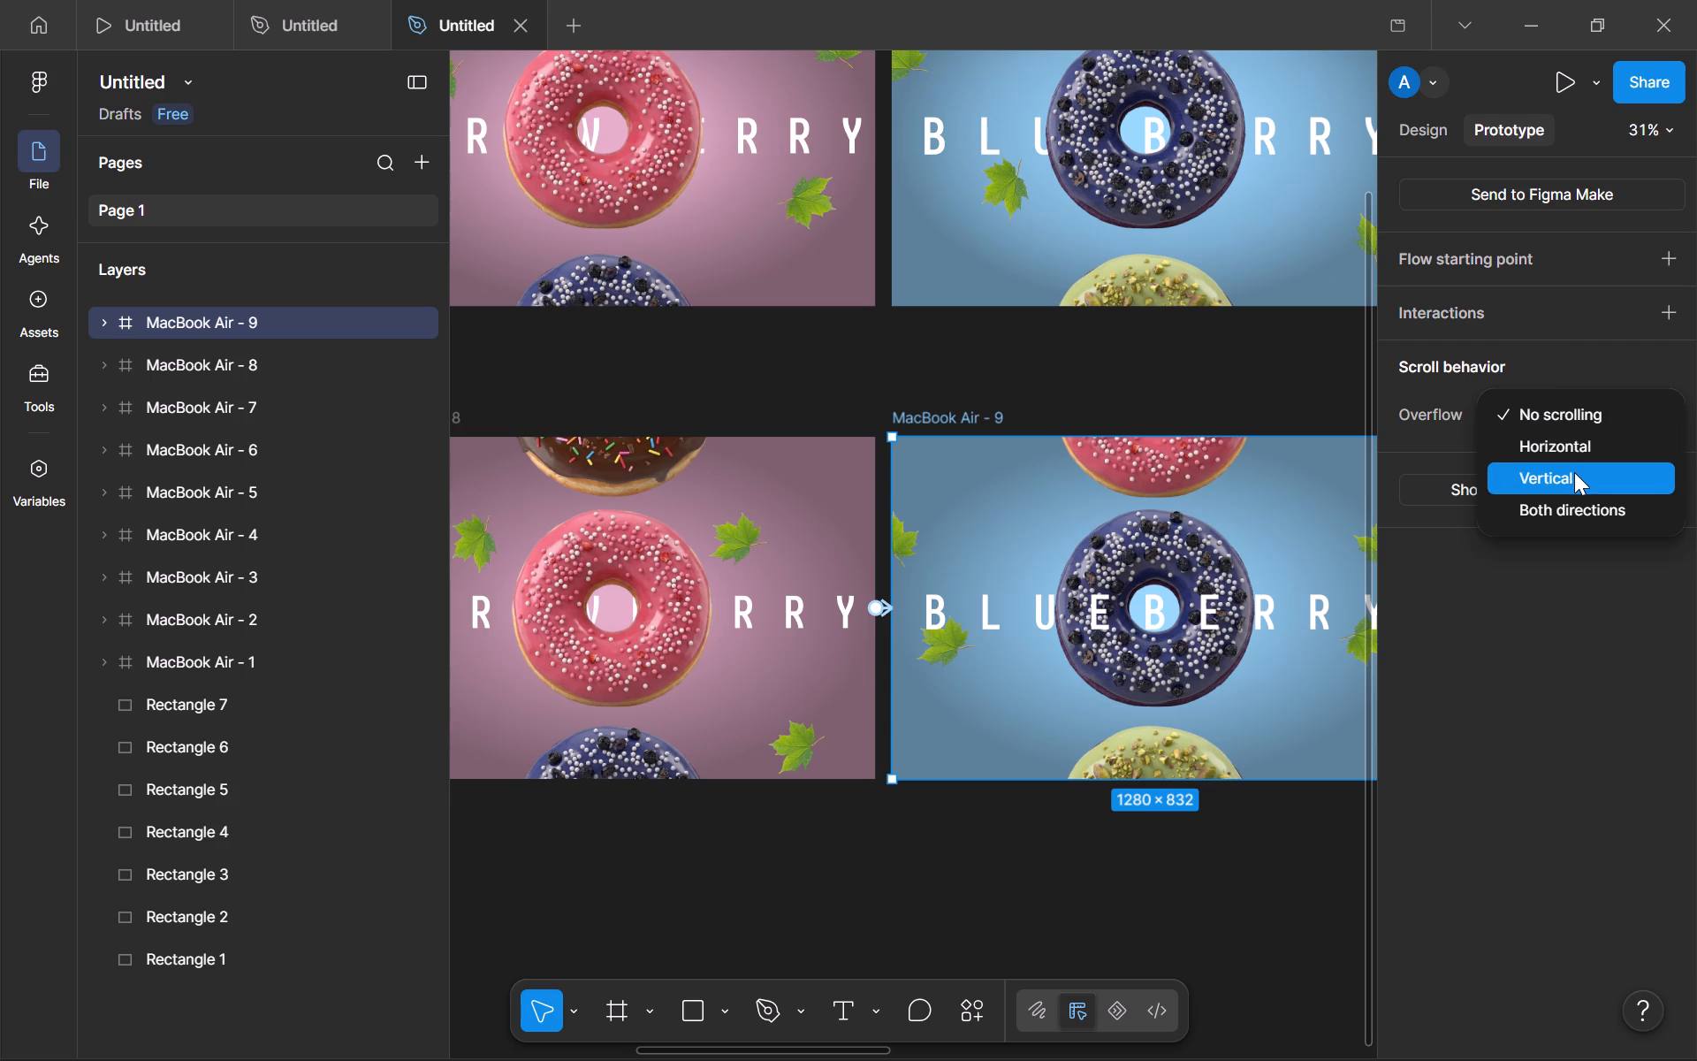
{"action": "left_click", "coordinate": [1574, 472]}
Check the interactions and scroll behavior of frames MacBook Air - 7 and MacBook Air - 8.
{"action": "scroll", "coordinate": [890, 338], "scroll_direction": "right", "scroll_amount": 3}
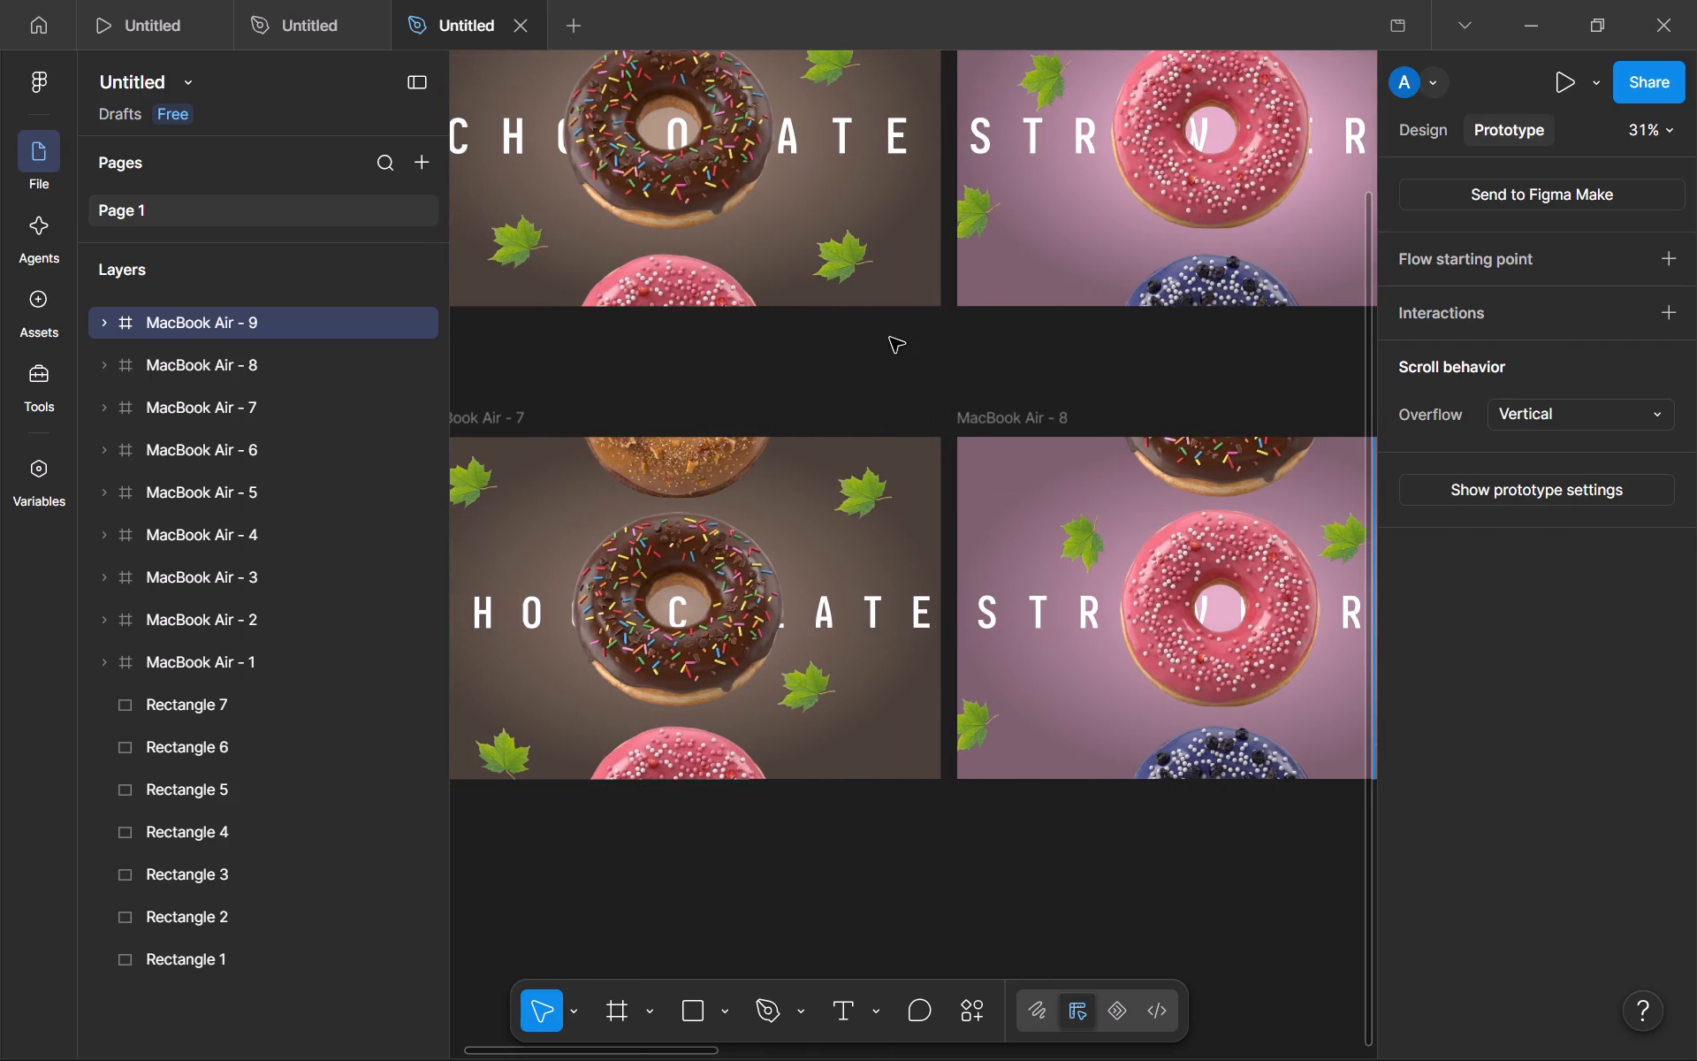
{"action": "left_click", "coordinate": [525, 427]}
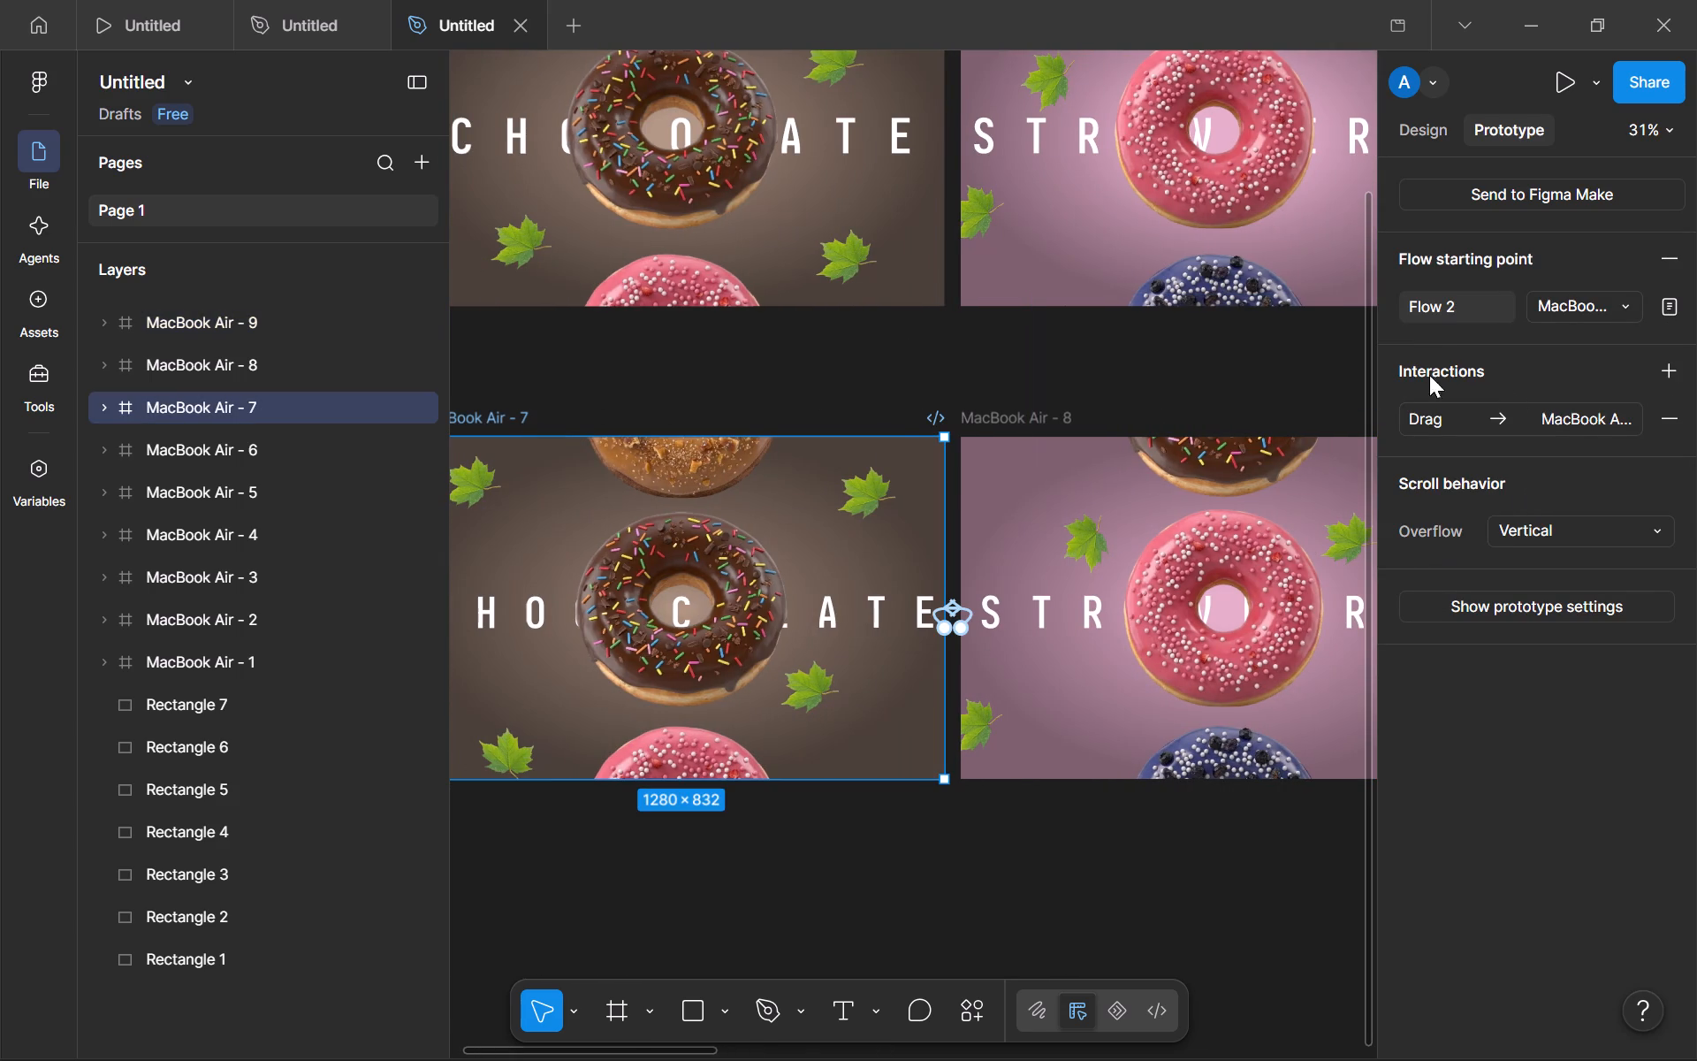
{"action": "left_click", "coordinate": [1063, 429]}
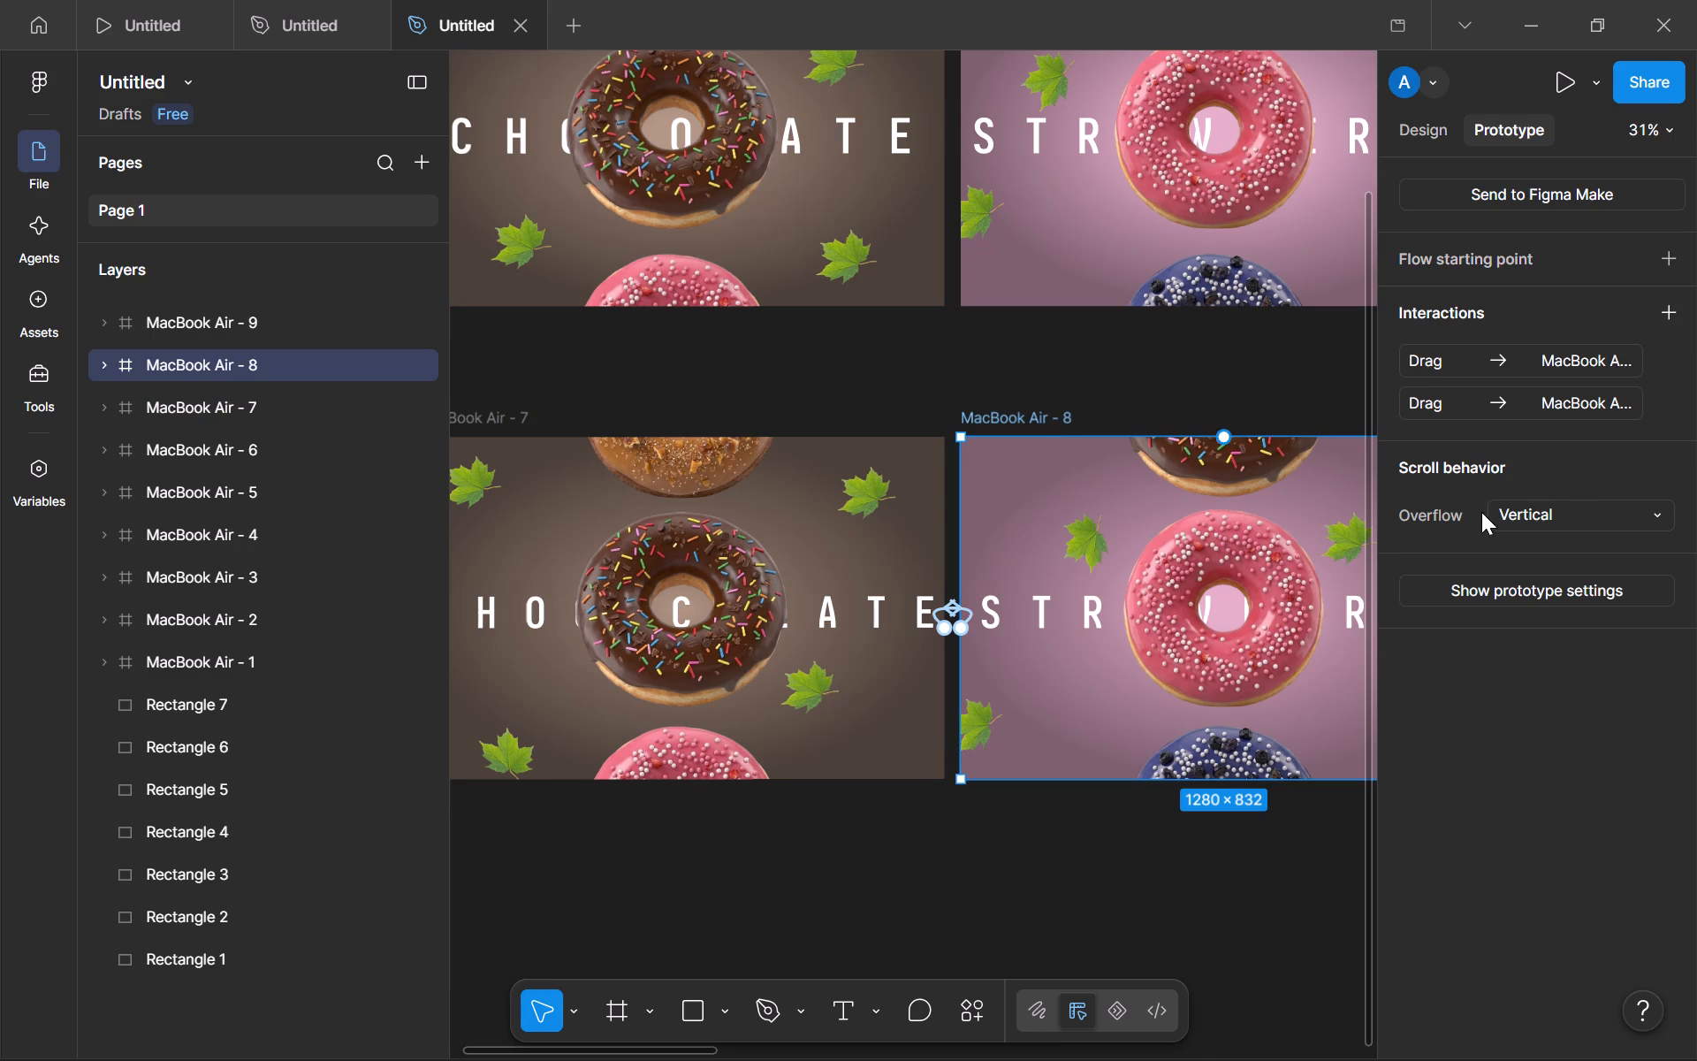
{"action": "left_click", "coordinate": [1450, 379]}
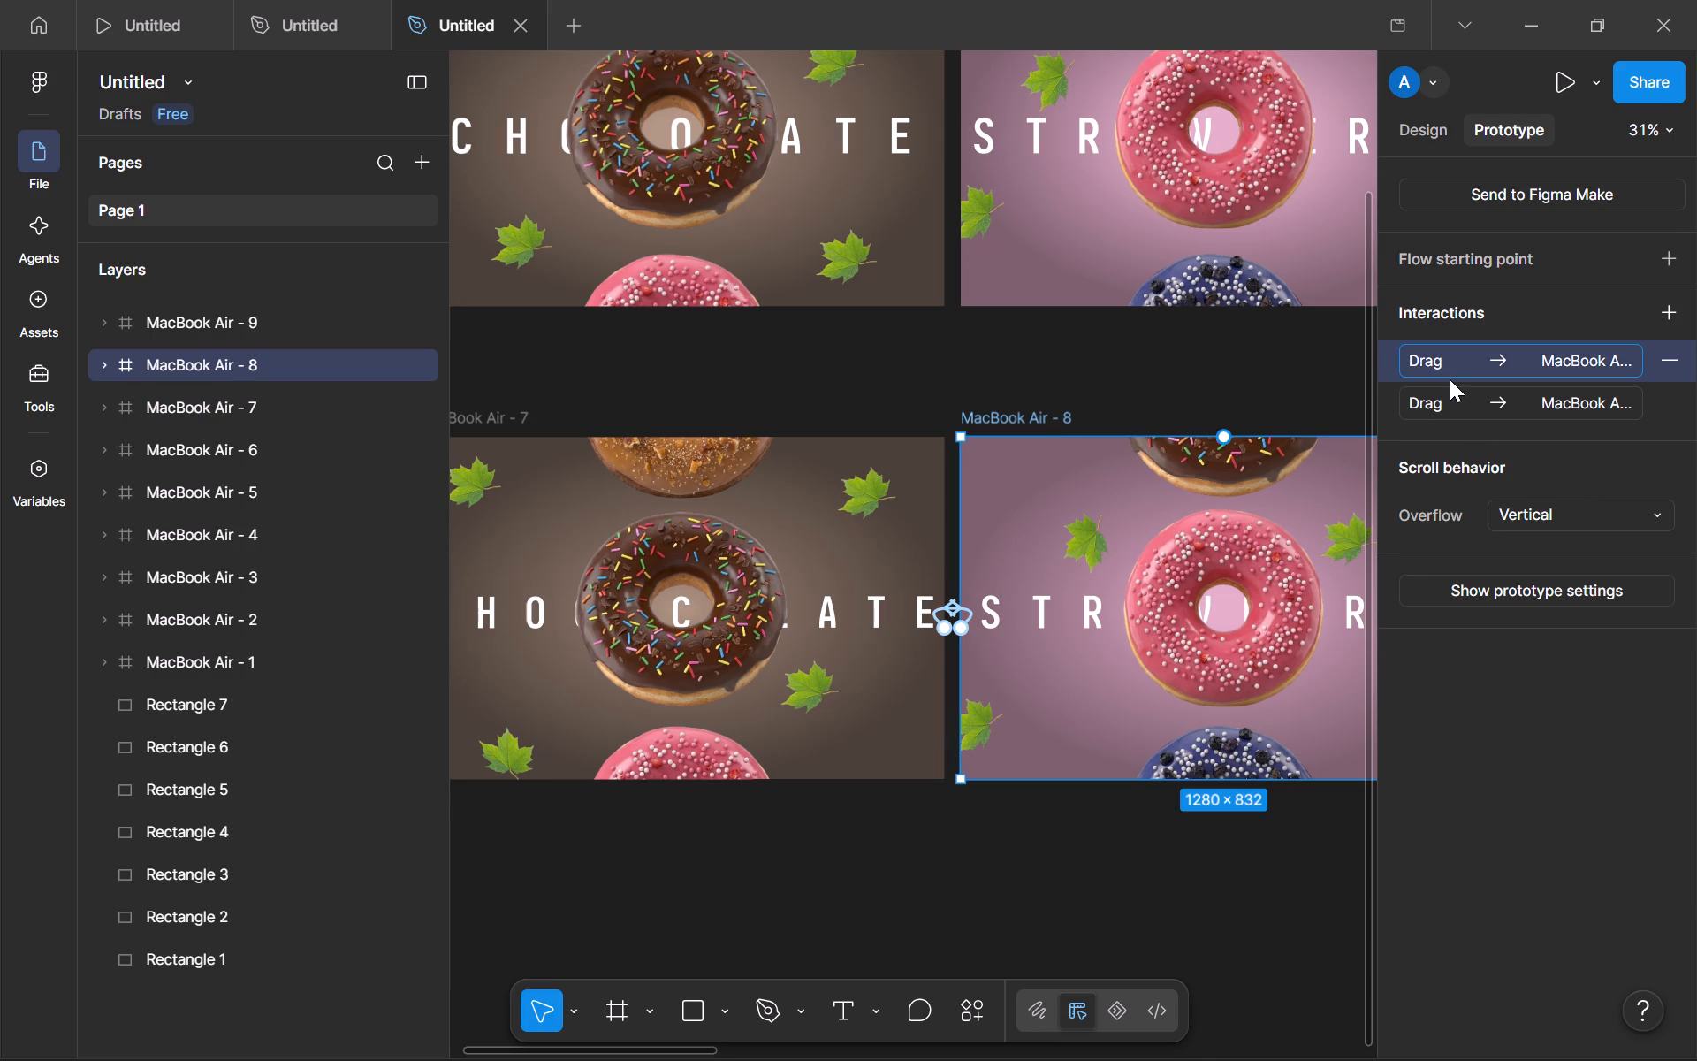
{"action": "left_click", "coordinate": [1419, 378]}
{"action": "left_click", "coordinate": [1212, 912]}
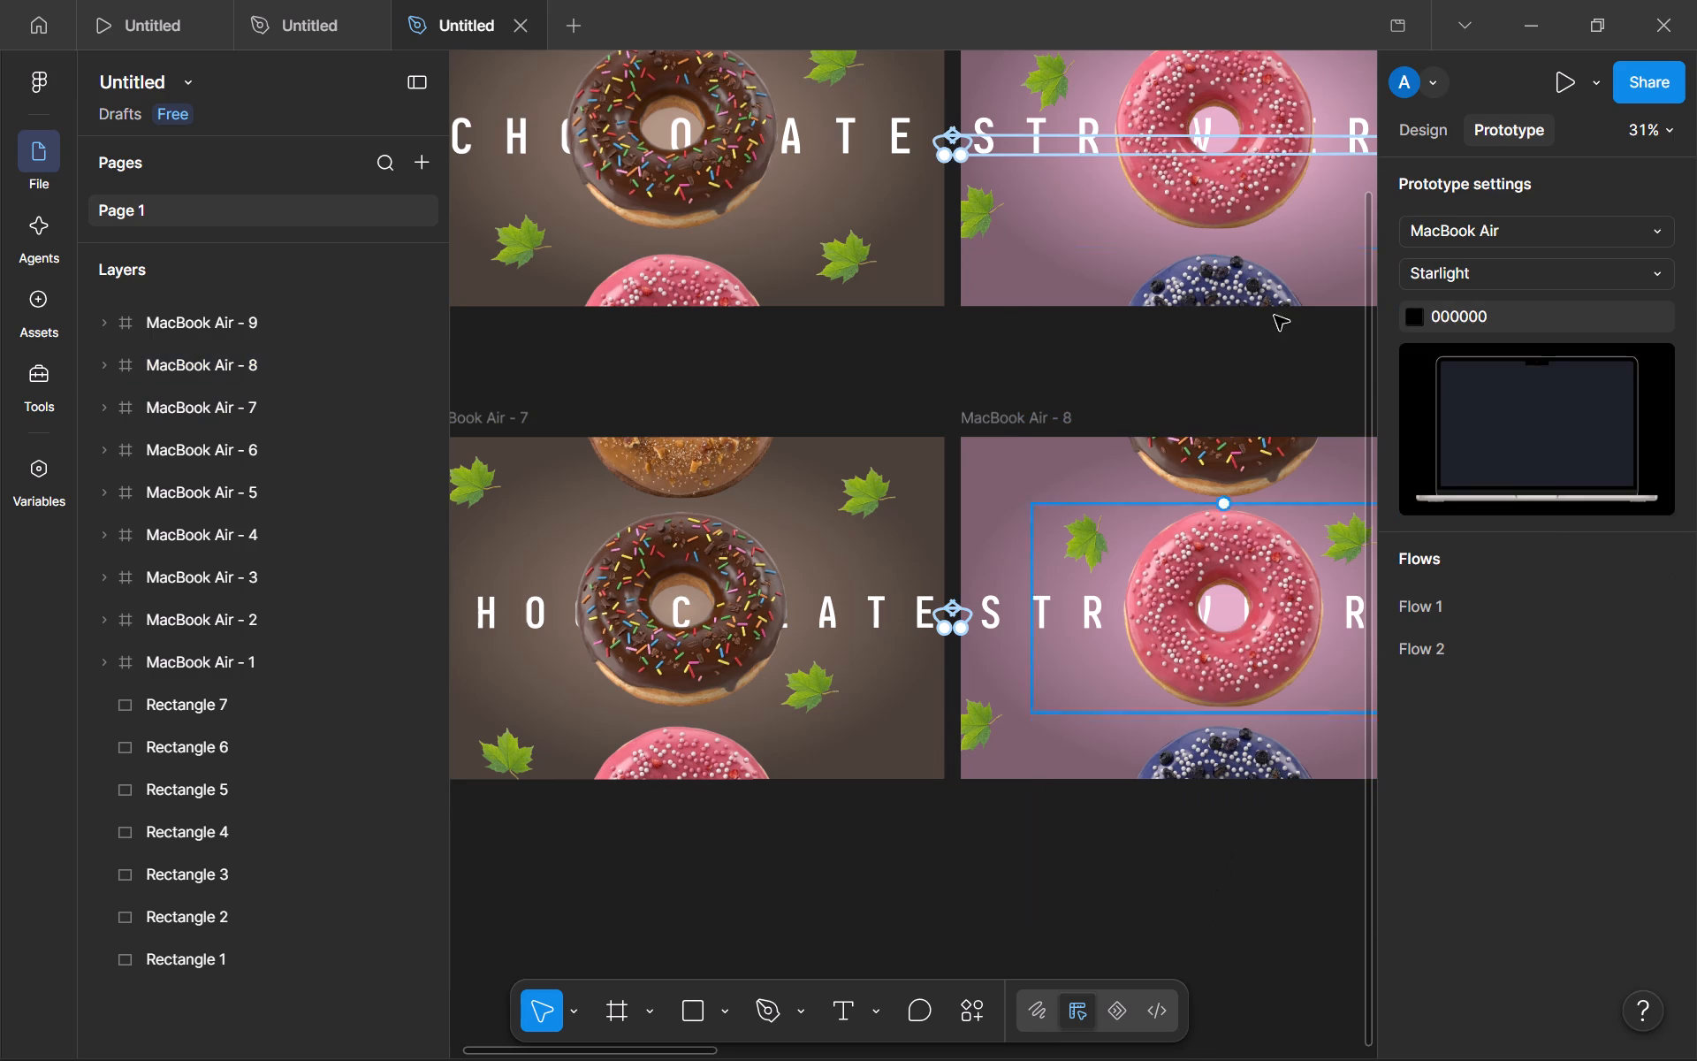
Preview the prototype and test vertical scrolling in Flow 2 and in Flow 1.
{"action": "left_click", "coordinate": [1559, 87]}
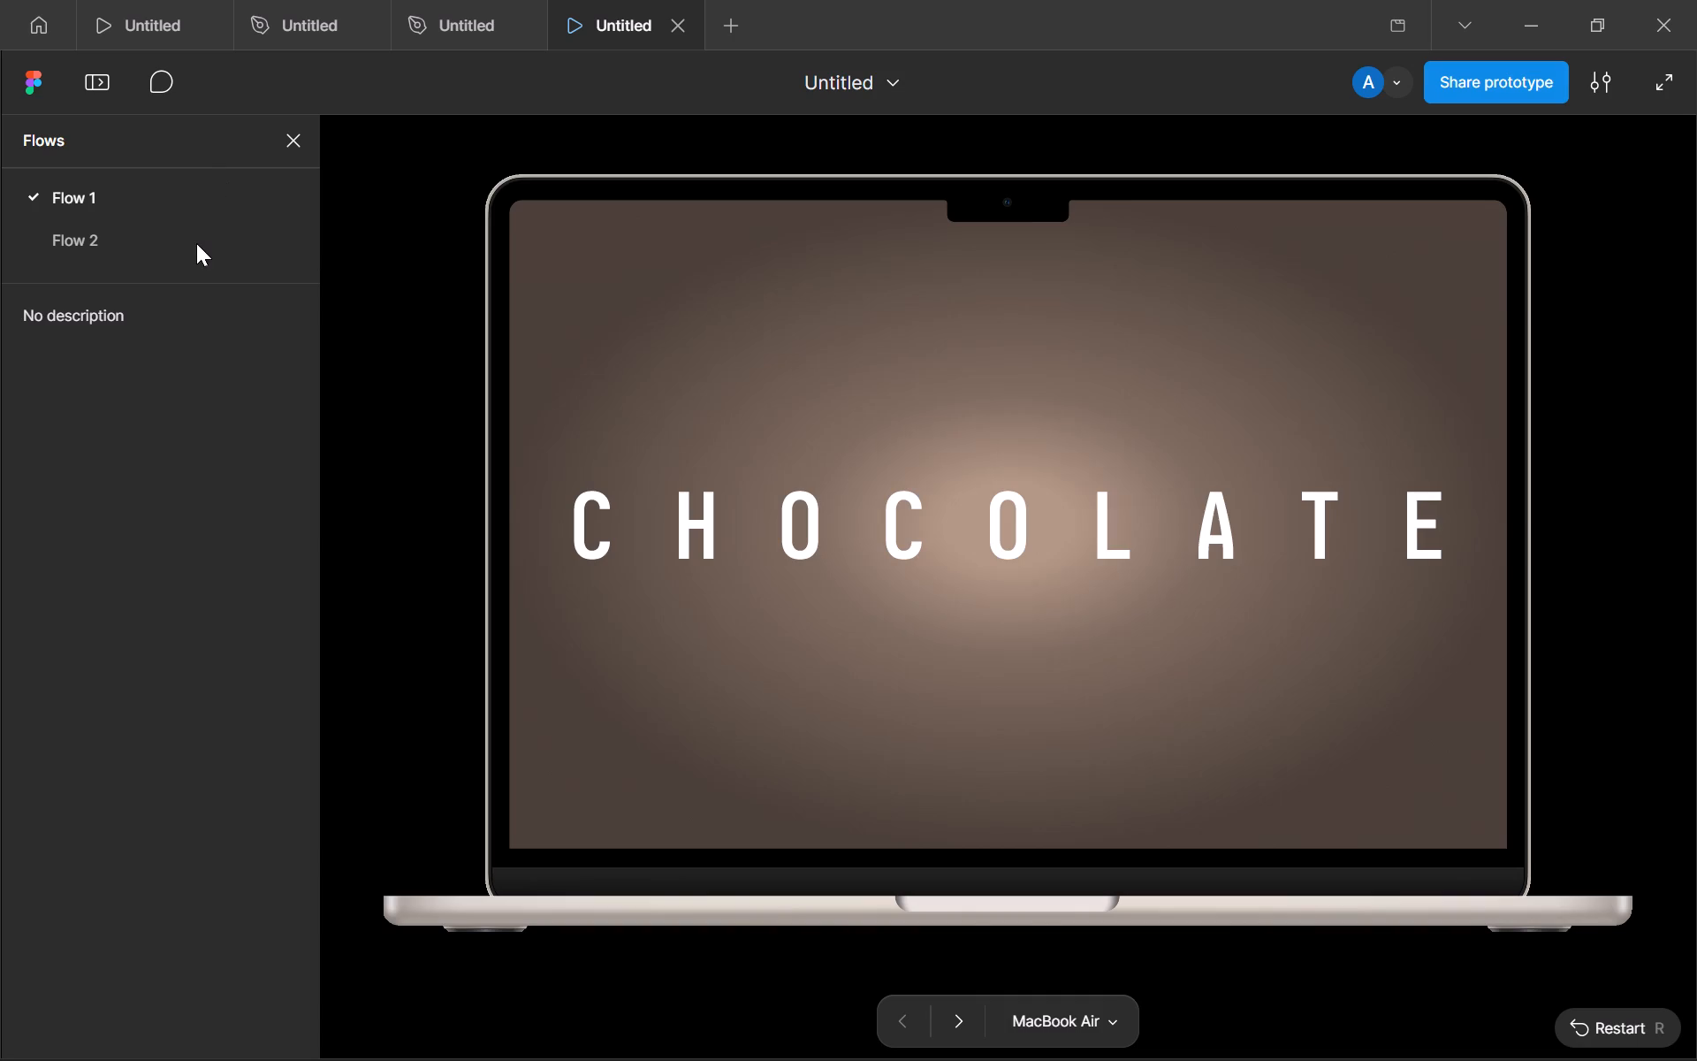
{"action": "left_click", "coordinate": [196, 243]}
{"action": "scroll", "coordinate": [821, 517], "scroll_direction": "down", "scroll_amount": 7}
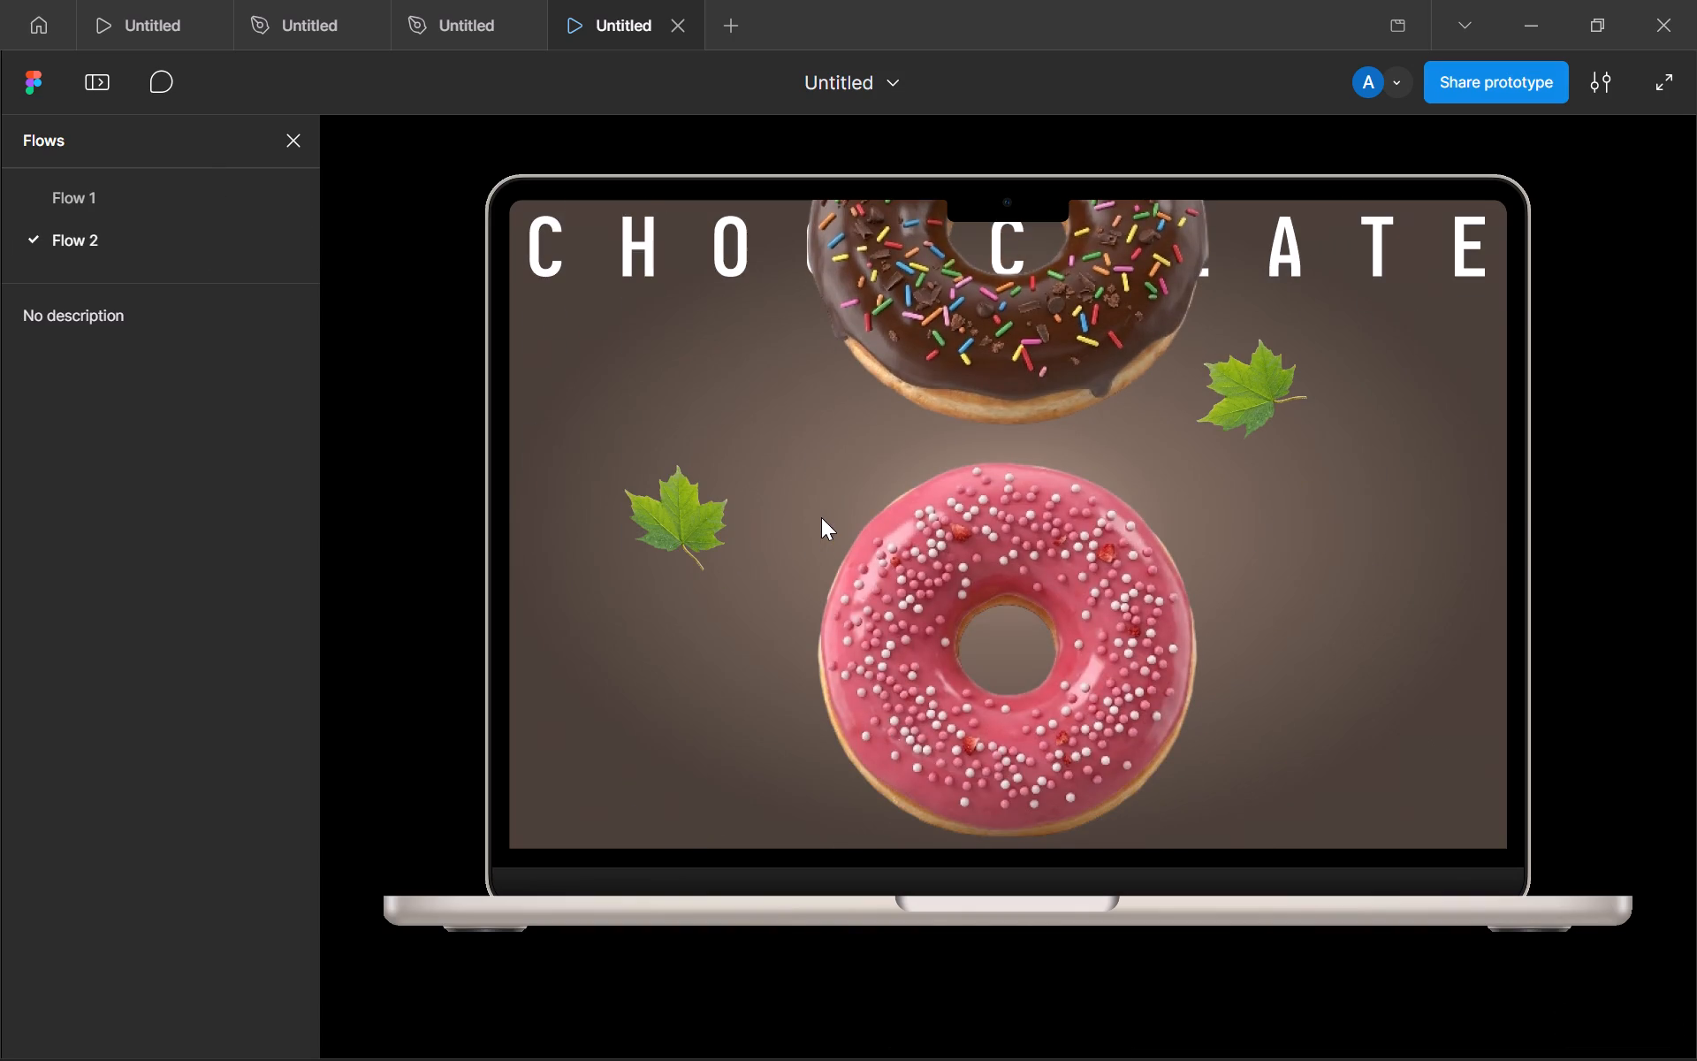
{"action": "scroll", "coordinate": [821, 517], "scroll_direction": "up", "scroll_amount": 8}
{"action": "scroll", "coordinate": [821, 517], "scroll_direction": "down", "scroll_amount": 6}
{"action": "scroll", "coordinate": [821, 517], "scroll_direction": "up", "scroll_amount": 9}
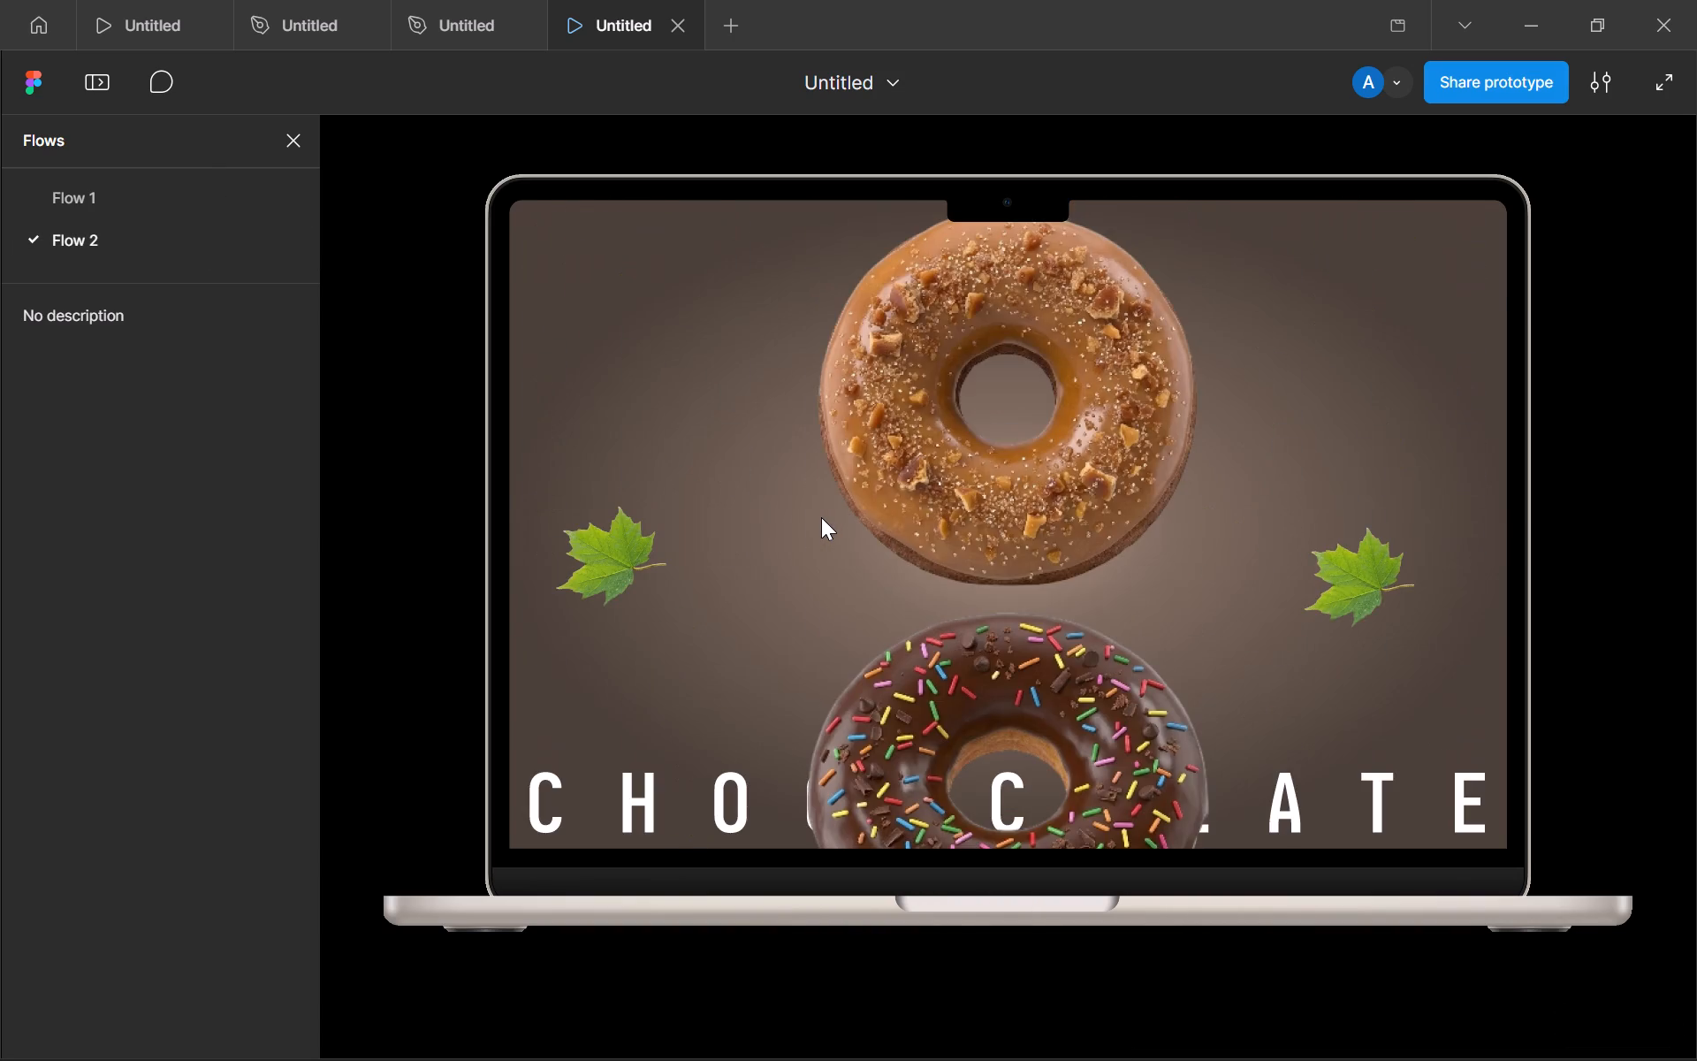
{"action": "scroll", "coordinate": [821, 517], "scroll_direction": "down", "scroll_amount": 7}
{"action": "left_click", "coordinate": [110, 187]}
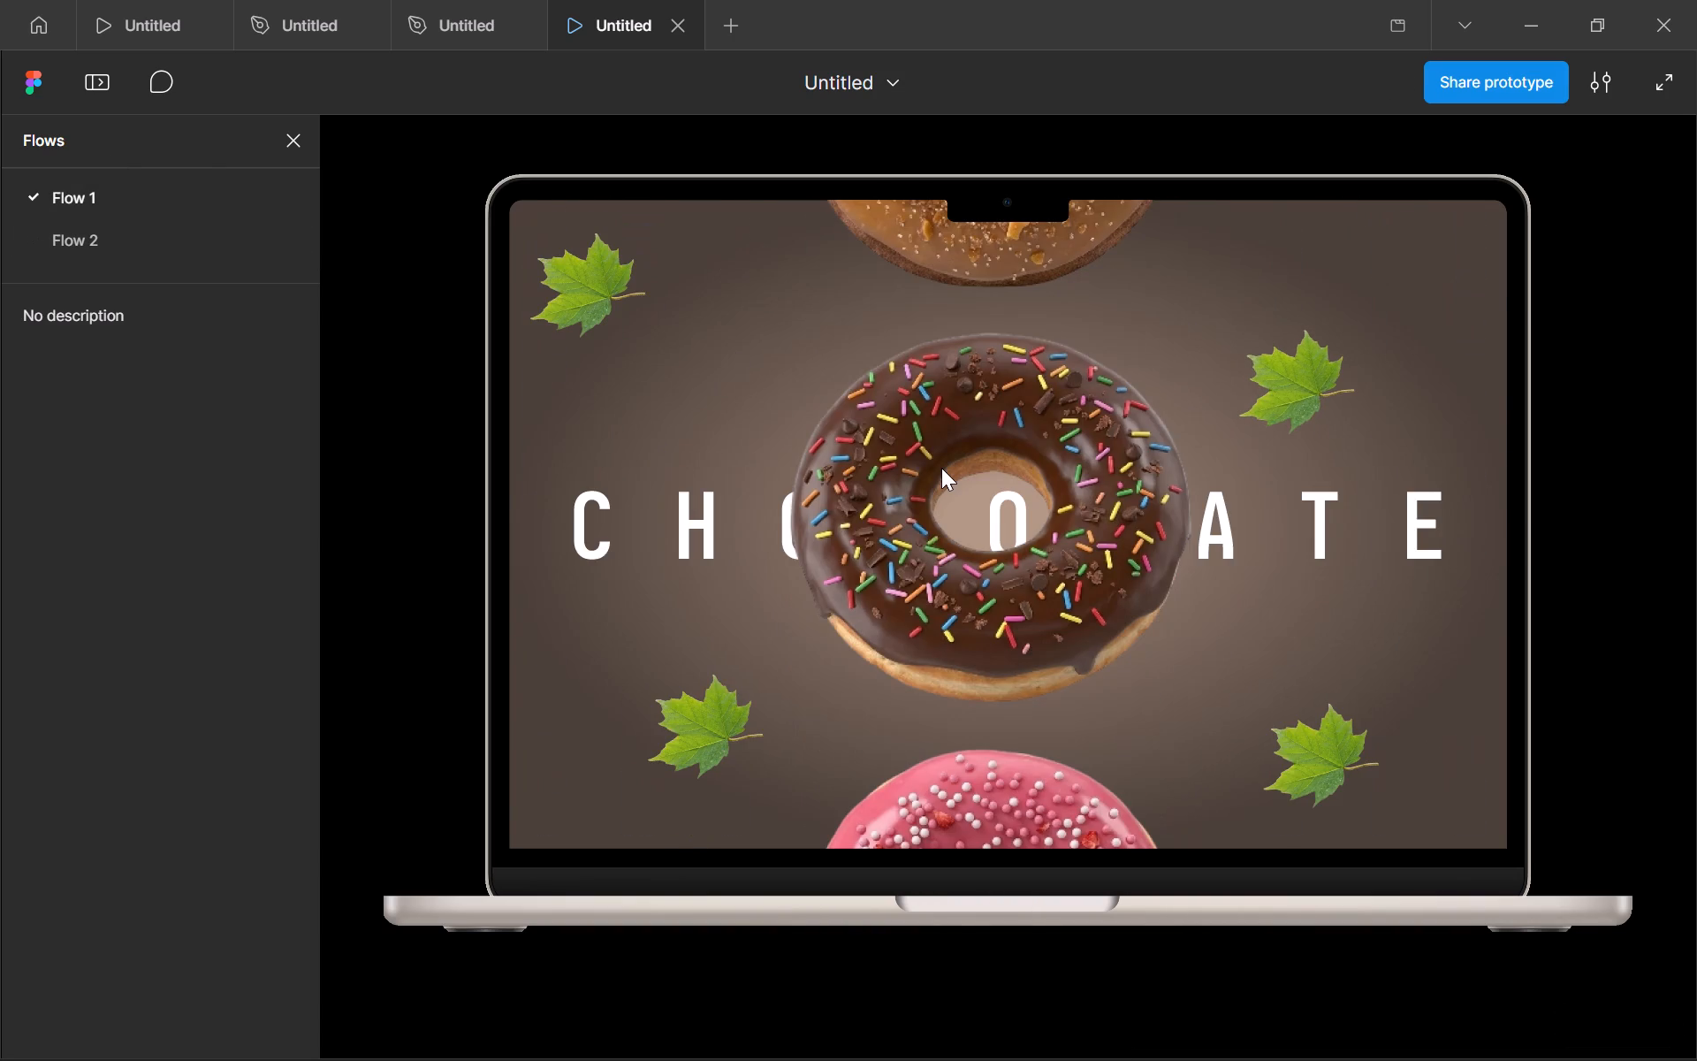
{"action": "scroll", "coordinate": [941, 468], "scroll_direction": "up", "scroll_amount": 5}
{"action": "scroll", "coordinate": [941, 468], "scroll_direction": "down", "scroll_amount": 4}
Return to the design file and set the overflow scroll behavior to Vertical for frames MacBook Air - 1 and MacBook Air - 2.
{"action": "left_click", "coordinate": [482, 25]}
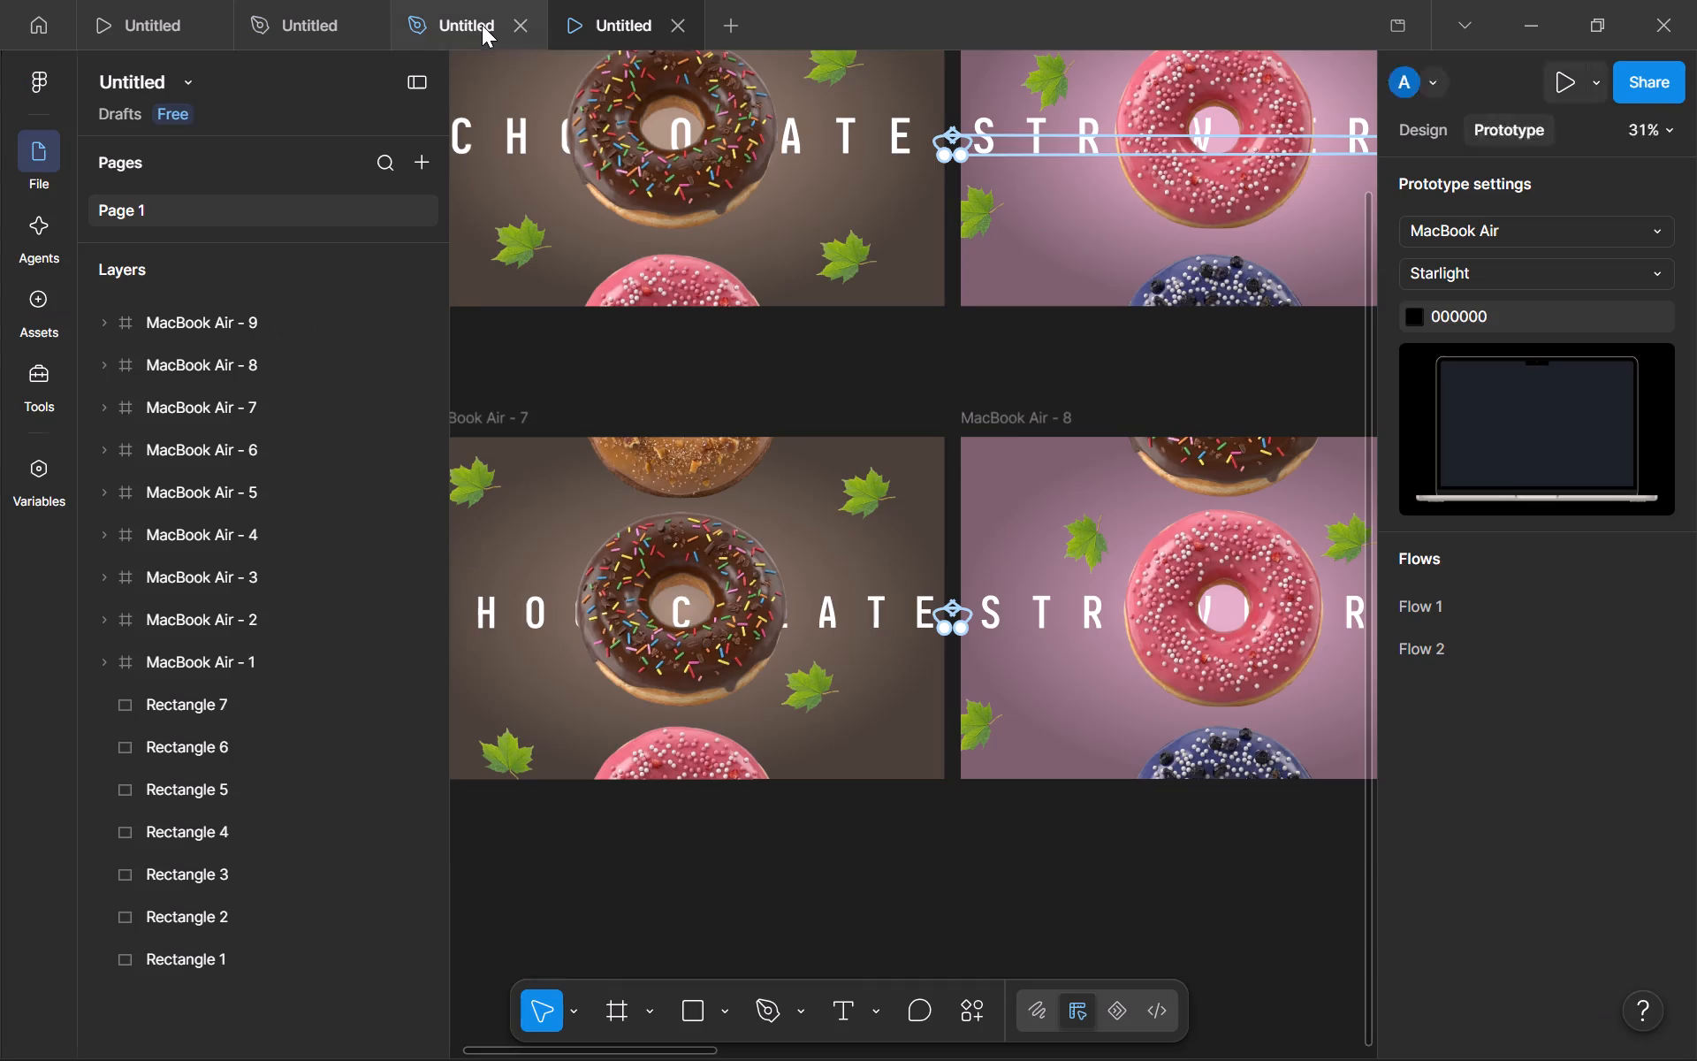
{"action": "scroll", "coordinate": [985, 446], "scroll_direction": "up", "scroll_amount": 1}
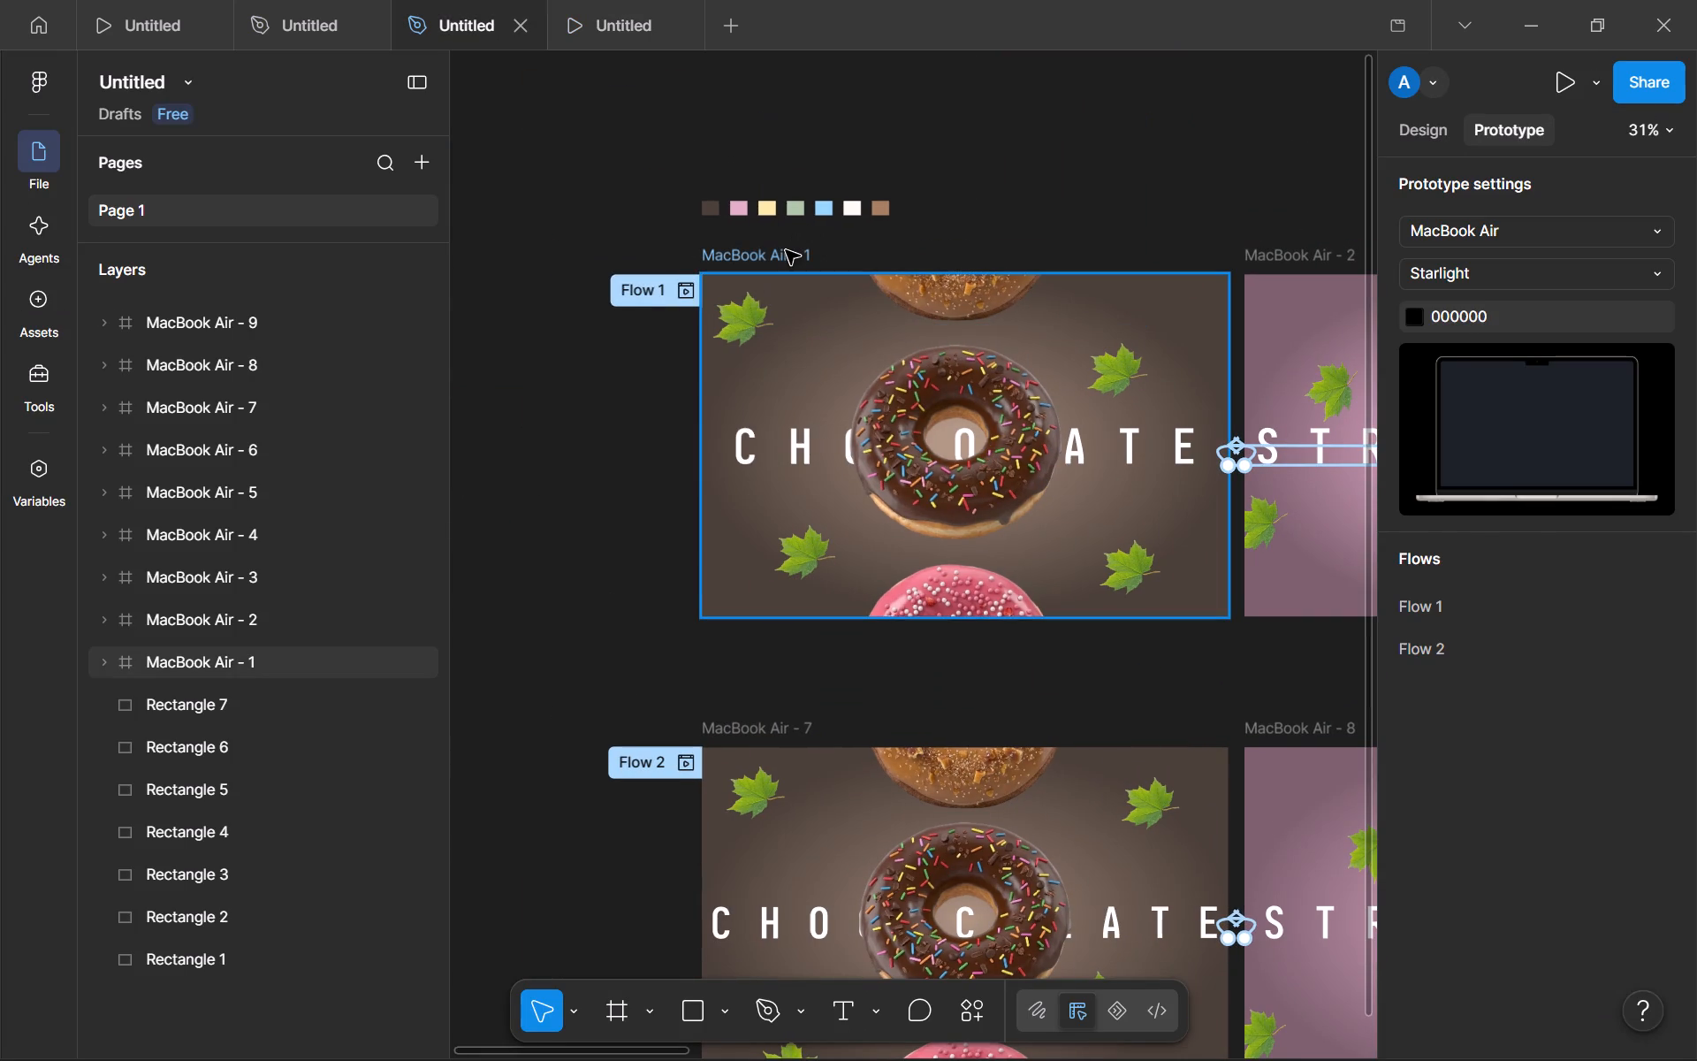
{"action": "left_click", "coordinate": [786, 250]}
{"action": "left_click", "coordinate": [1583, 576]}
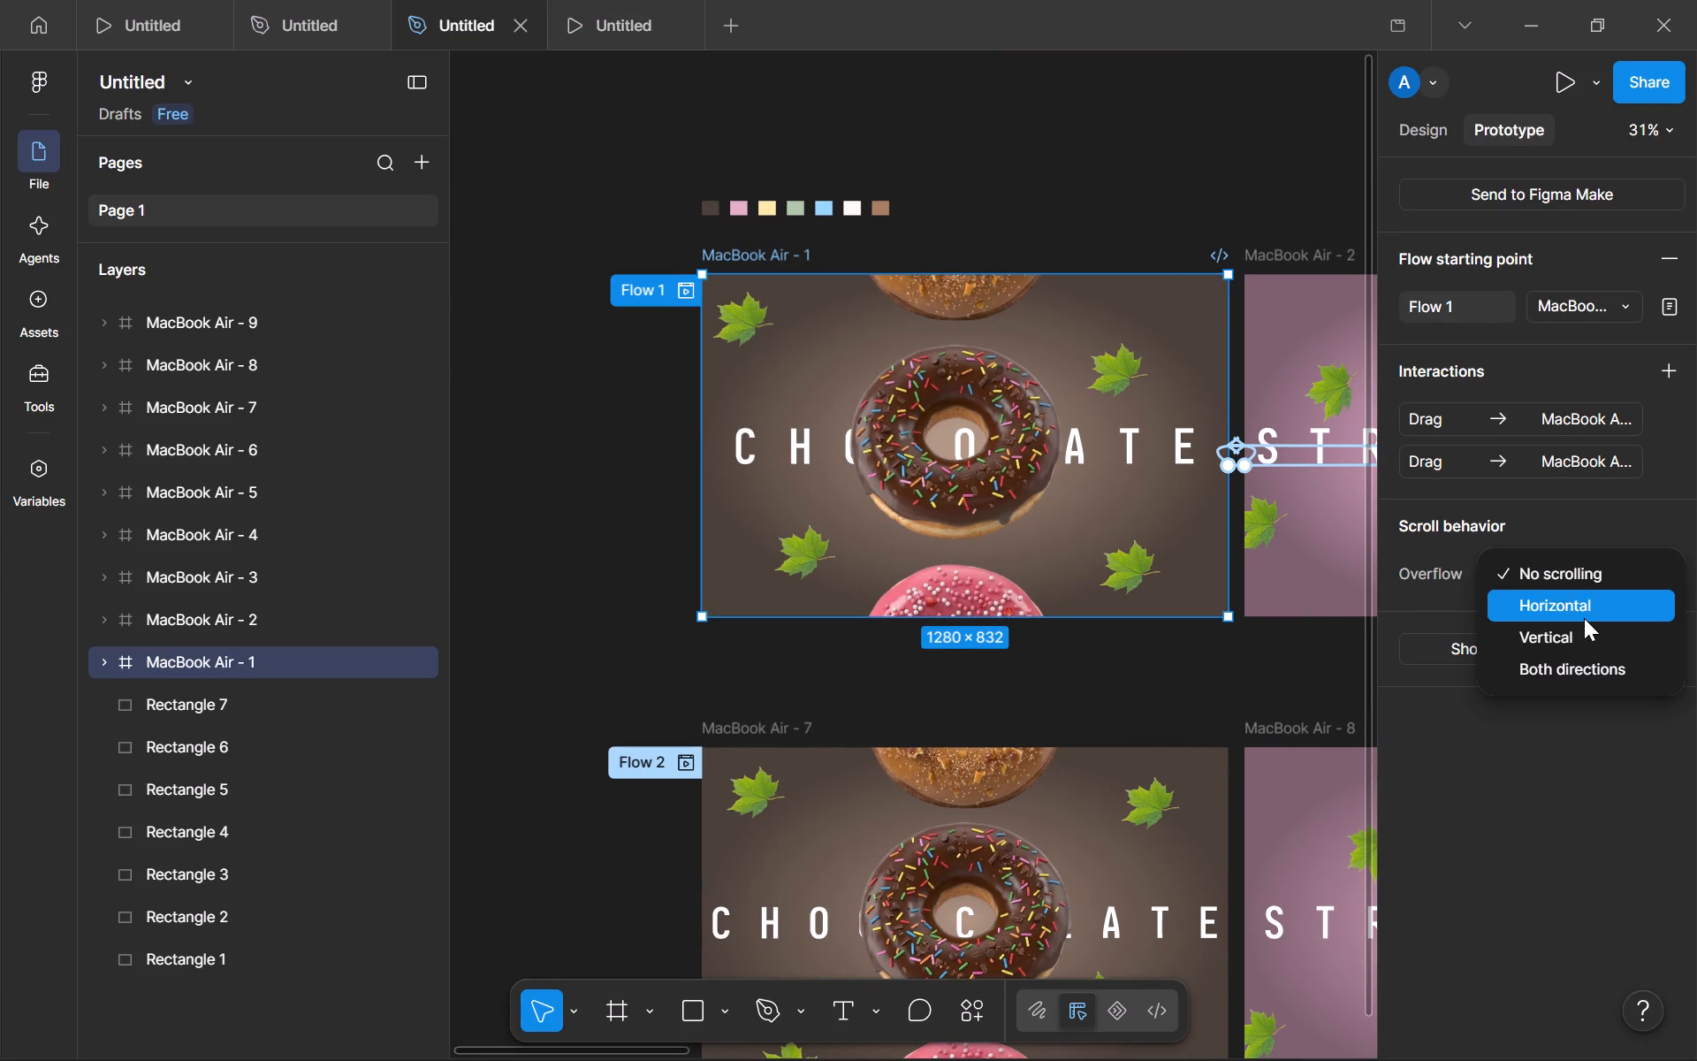
{"action": "left_click", "coordinate": [1585, 629]}
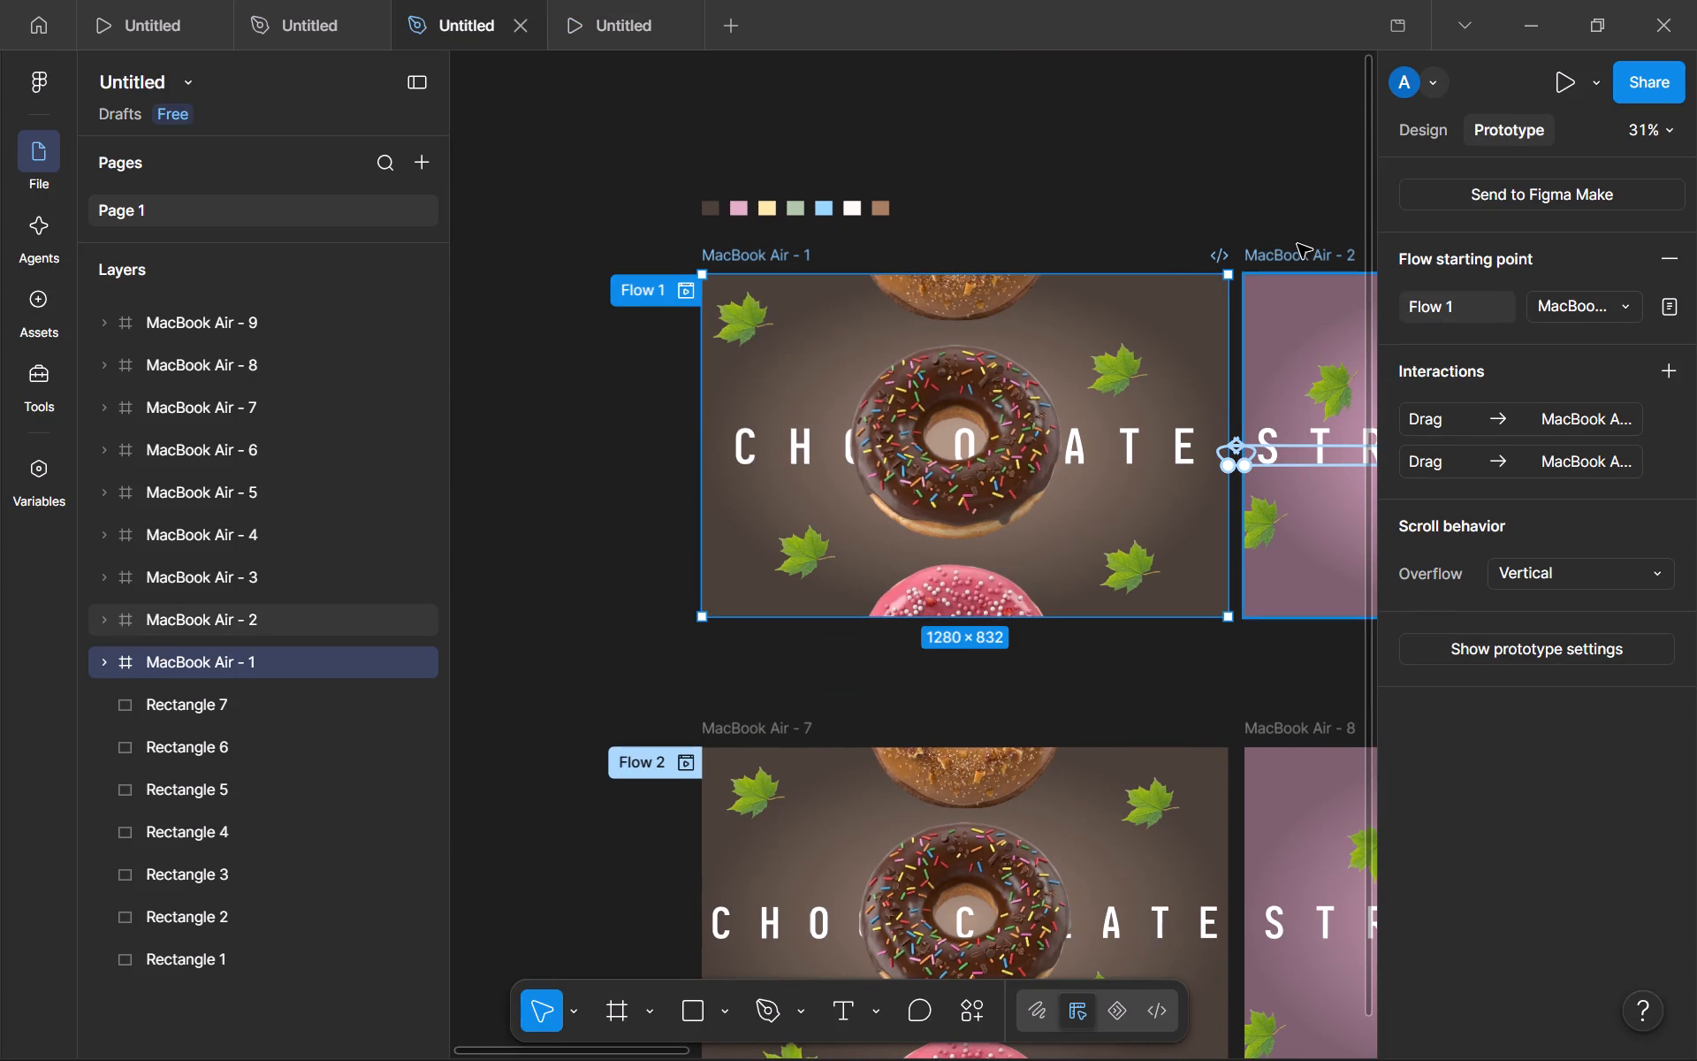
{"action": "left_click", "coordinate": [1297, 244]}
{"action": "left_click", "coordinate": [1556, 508]}
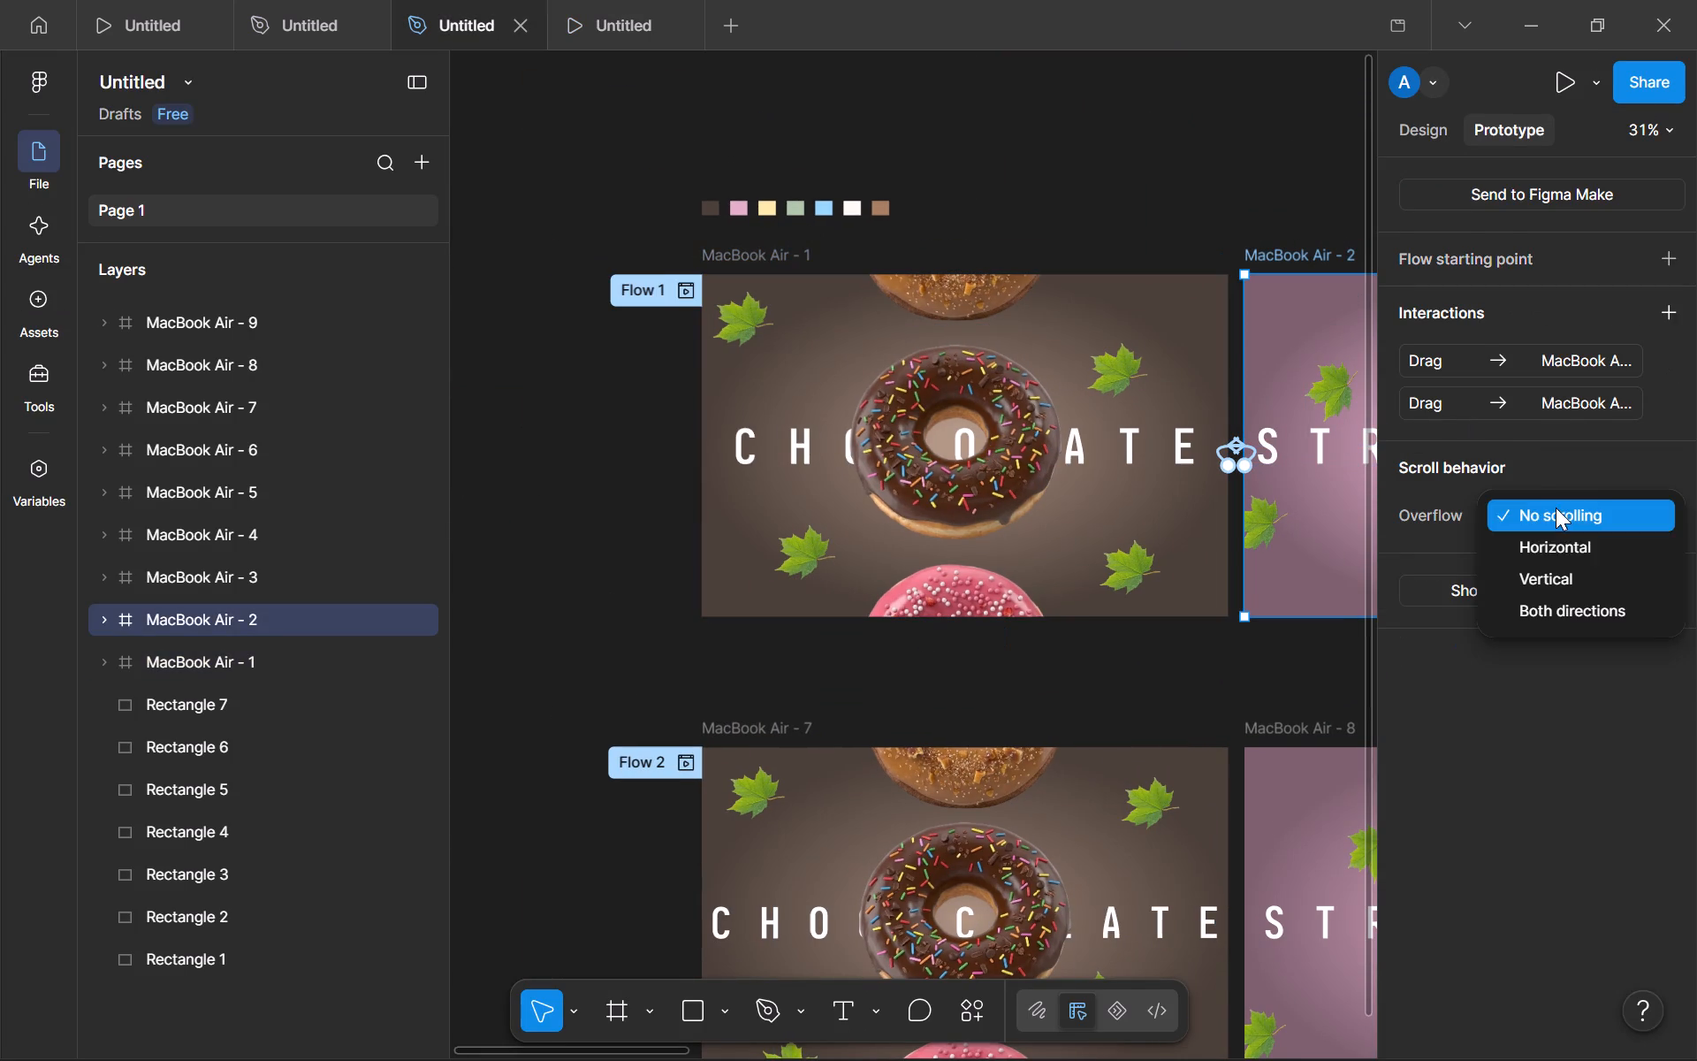
{"action": "left_click", "coordinate": [1568, 569]}
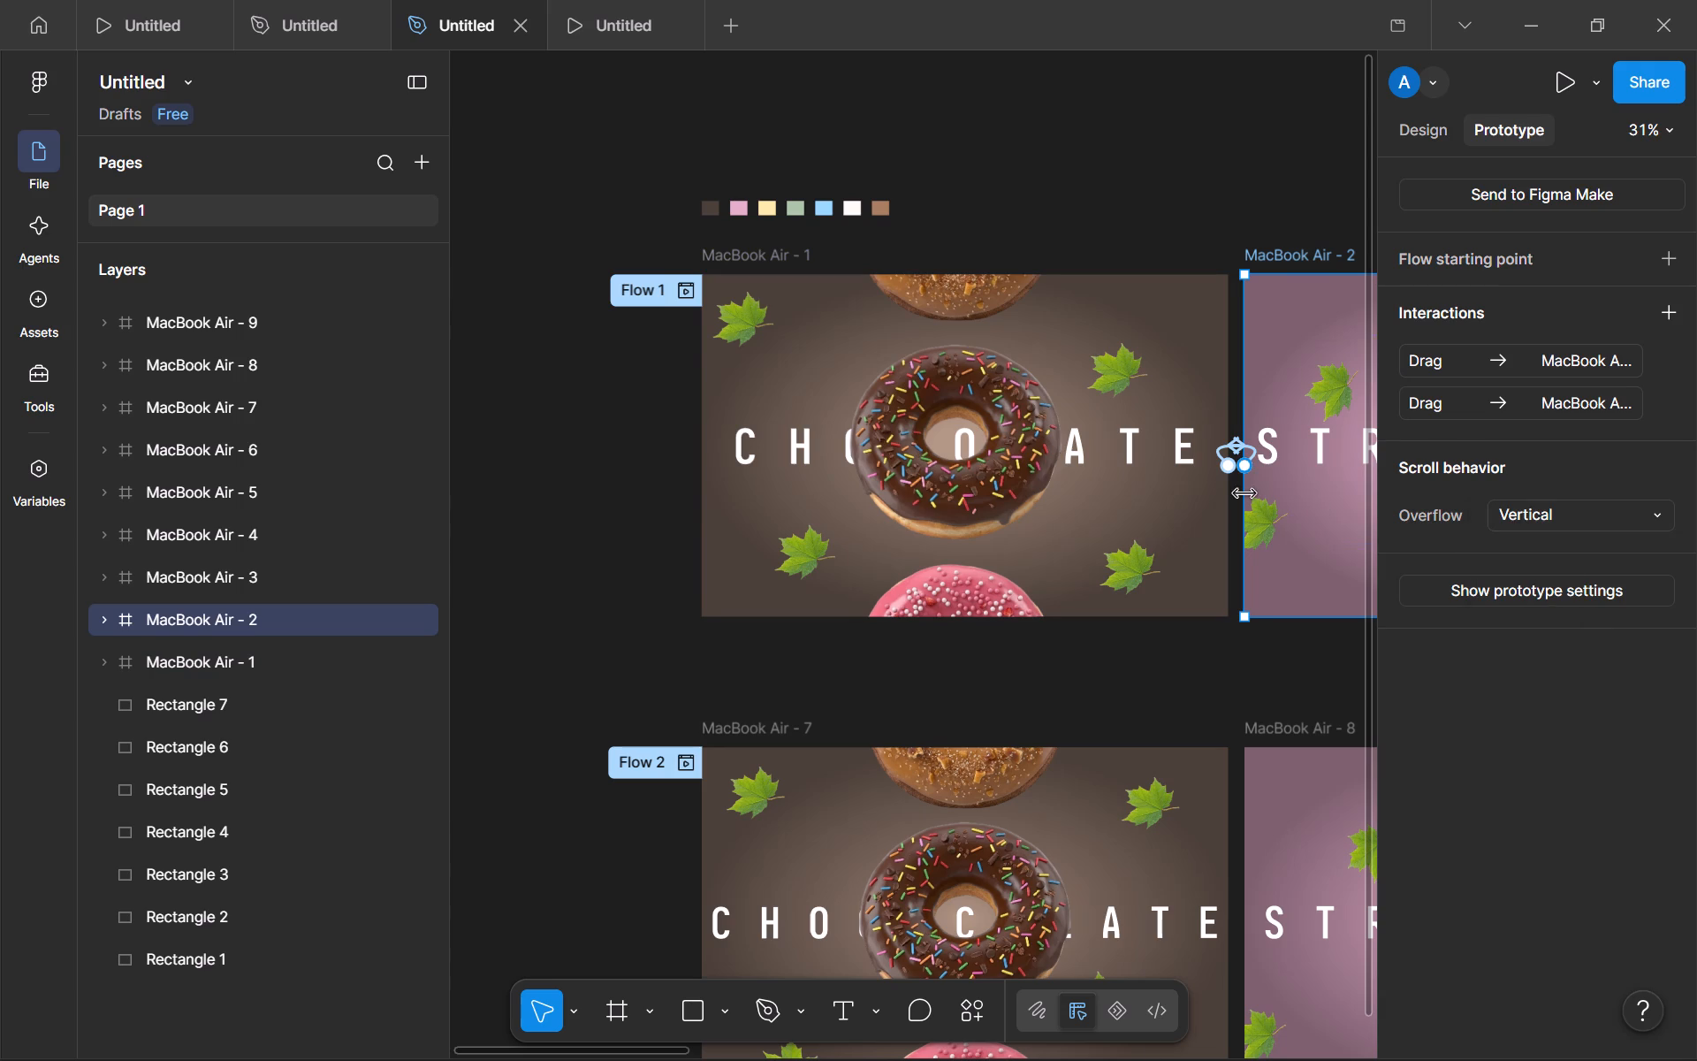
Set the overflow scroll behavior to Vertical for frames MacBook Air - 3 and MacBook Air - 4.
{"action": "scroll", "coordinate": [1244, 492], "scroll_direction": "left", "scroll_amount": 4}
{"action": "left_click", "coordinate": [1196, 245]}
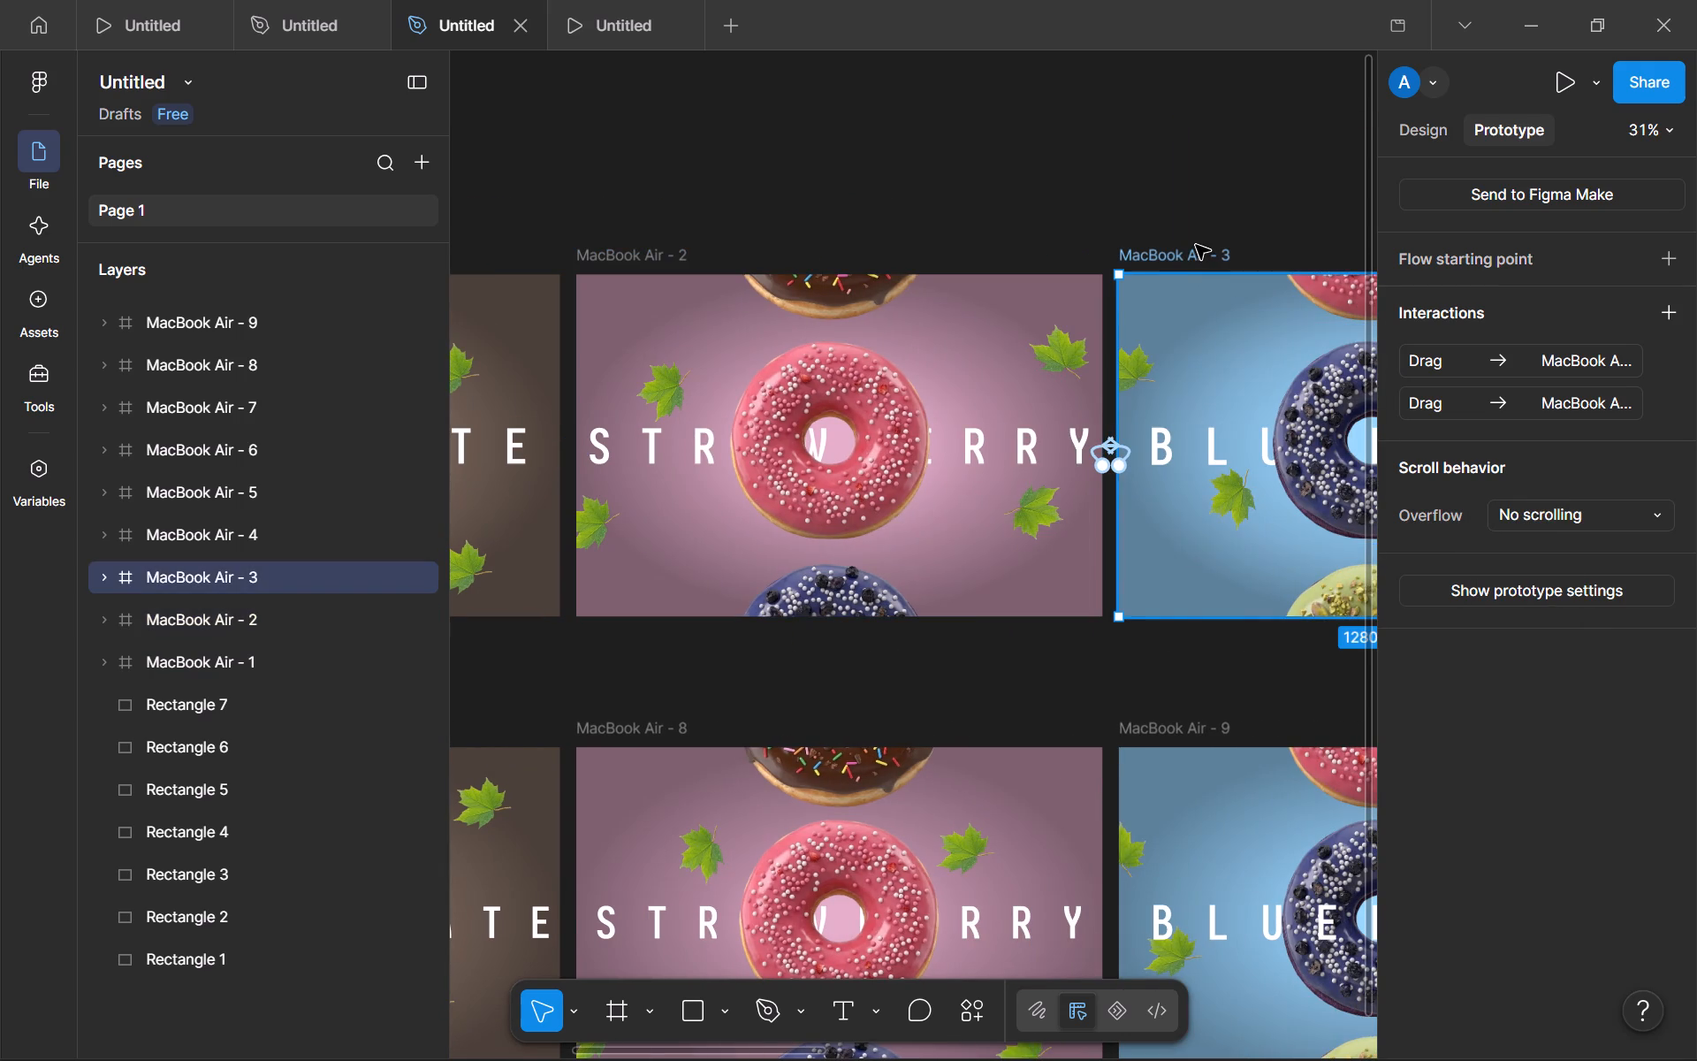
{"action": "left_click", "coordinate": [1571, 510]}
{"action": "left_click", "coordinate": [1571, 576]}
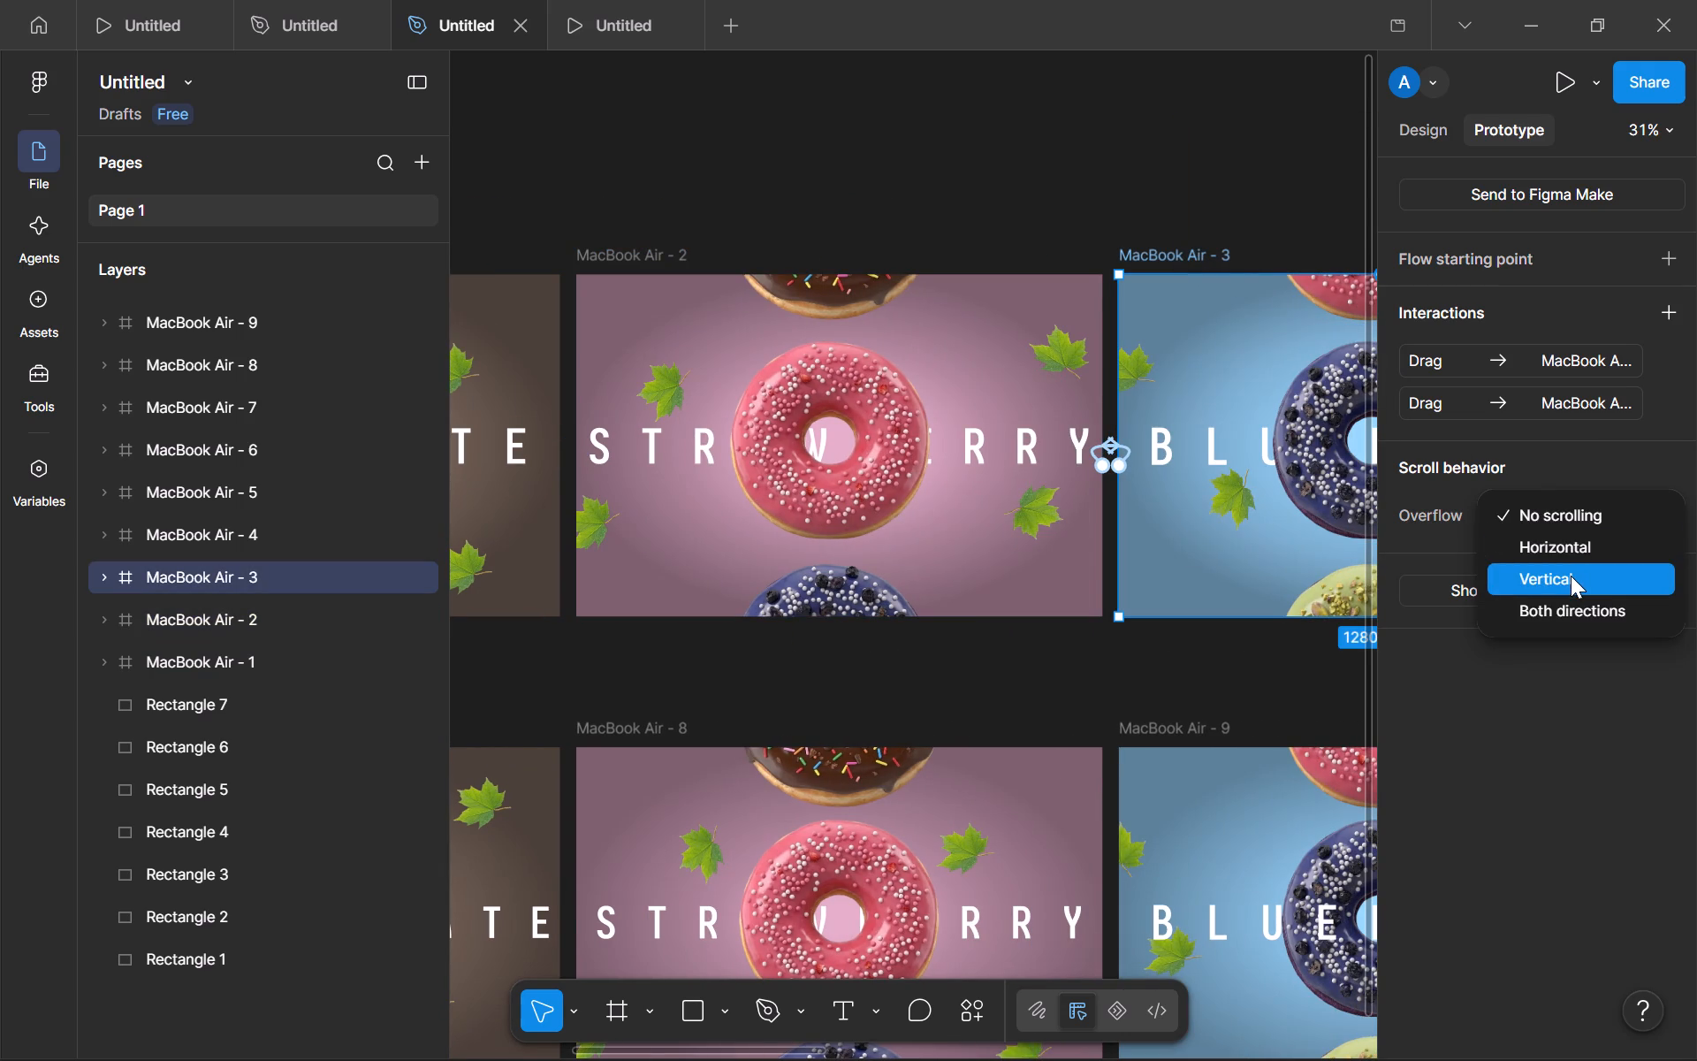
{"action": "scroll", "coordinate": [1124, 407], "scroll_direction": "left", "scroll_amount": 3}
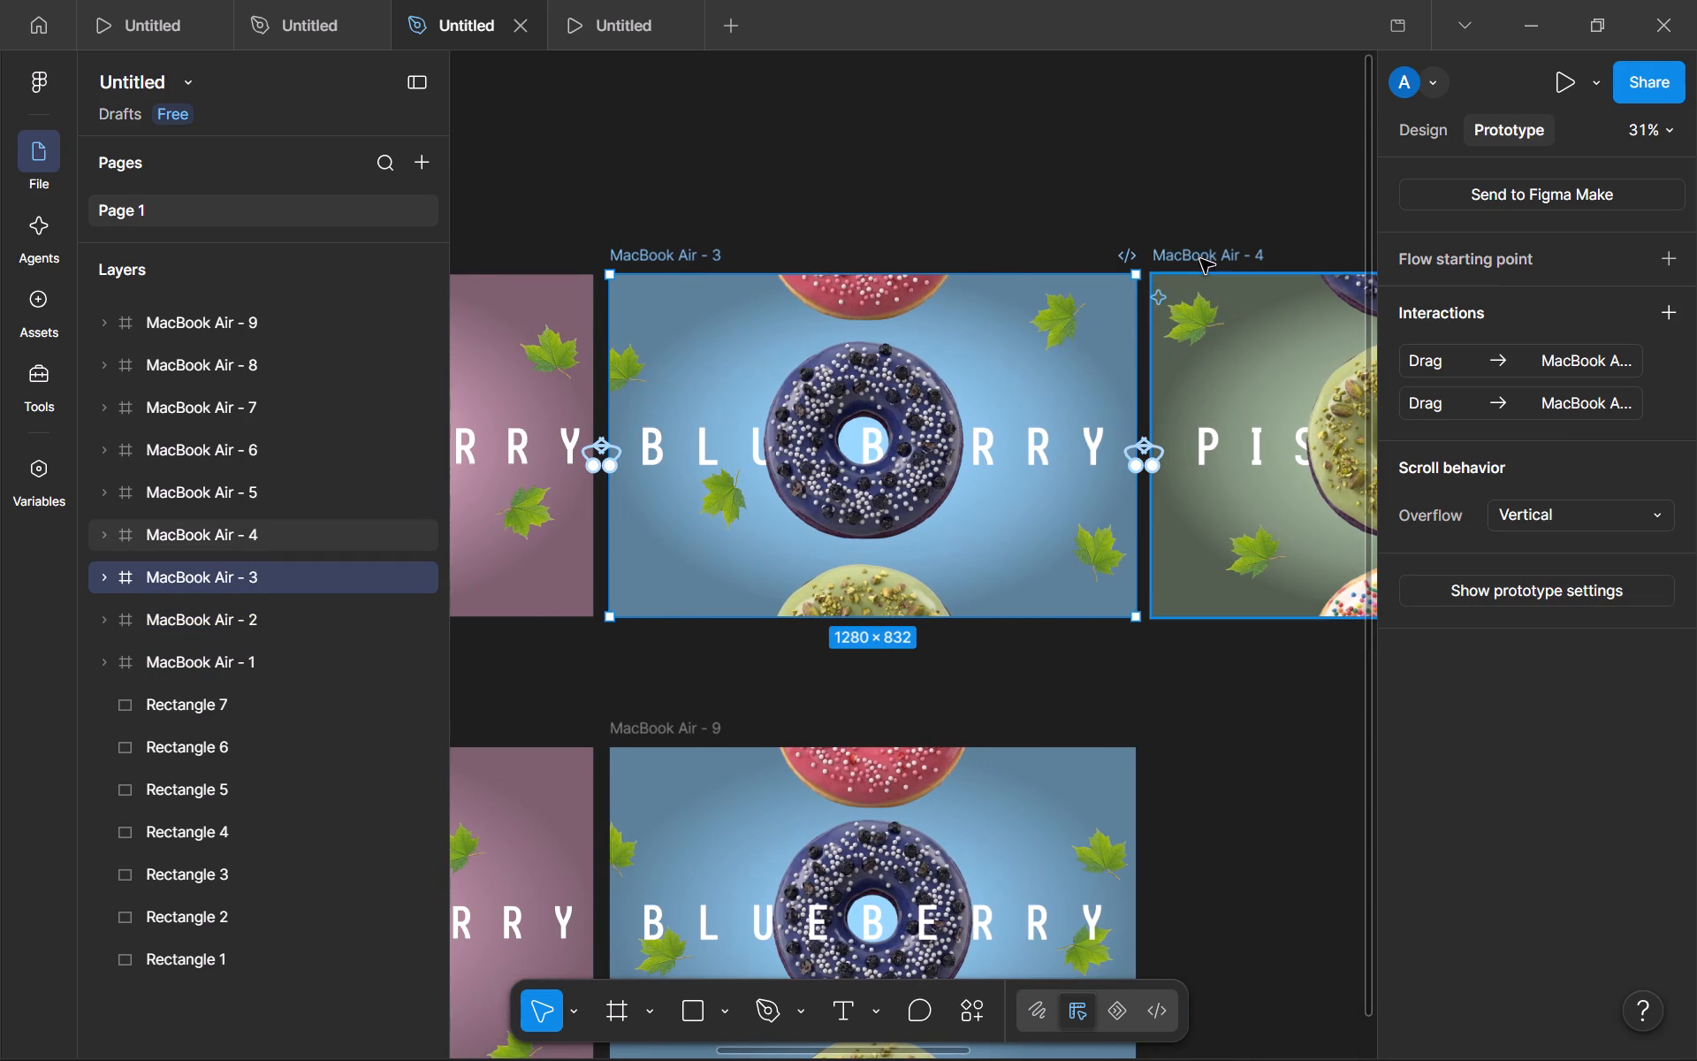
{"action": "left_click", "coordinate": [1204, 258]}
{"action": "left_click_drag", "start_coordinate": [1577, 490], "coordinate": [1577, 502]}
{"action": "left_click", "coordinate": [1577, 502]}
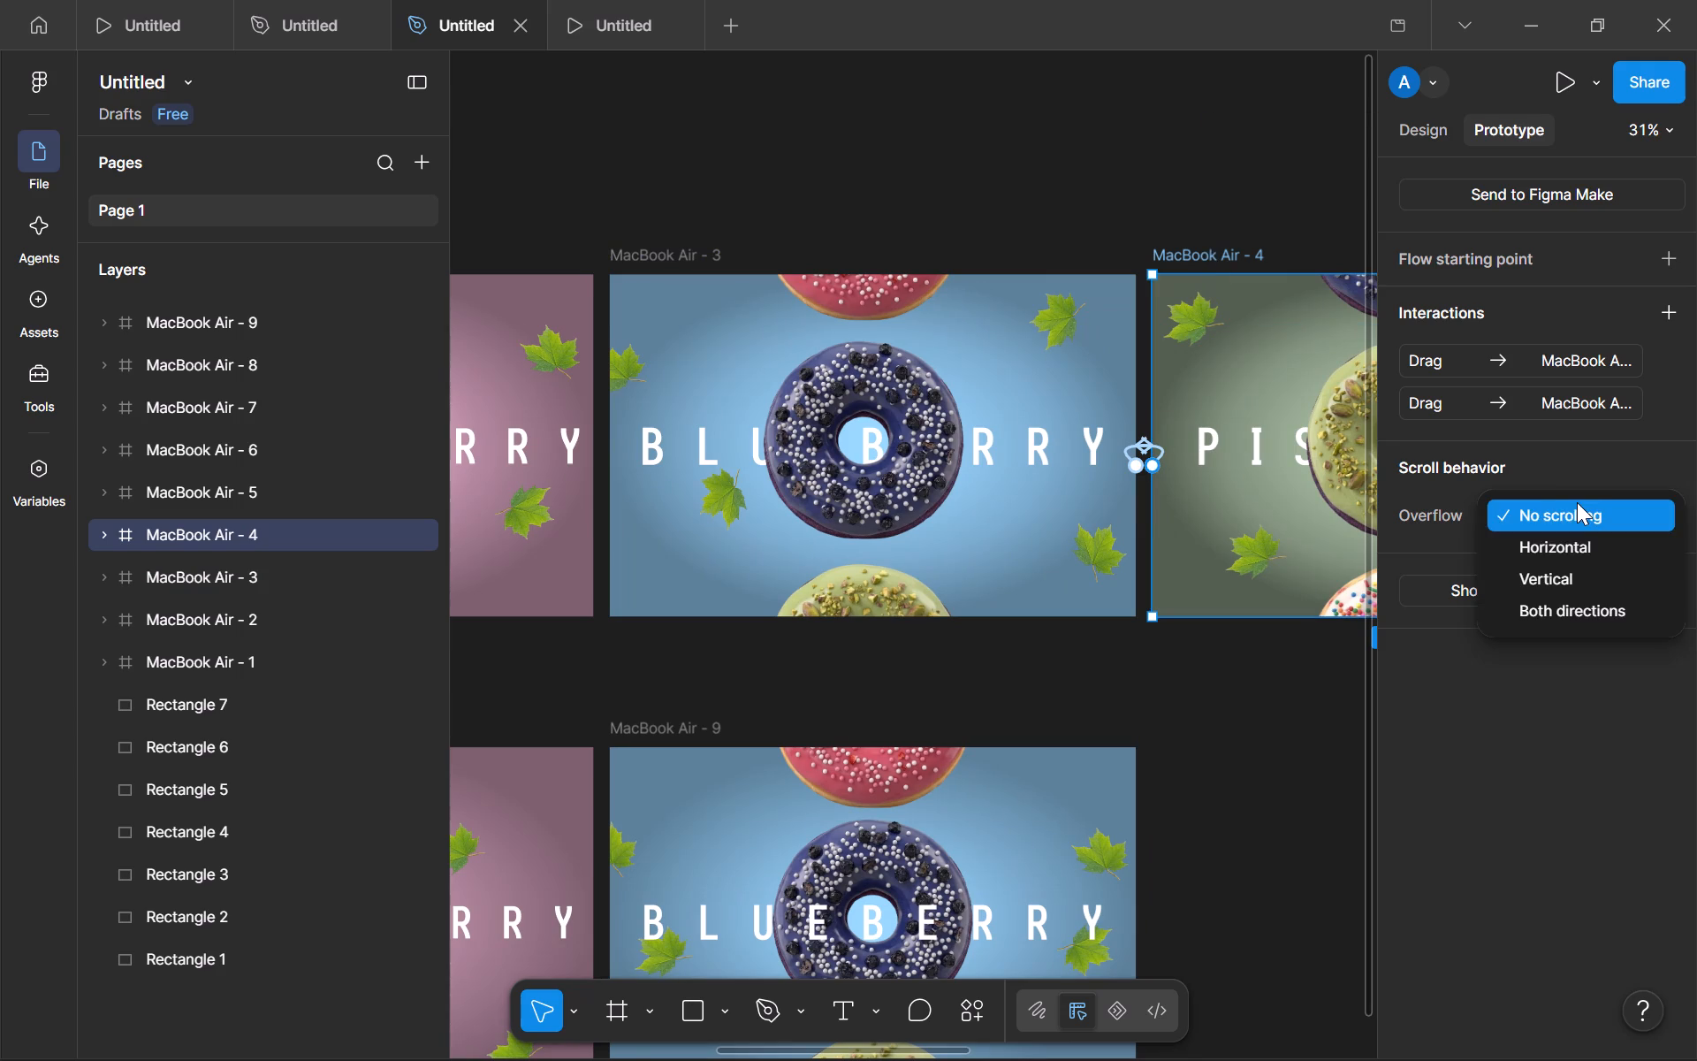
{"action": "double_click", "coordinate": [1579, 563]}
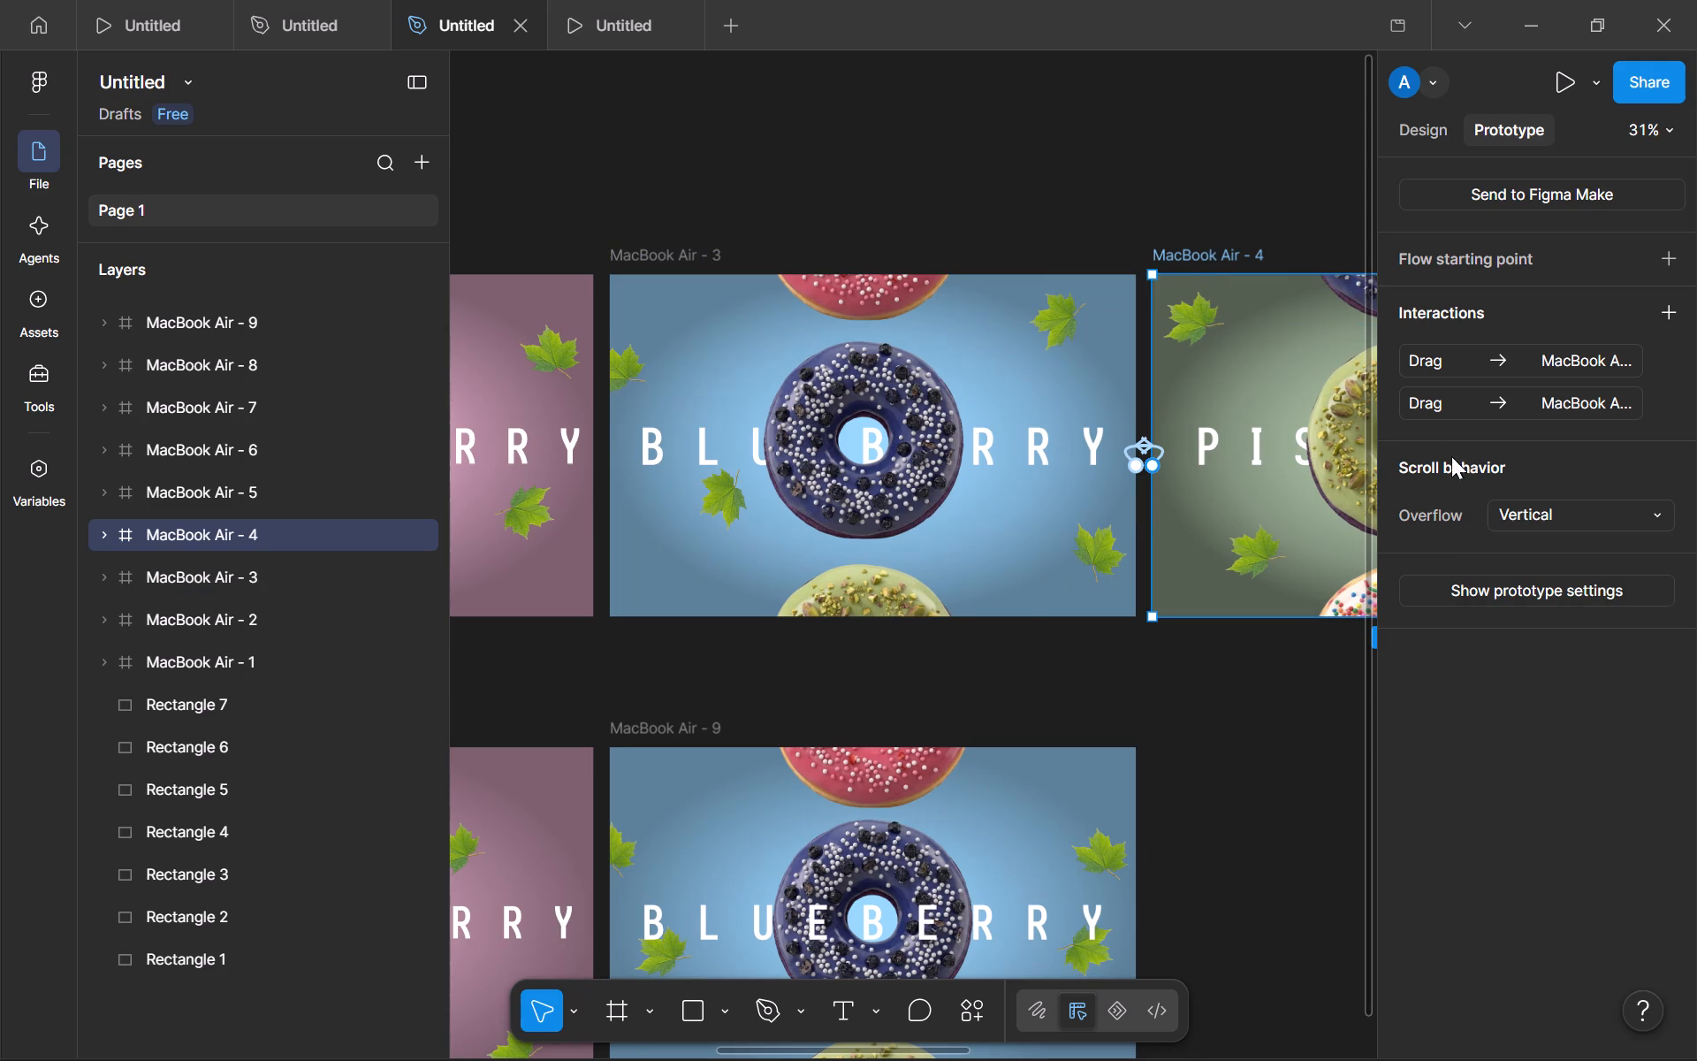
Set the overflow scroll behavior to Vertical for frames MacBook Air - 5 and MacBook Air - 6, and clear the selection.
{"action": "scroll", "coordinate": [1281, 288], "scroll_direction": "left", "scroll_amount": 2}
{"action": "left_click", "coordinate": [1140, 245]}
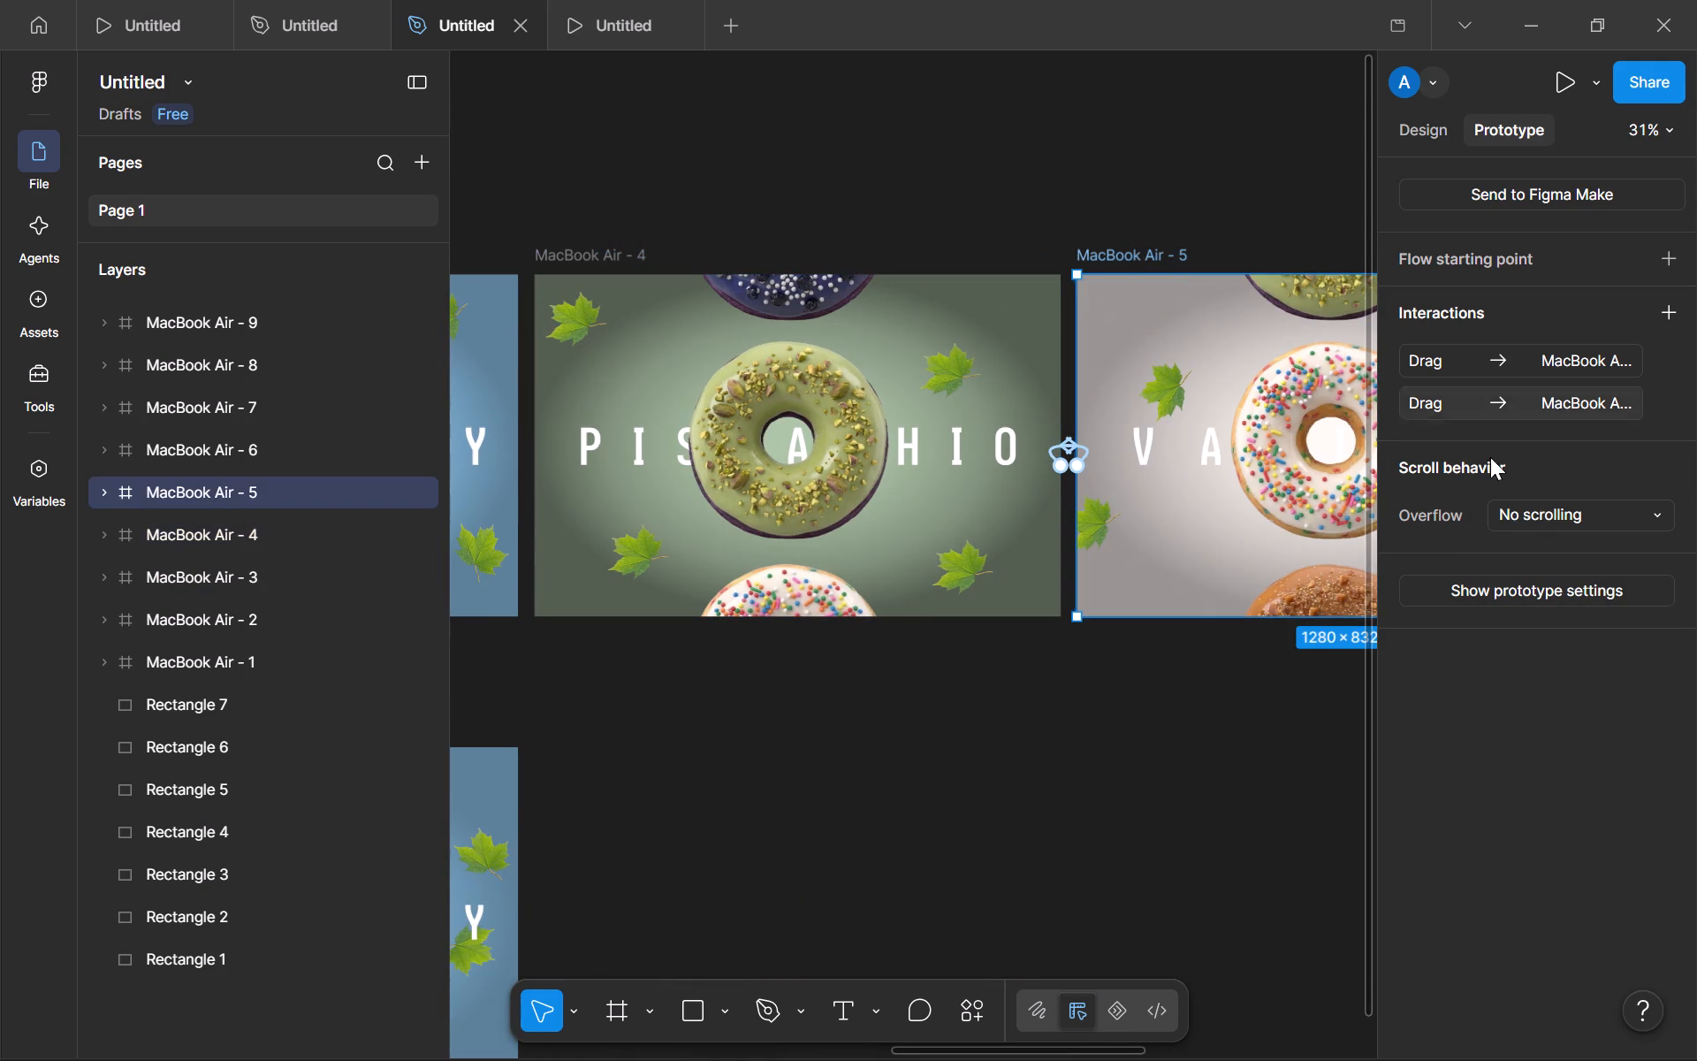
{"action": "left_click_drag", "start_coordinate": [1625, 531], "coordinate": [1626, 523]}
{"action": "left_click", "coordinate": [1626, 523]}
{"action": "left_click", "coordinate": [1626, 577]}
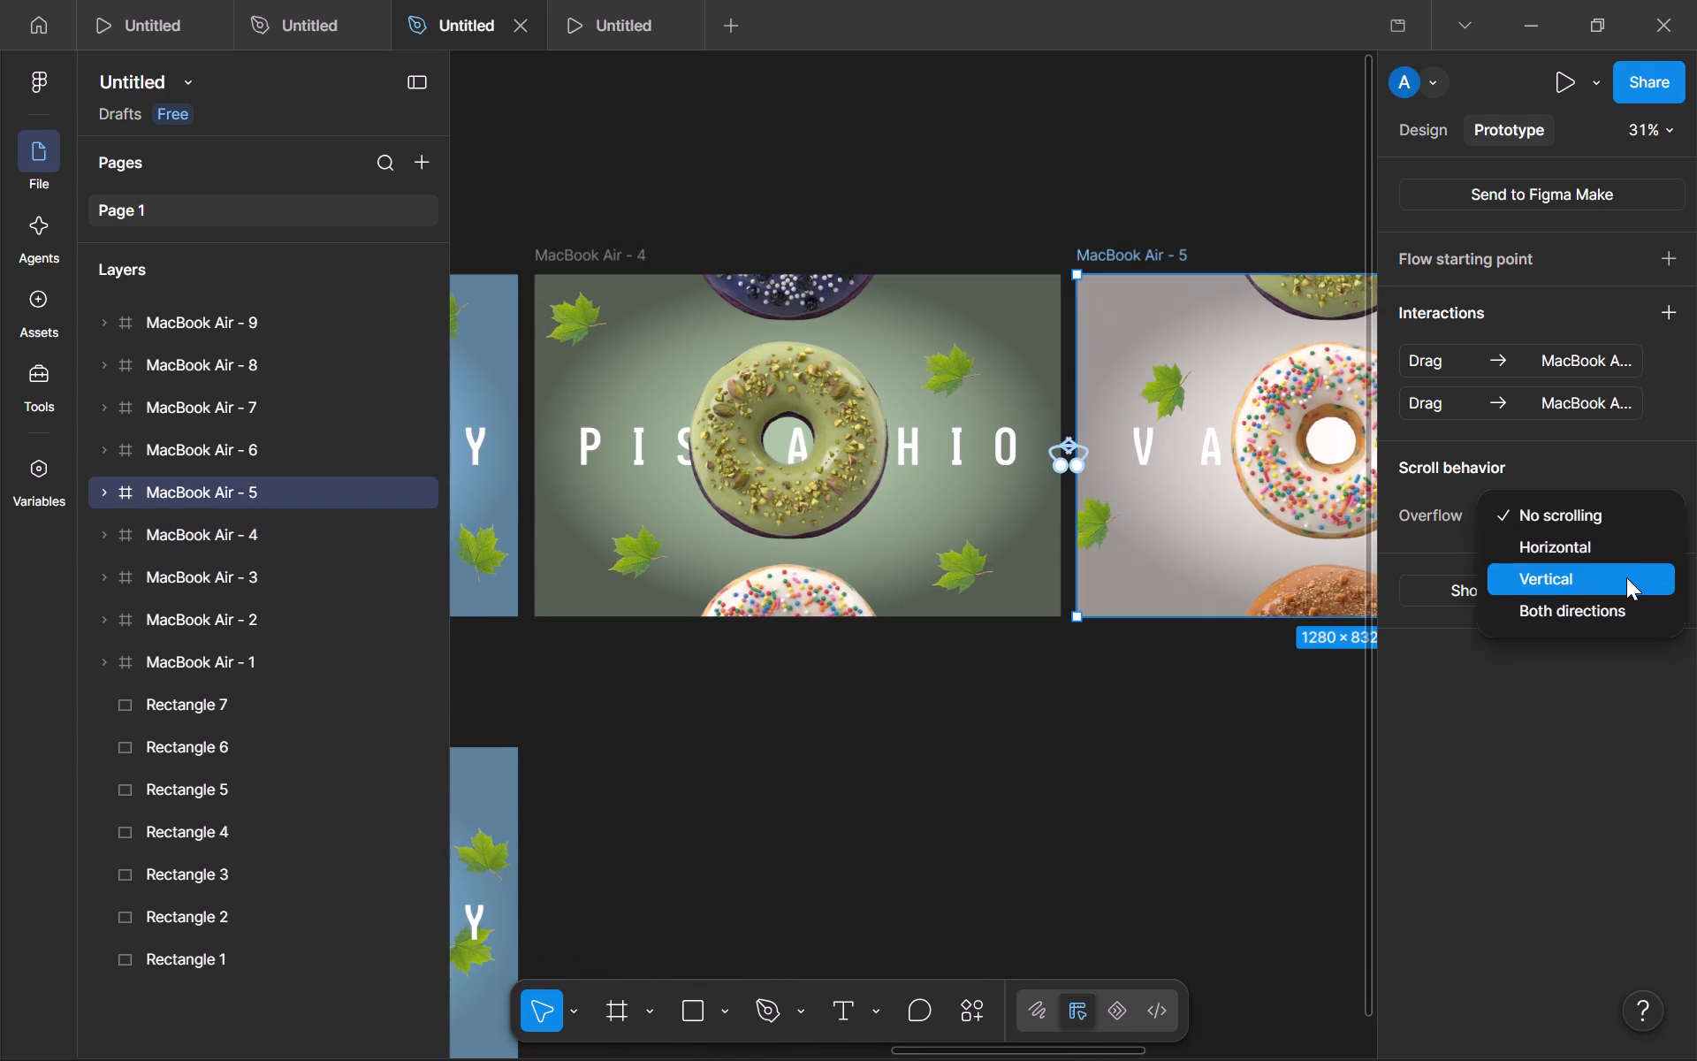
{"action": "scroll", "coordinate": [1060, 358], "scroll_direction": "left", "scroll_amount": 2}
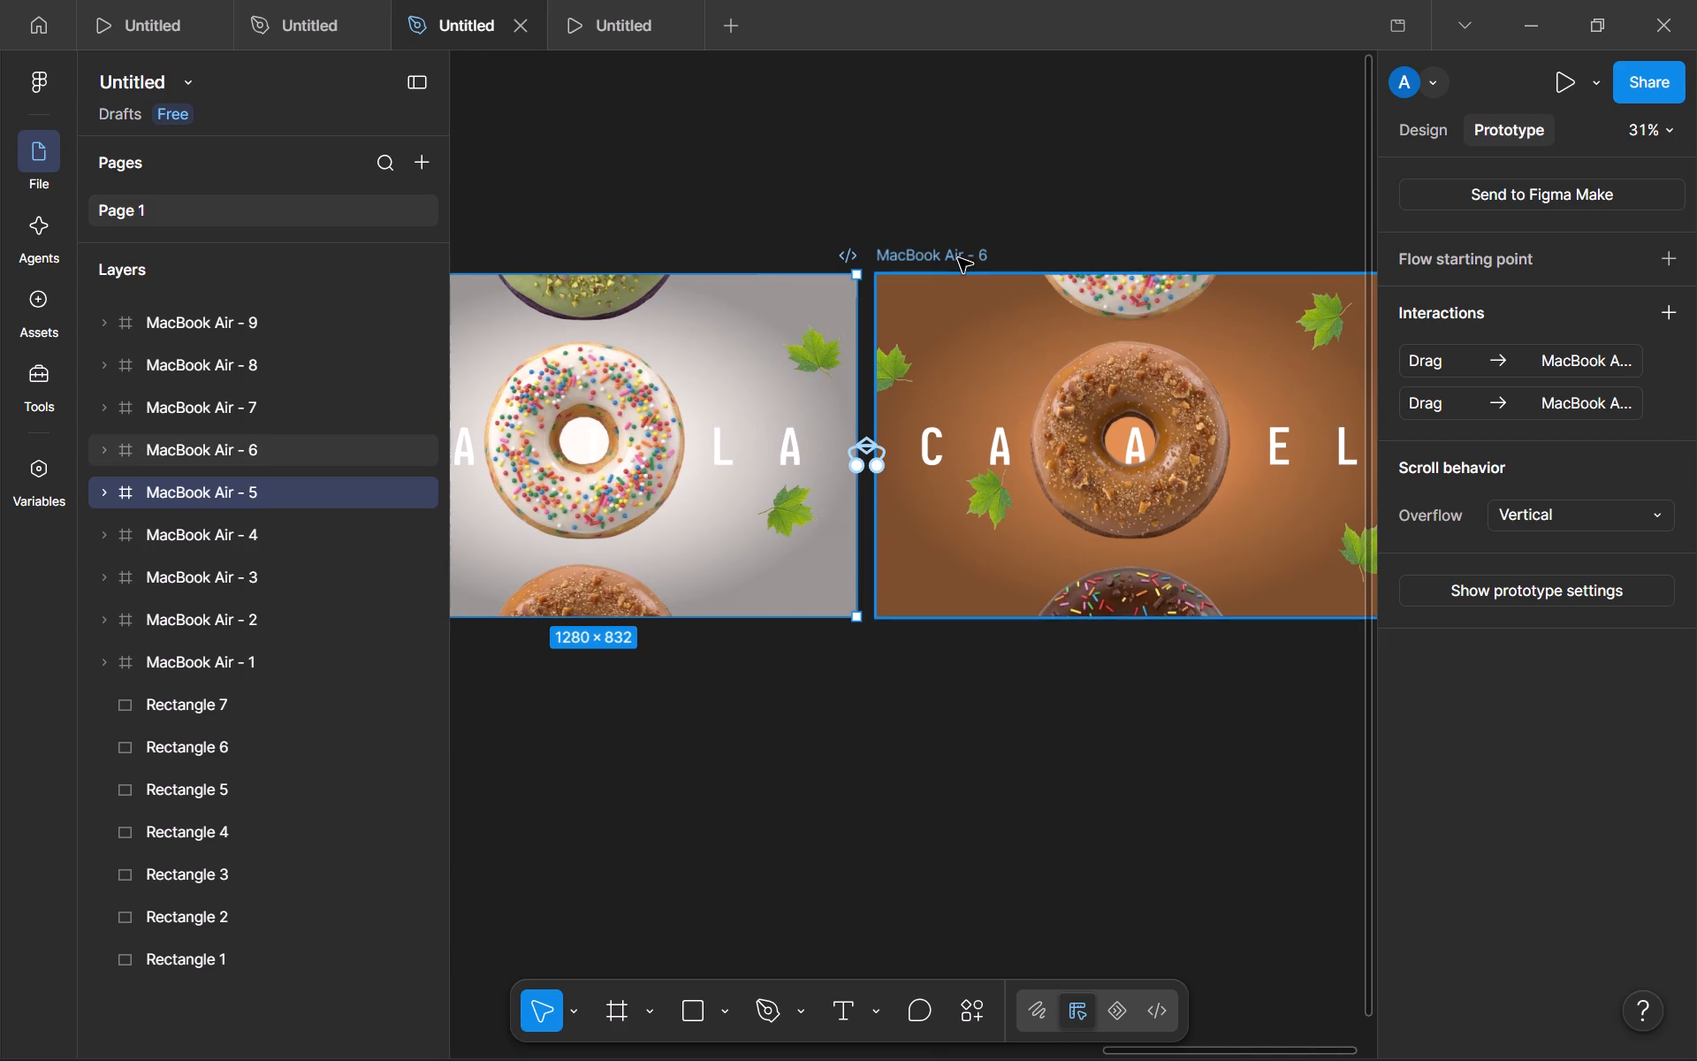
{"action": "left_click", "coordinate": [958, 258]}
{"action": "left_click", "coordinate": [1632, 515]}
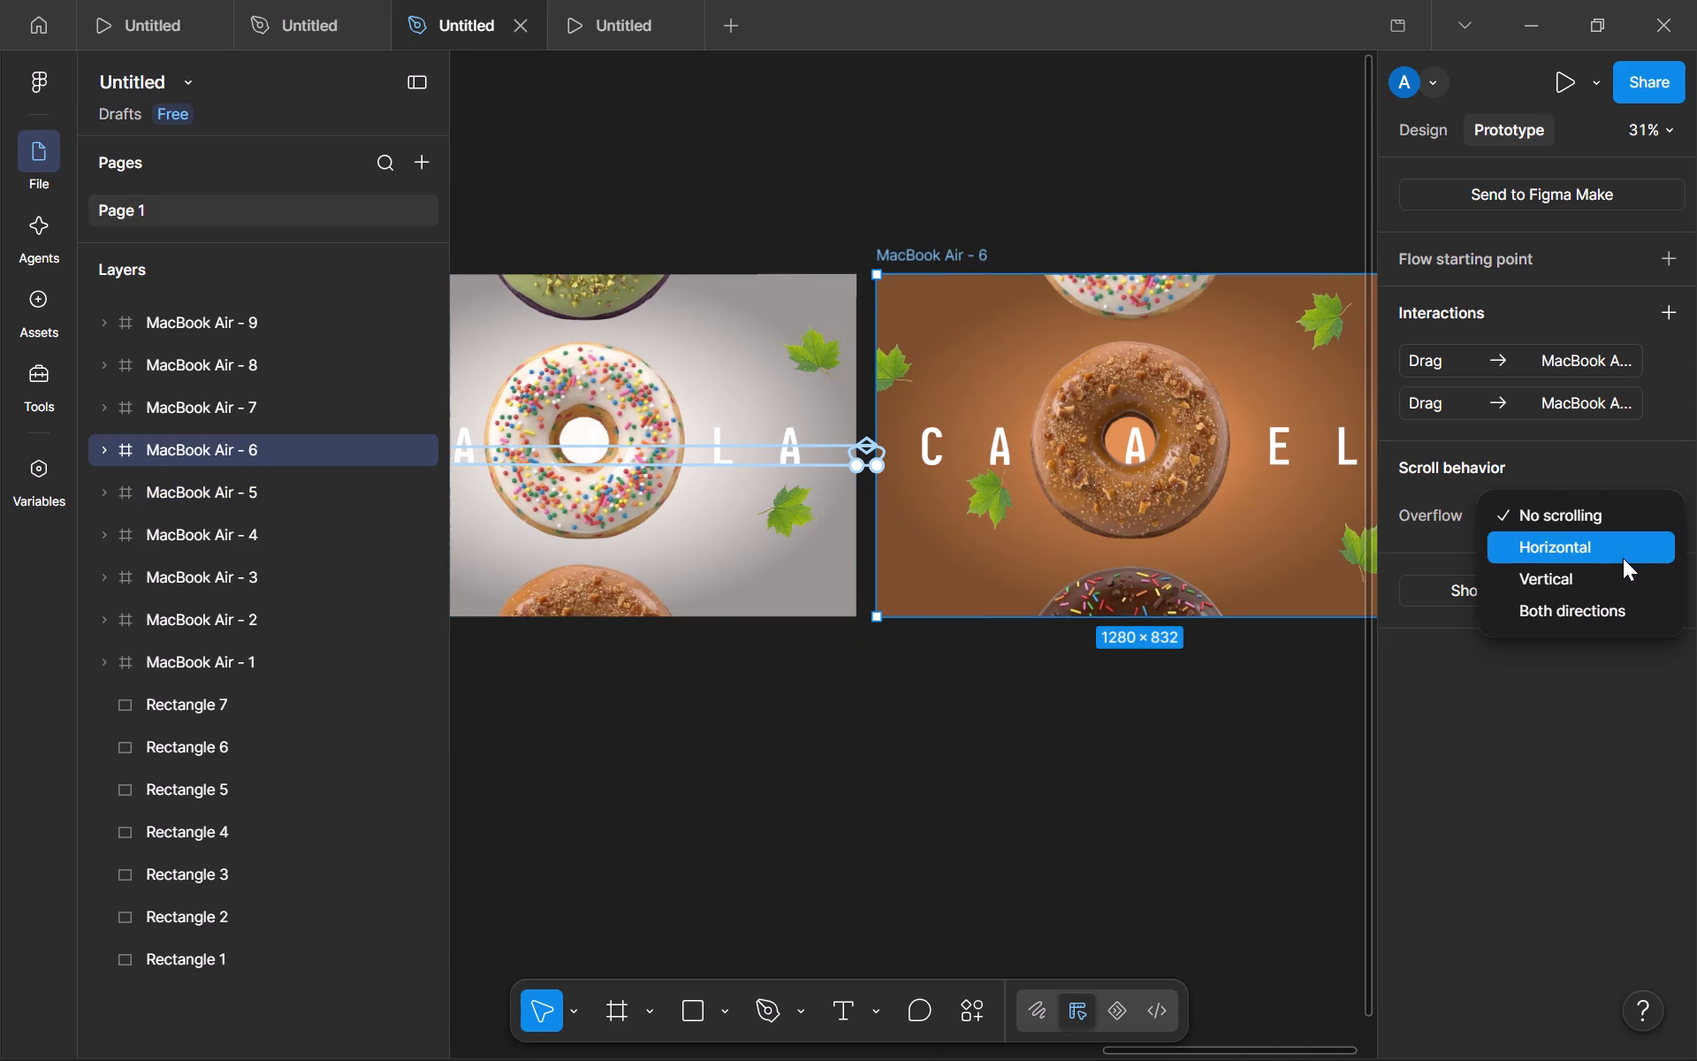
{"action": "left_click", "coordinate": [1624, 585]}
{"action": "left_click", "coordinate": [1168, 793]}
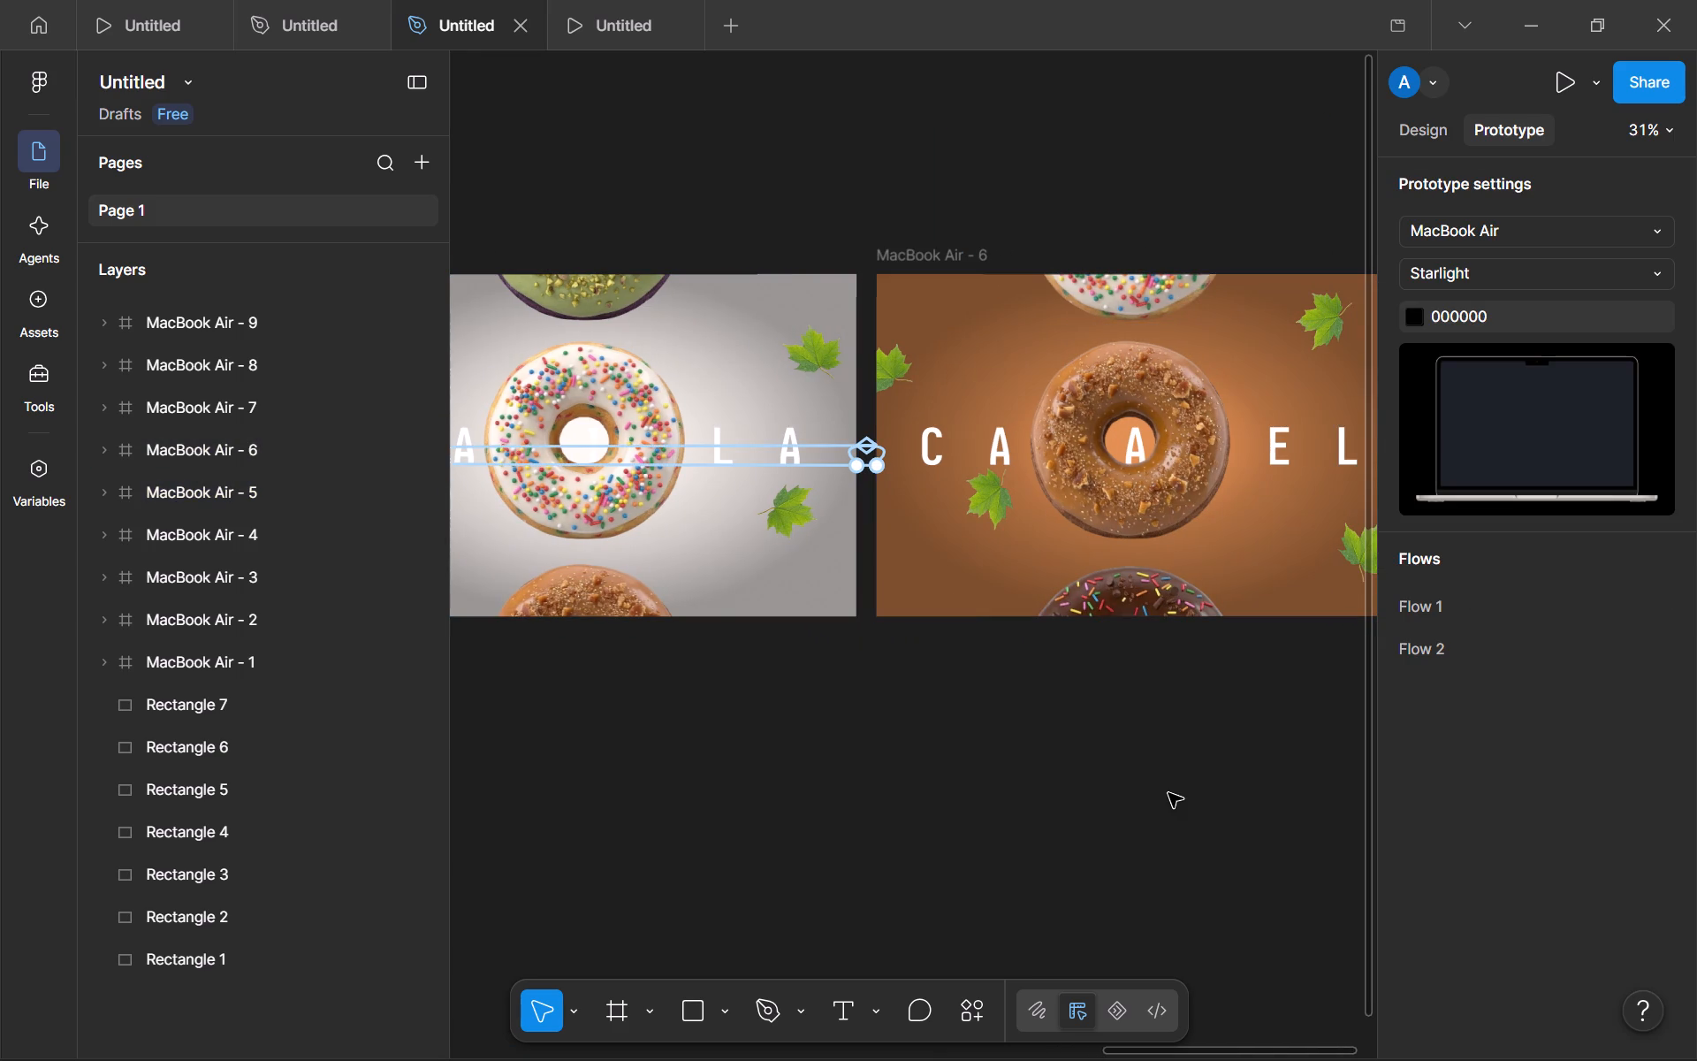
{"action": "left_click", "coordinate": [786, 342]}
{"action": "left_click", "coordinate": [795, 202]}
{"action": "left_click", "coordinate": [662, 177]}
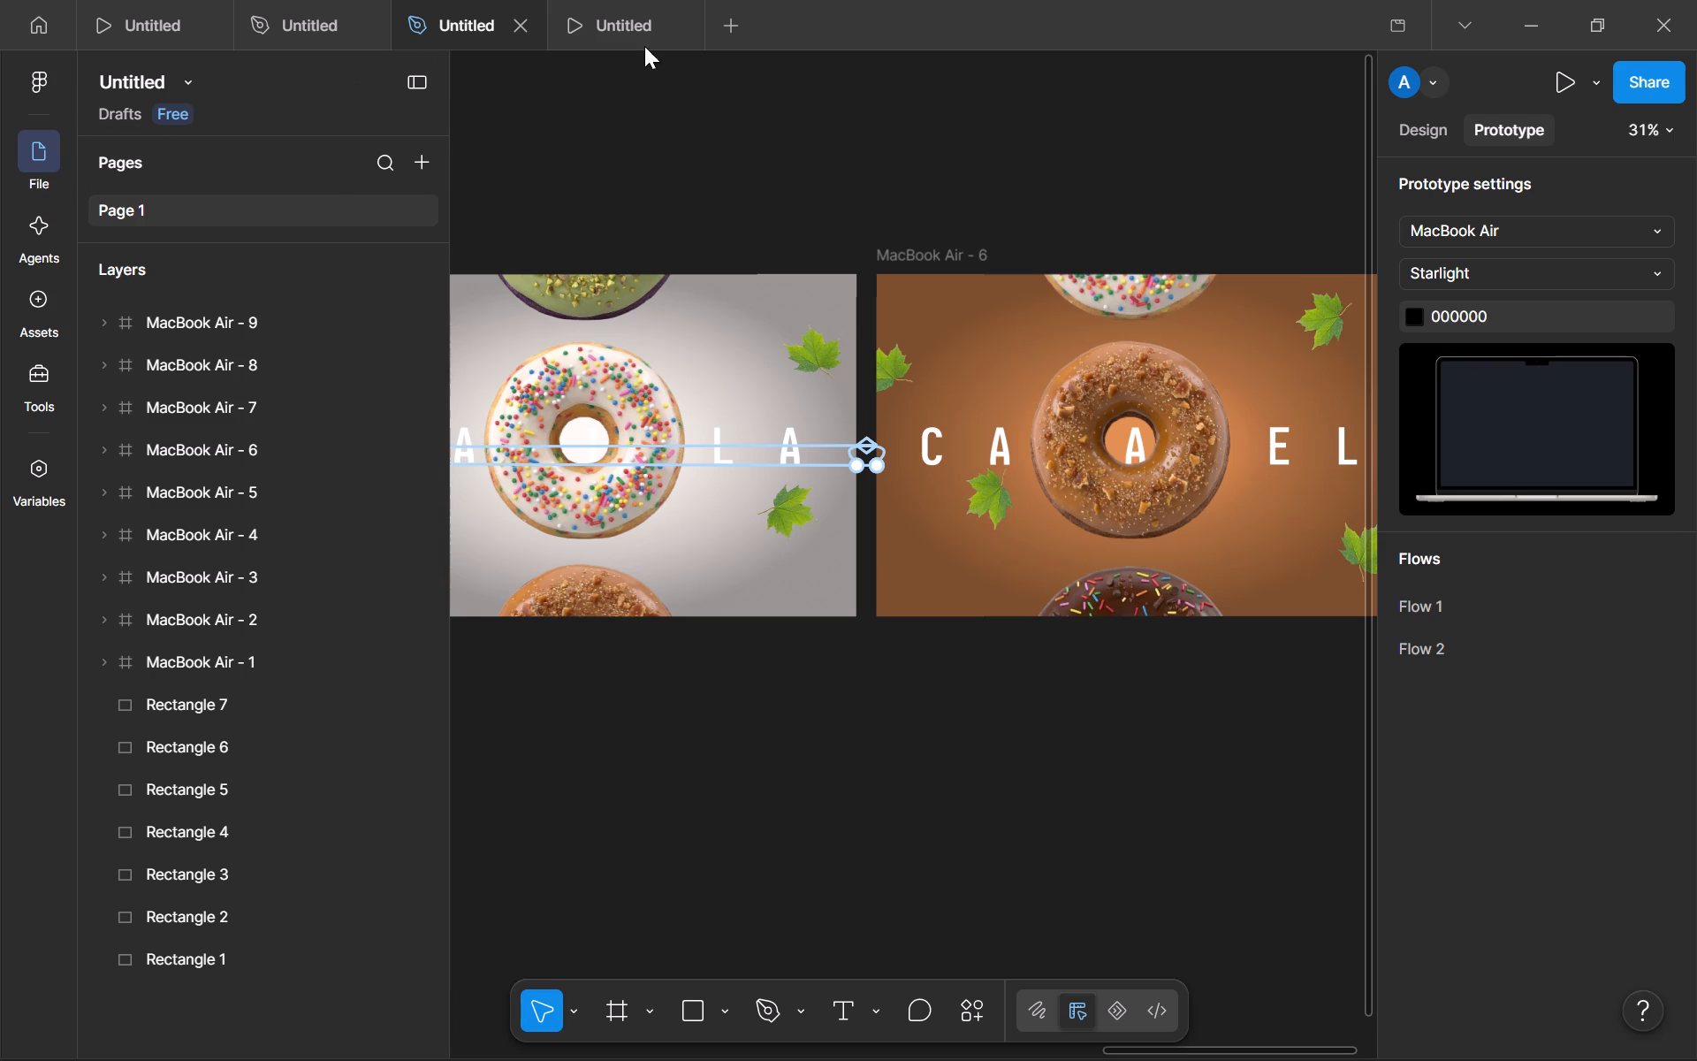
Close the old preview, present the prototype again and test vertical scrolling on the Chocolate screen of Flow 1.
{"action": "left_click", "coordinate": [689, 31]}
{"action": "left_click", "coordinate": [1567, 84]}
{"action": "left_click_drag", "start_coordinate": [1286, 117], "coordinate": [1557, 79]}
{"action": "left_click", "coordinate": [1557, 79]}
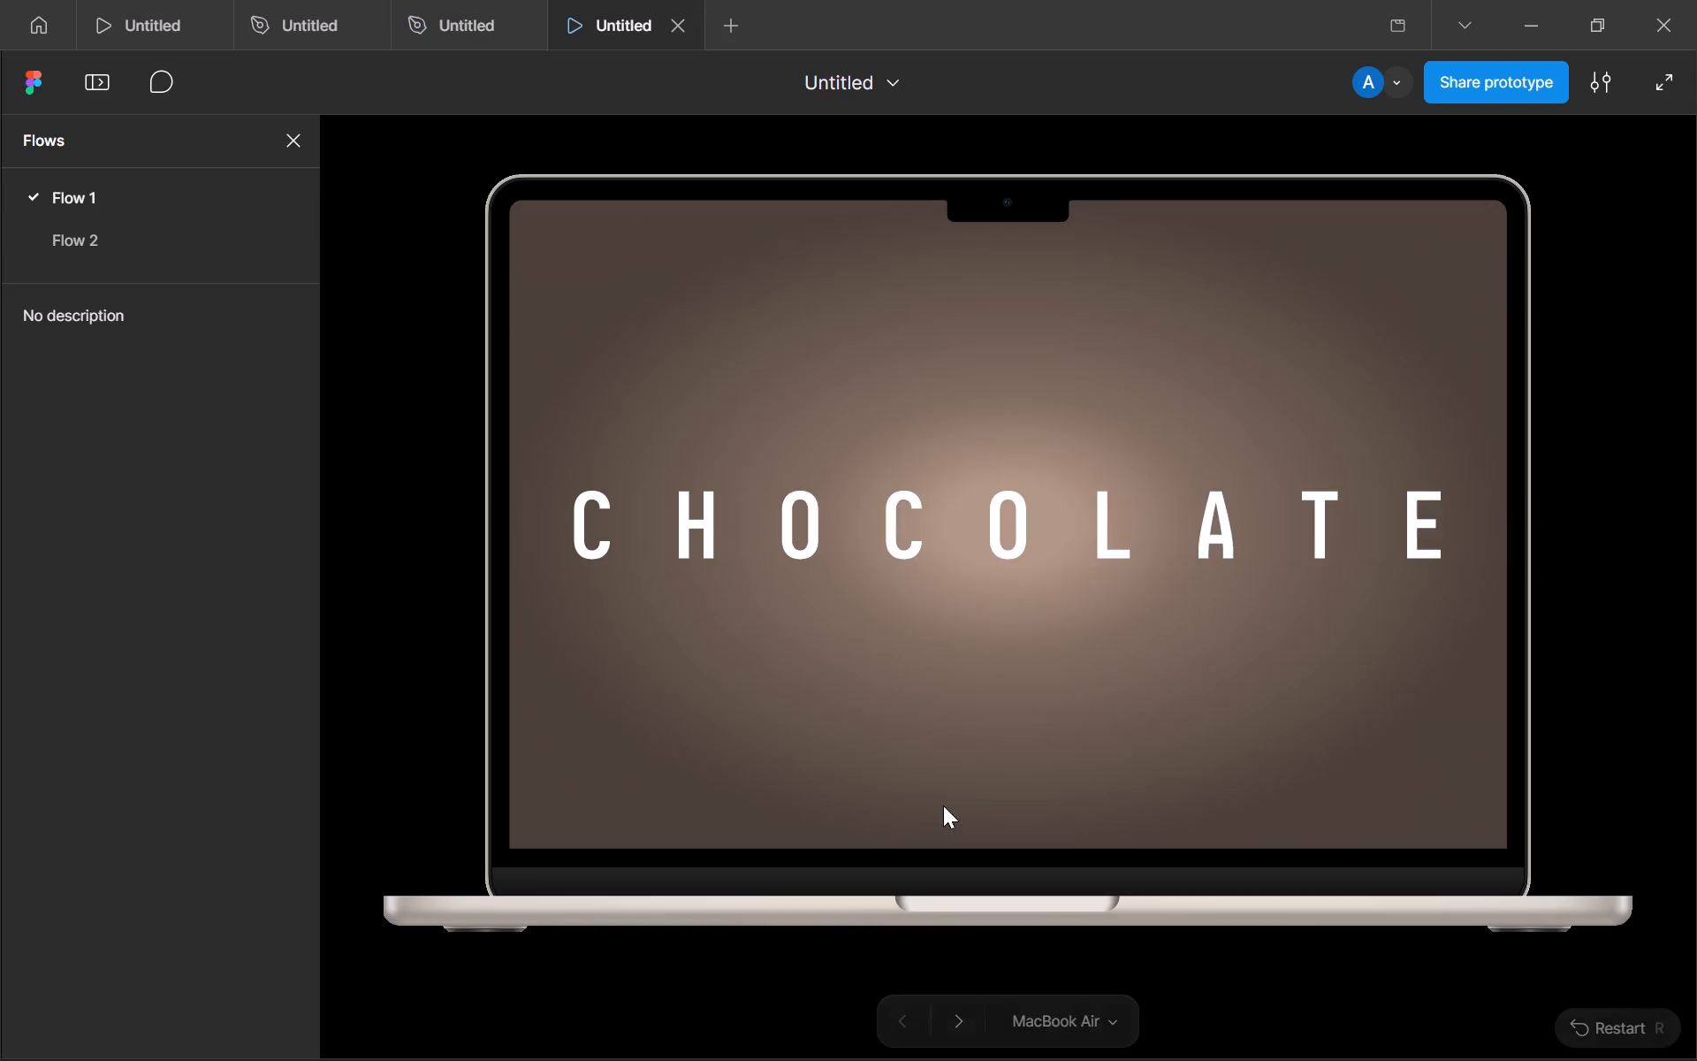
{"action": "scroll", "coordinate": [781, 457], "scroll_direction": "down", "scroll_amount": 9}
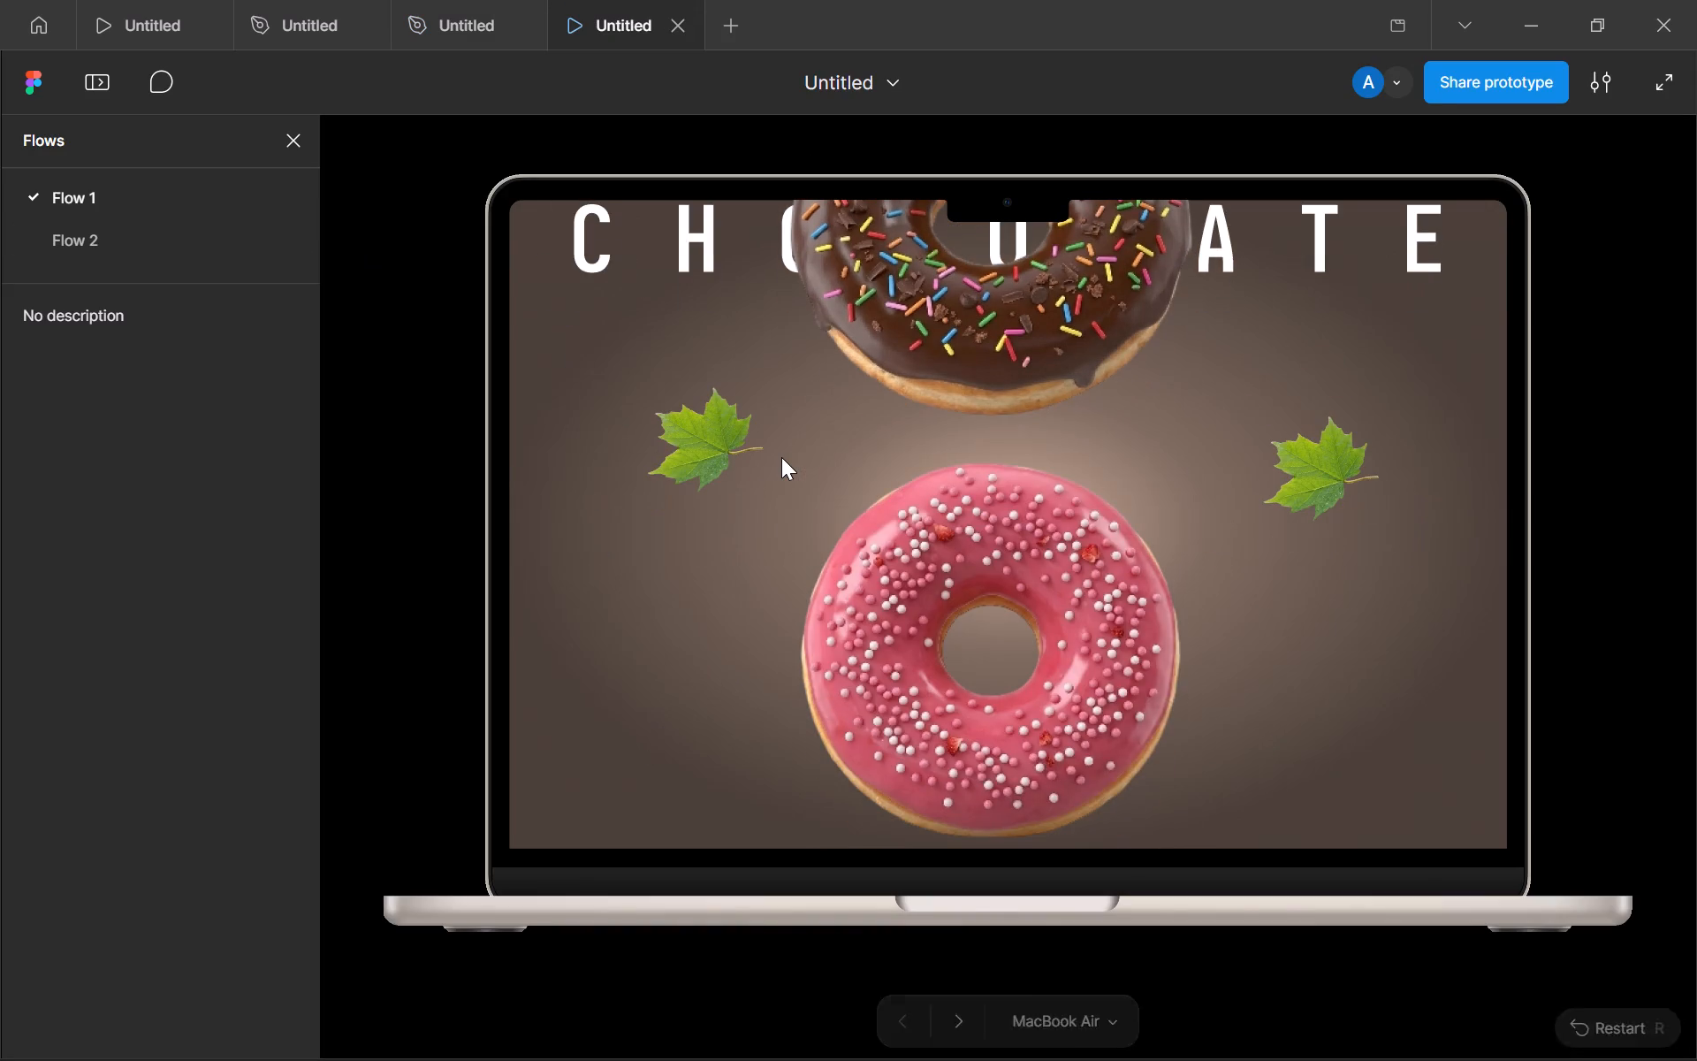
{"action": "scroll", "coordinate": [781, 457], "scroll_direction": "down", "scroll_amount": 1}
{"action": "scroll", "coordinate": [781, 457], "scroll_direction": "up", "scroll_amount": 20}
{"action": "scroll", "coordinate": [781, 457], "scroll_direction": "down", "scroll_amount": 8}
{"action": "scroll", "coordinate": [781, 457], "scroll_direction": "up", "scroll_amount": 8}
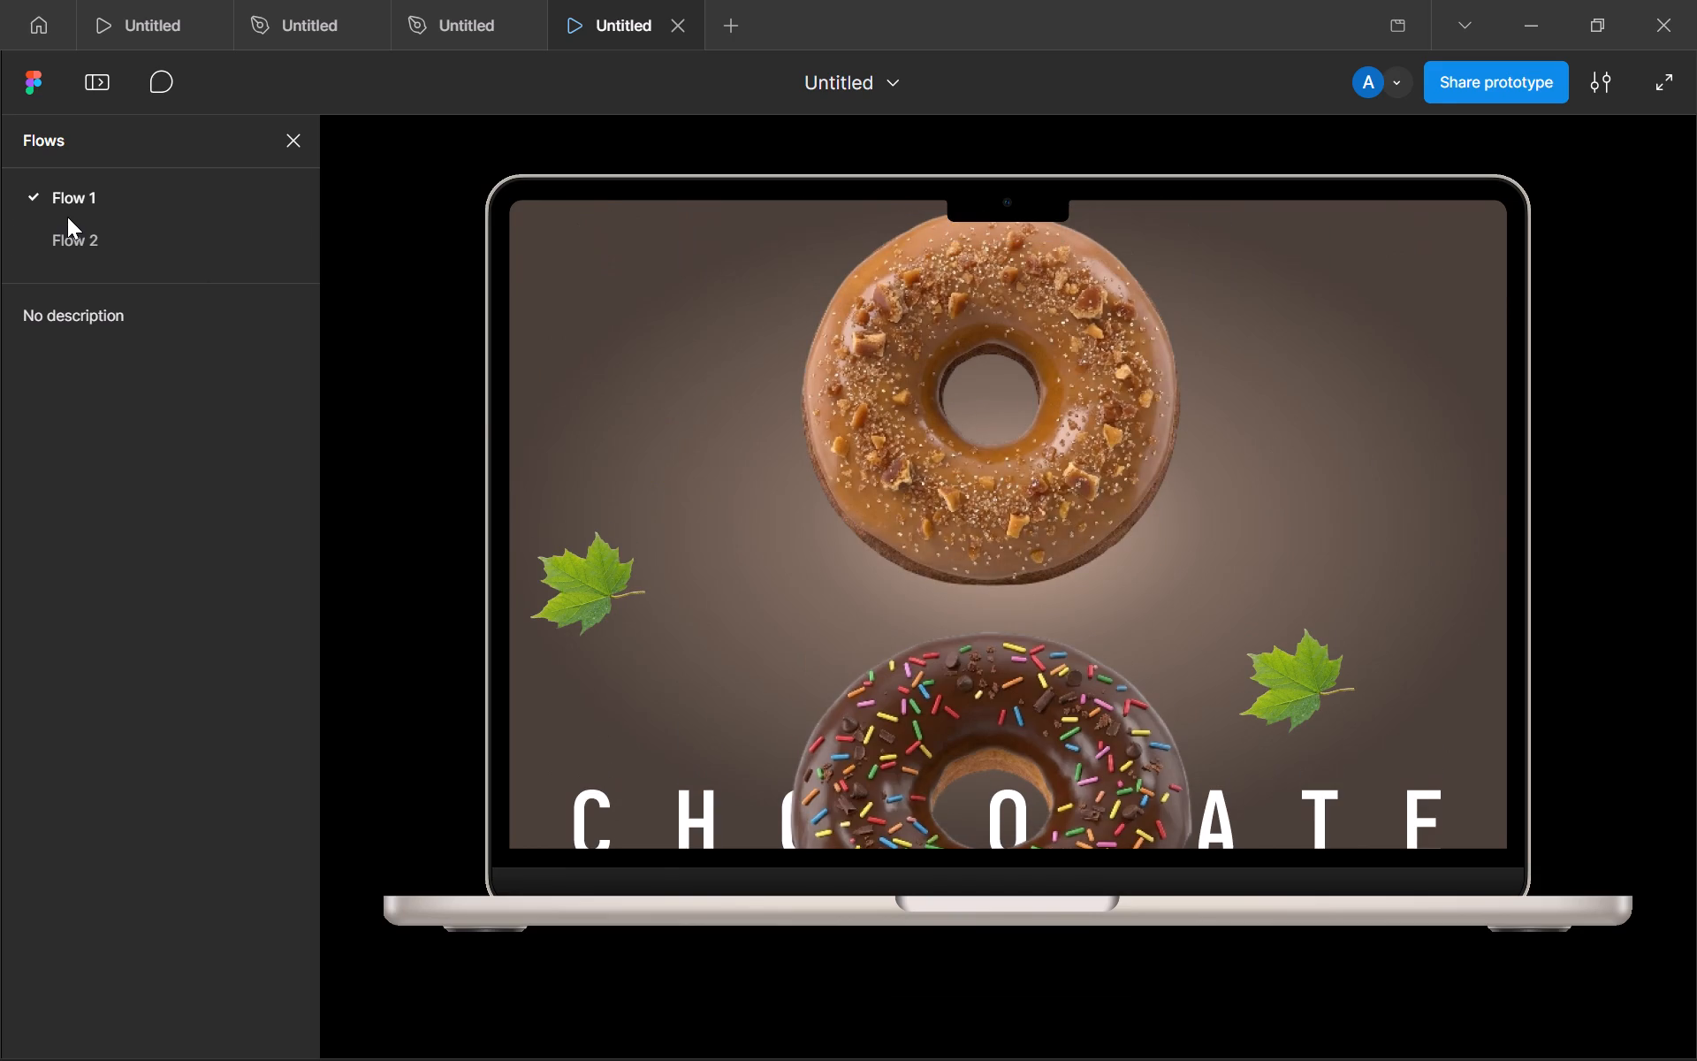
Switch the preview to Flow 2 and test vertical scrolling and keyboard navigation between its screens.
{"action": "left_click", "coordinate": [72, 231]}
{"action": "scroll", "coordinate": [807, 481], "scroll_direction": "down", "scroll_amount": 7}
{"action": "scroll", "coordinate": [807, 481], "scroll_direction": "up", "scroll_amount": 4}
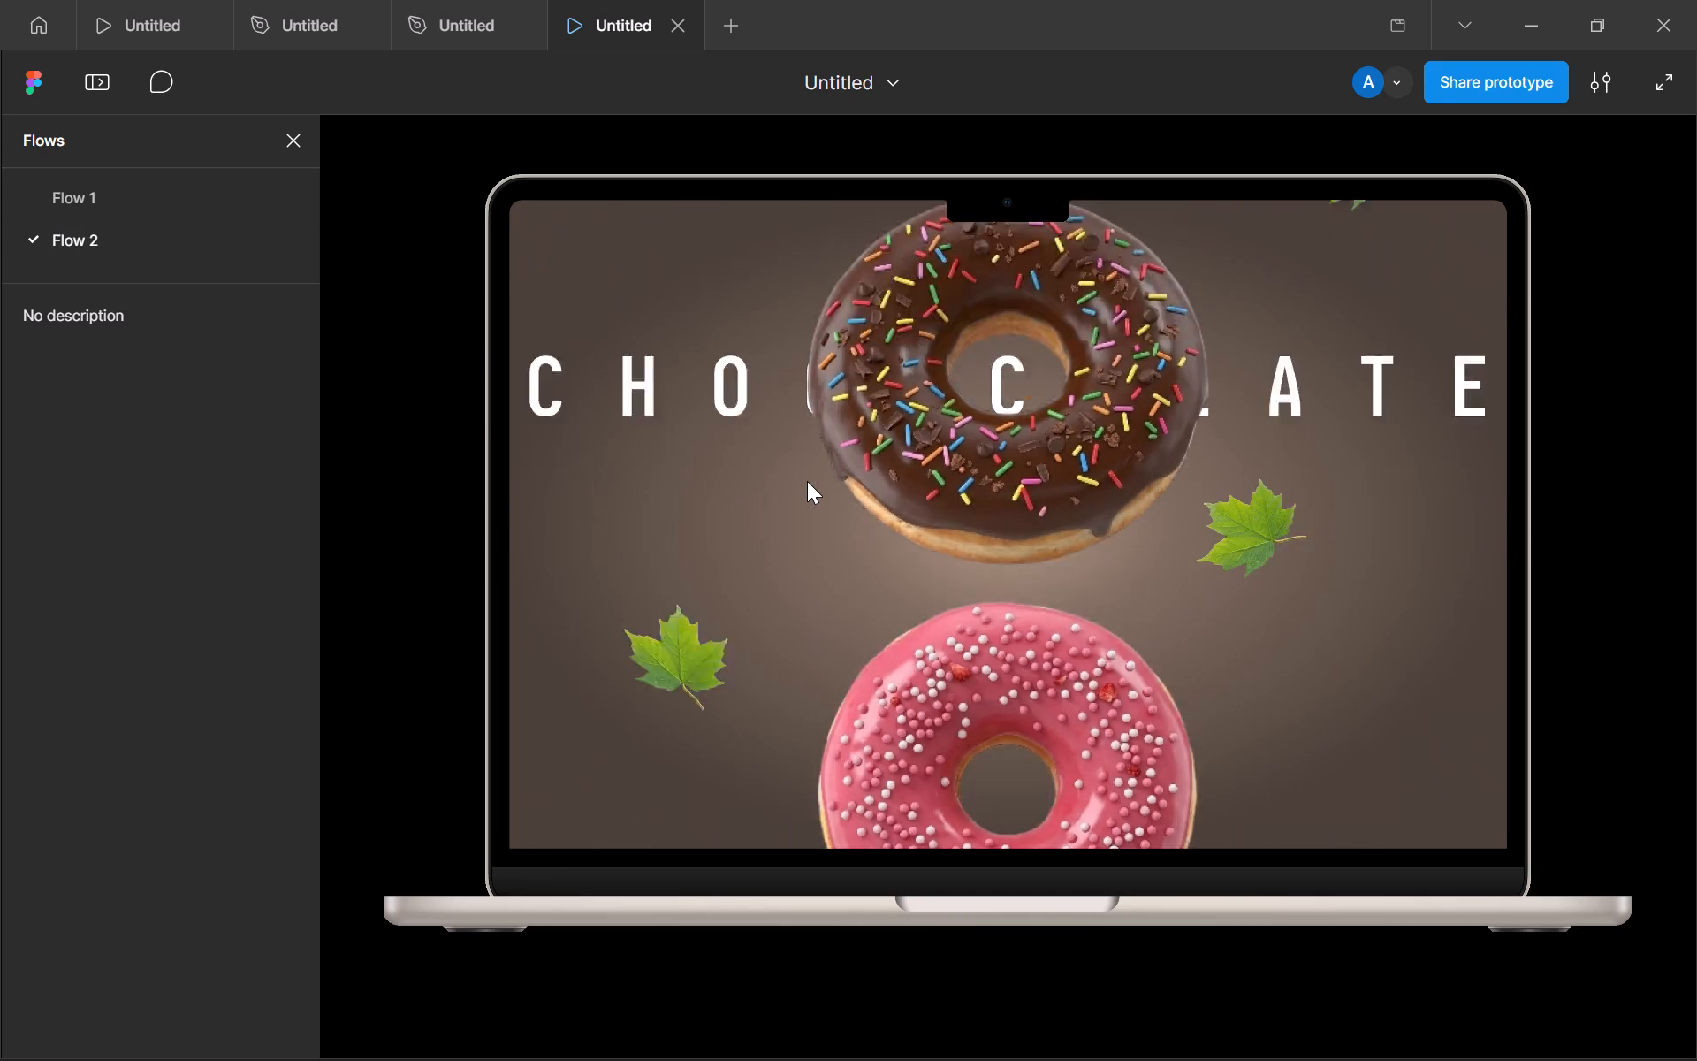
{"action": "scroll", "coordinate": [807, 481], "scroll_direction": "up", "scroll_amount": 4}
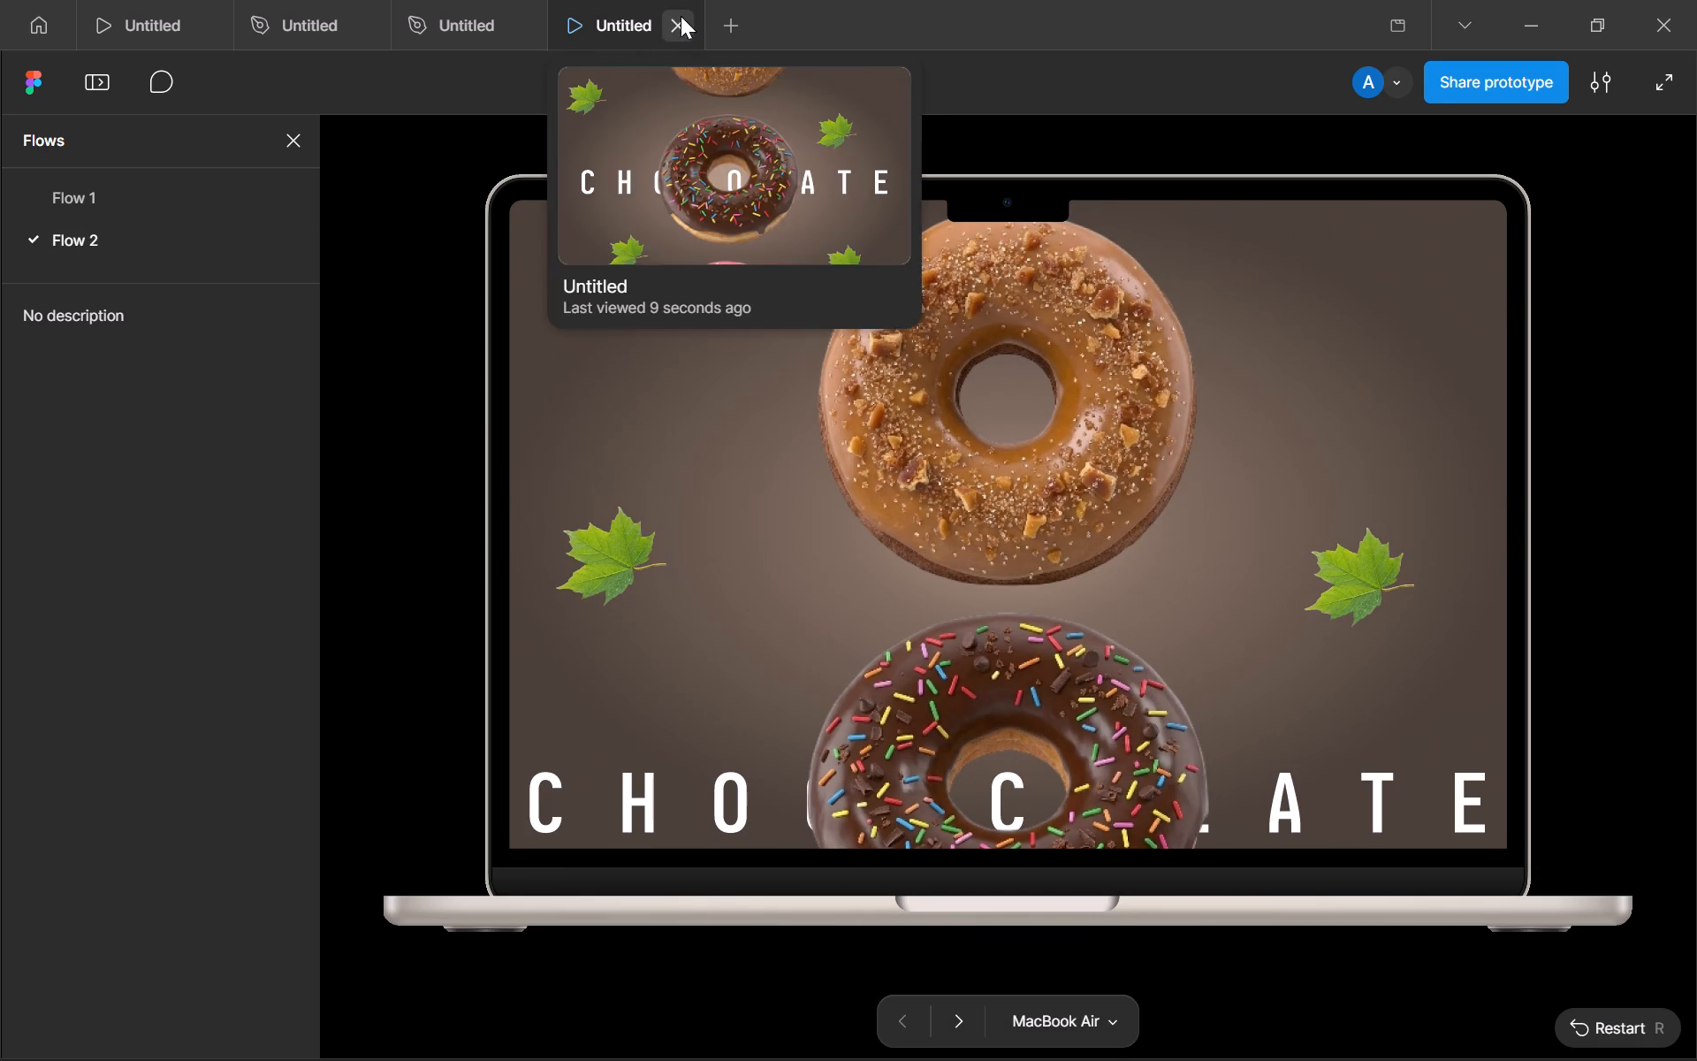
{"action": "key", "text": "Down"}
{"action": "key", "text": "Up"}
{"action": "key", "text": "Left"}
{"action": "key", "text": "Up"}
{"action": "key", "text": "Right"}
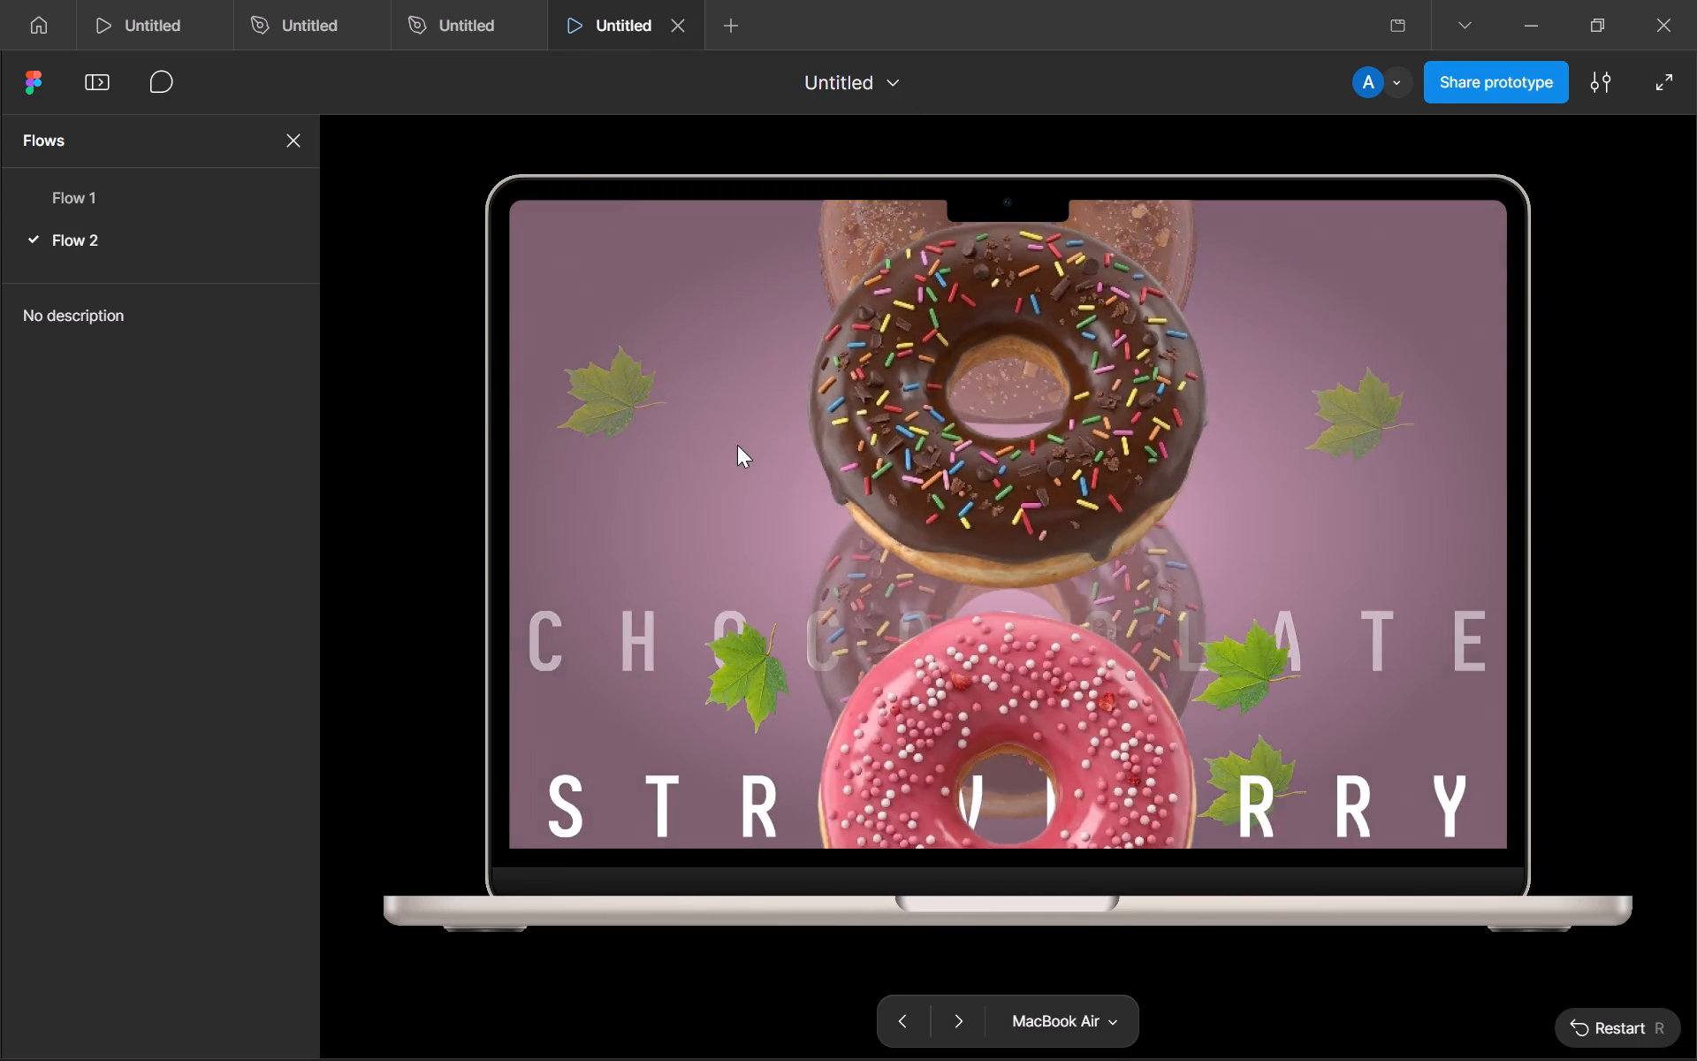
Switch the preview back to Flow 1 and step forward and backward through its flavour screens to check the transitions.
{"action": "left_click", "coordinate": [164, 184]}
{"action": "key", "text": "Right"}
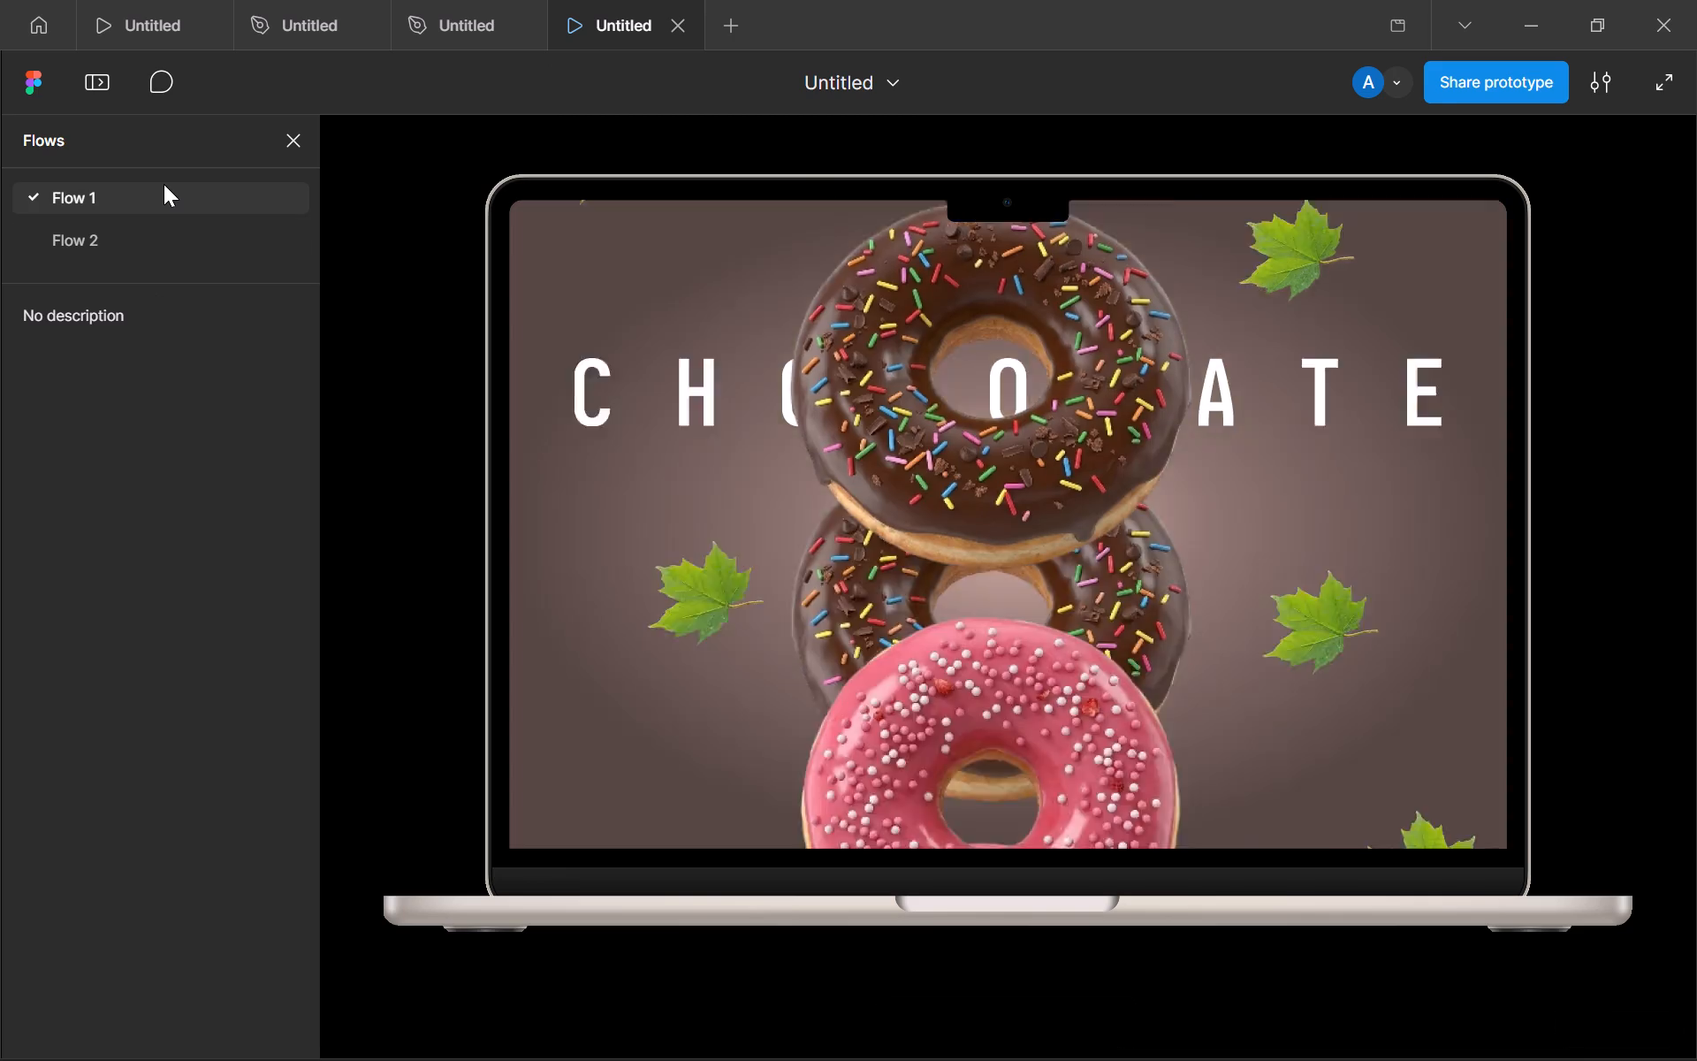
{"action": "key", "text": "Right"}
{"action": "key", "text": "Right"}
{"action": "key", "text": "Right"}
{"action": "key", "text": "Right"}
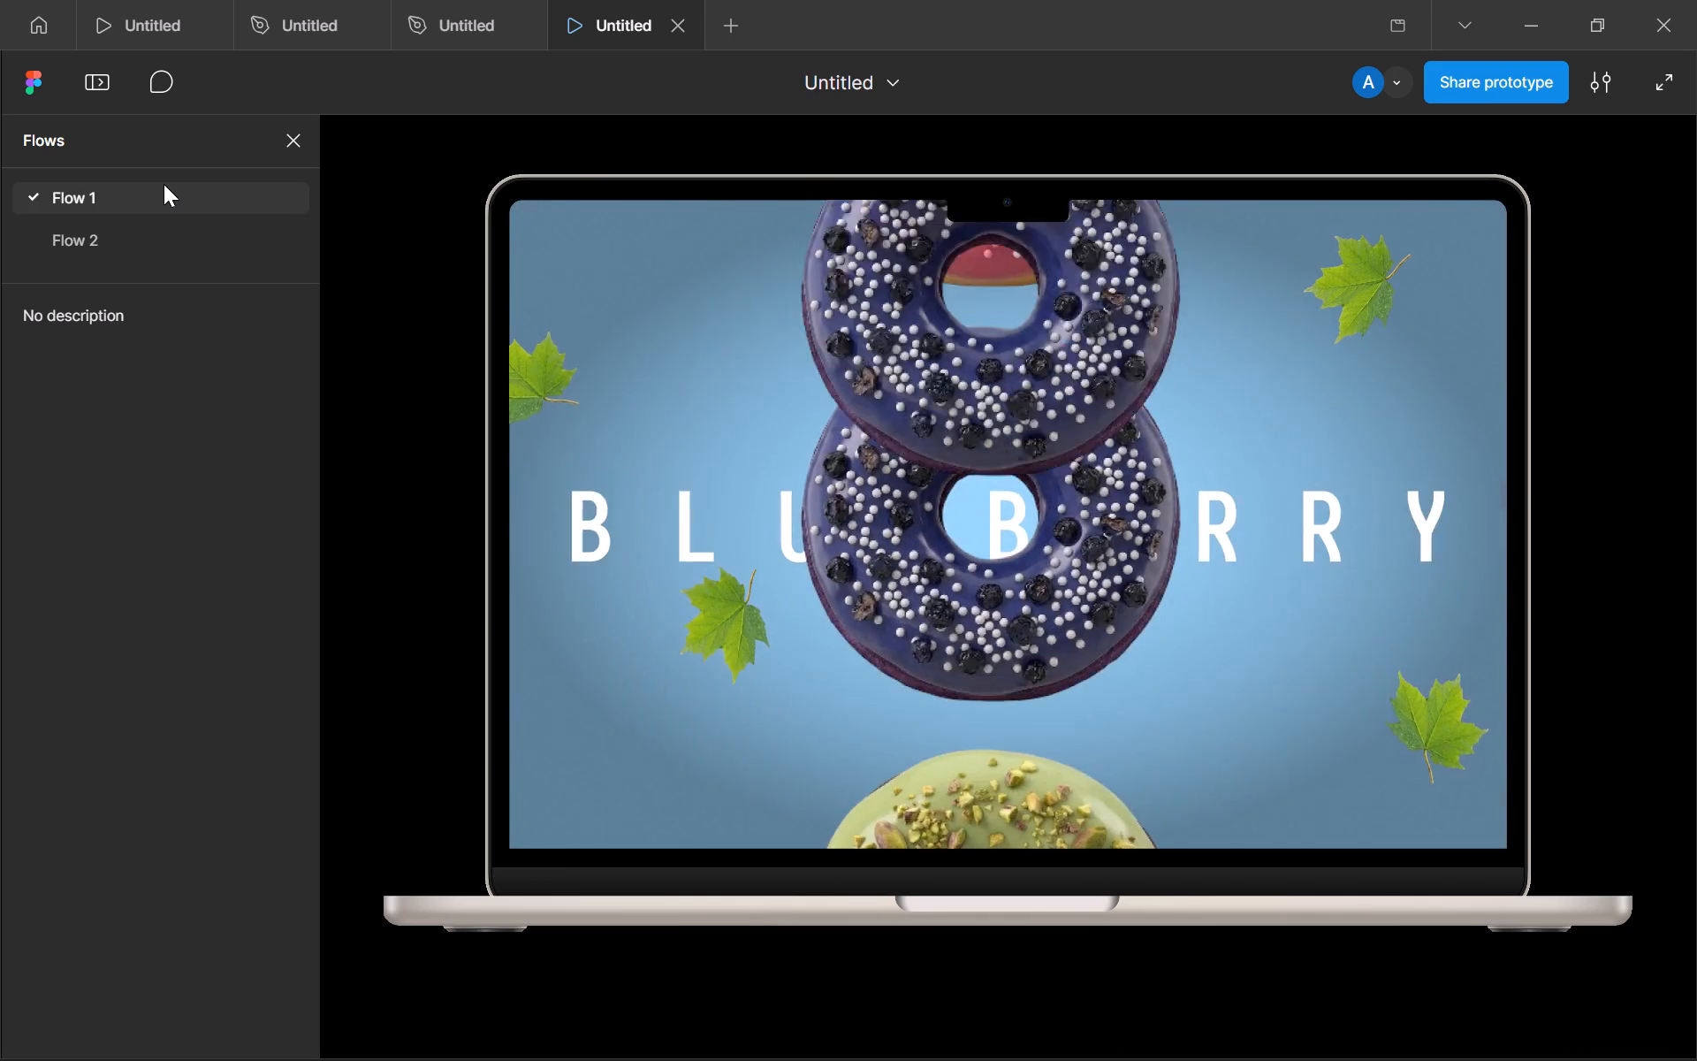
{"action": "key", "text": "Left"}
{"action": "key", "text": "Left"}
{"action": "key", "text": "Left"}
{"action": "key", "text": "Left"}
{"action": "key", "text": "Right"}
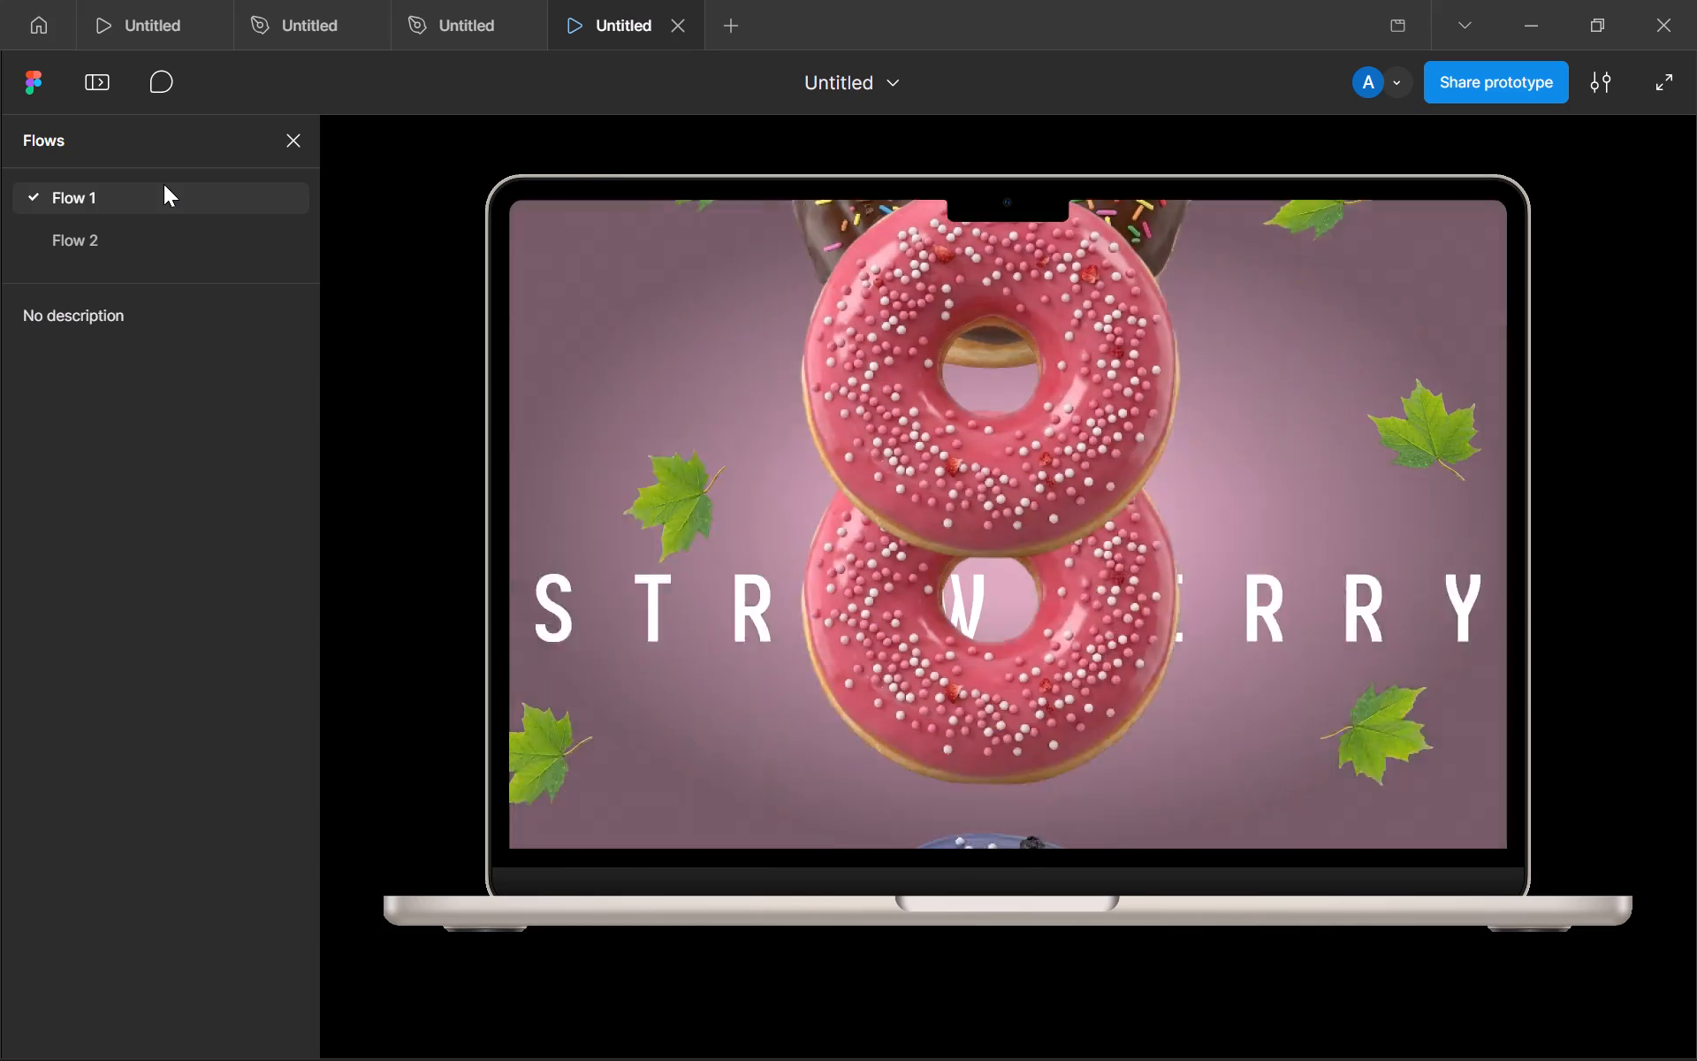
{"action": "key", "text": "Left"}
{"action": "key", "text": "Left"}
{"action": "key", "text": "Right"}
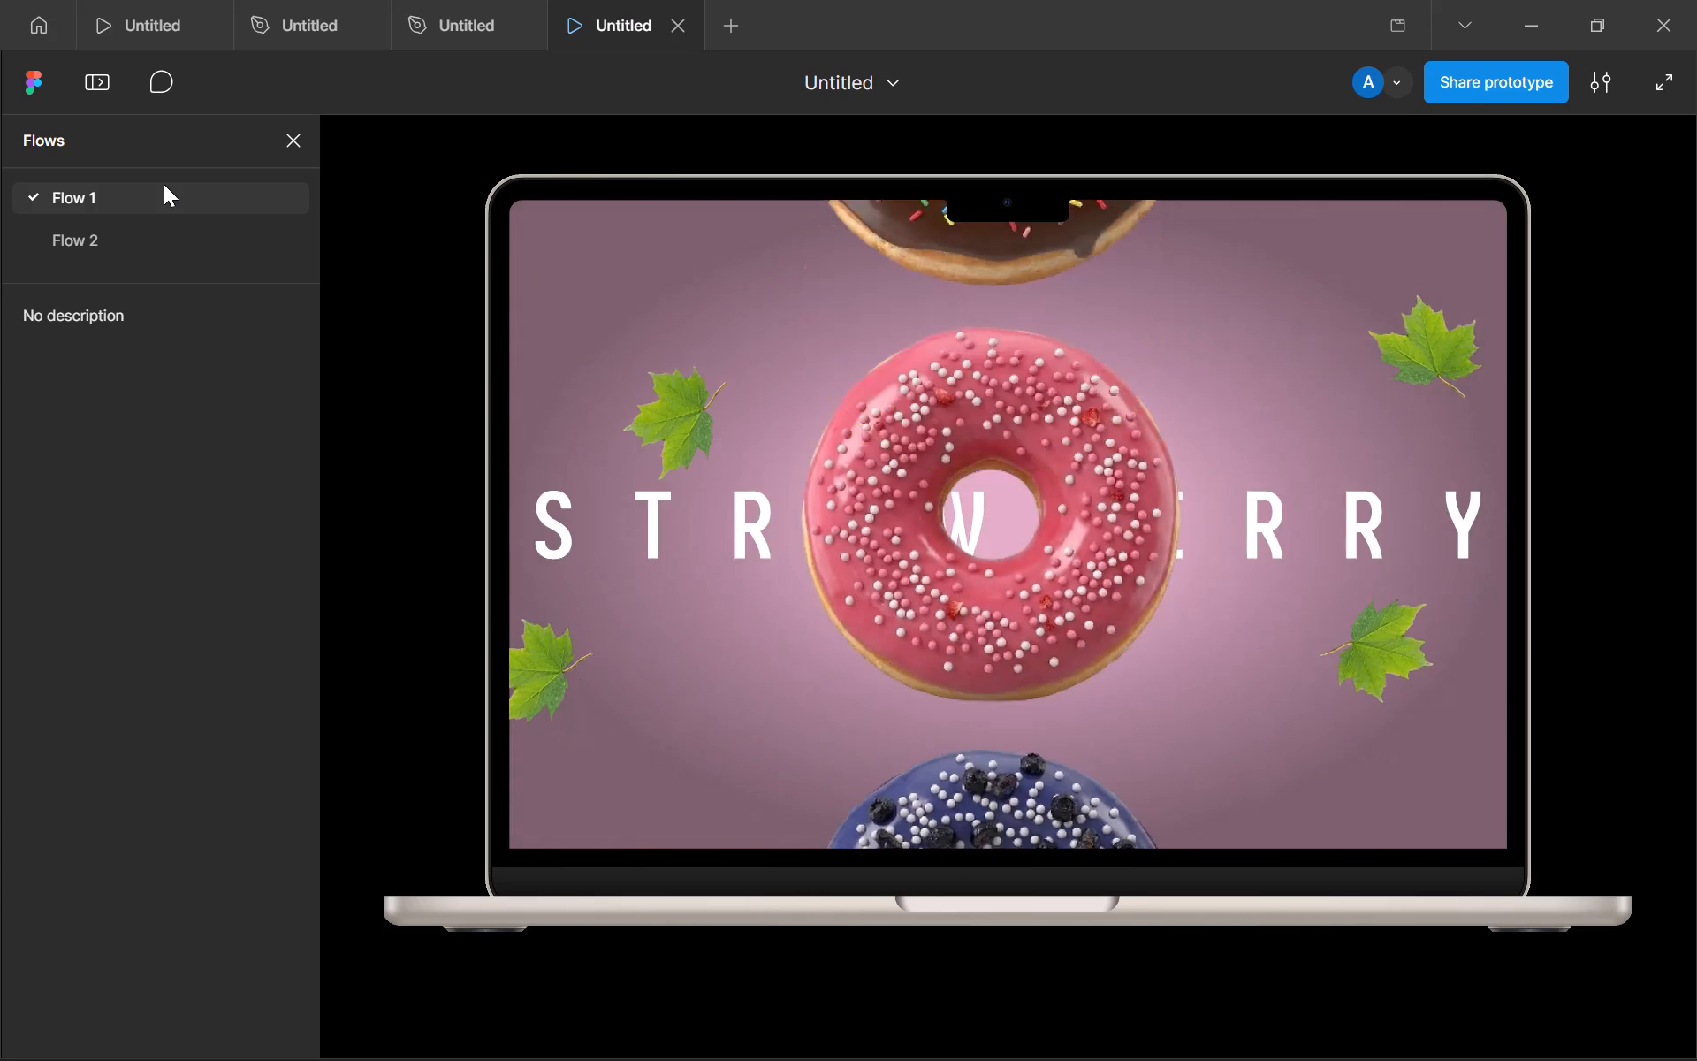
{"action": "key", "text": "Right"}
{"action": "key", "text": "Right"}
{"action": "key", "text": "Right"}
{"action": "key", "text": "Right"}
{"action": "key", "text": "Right"}
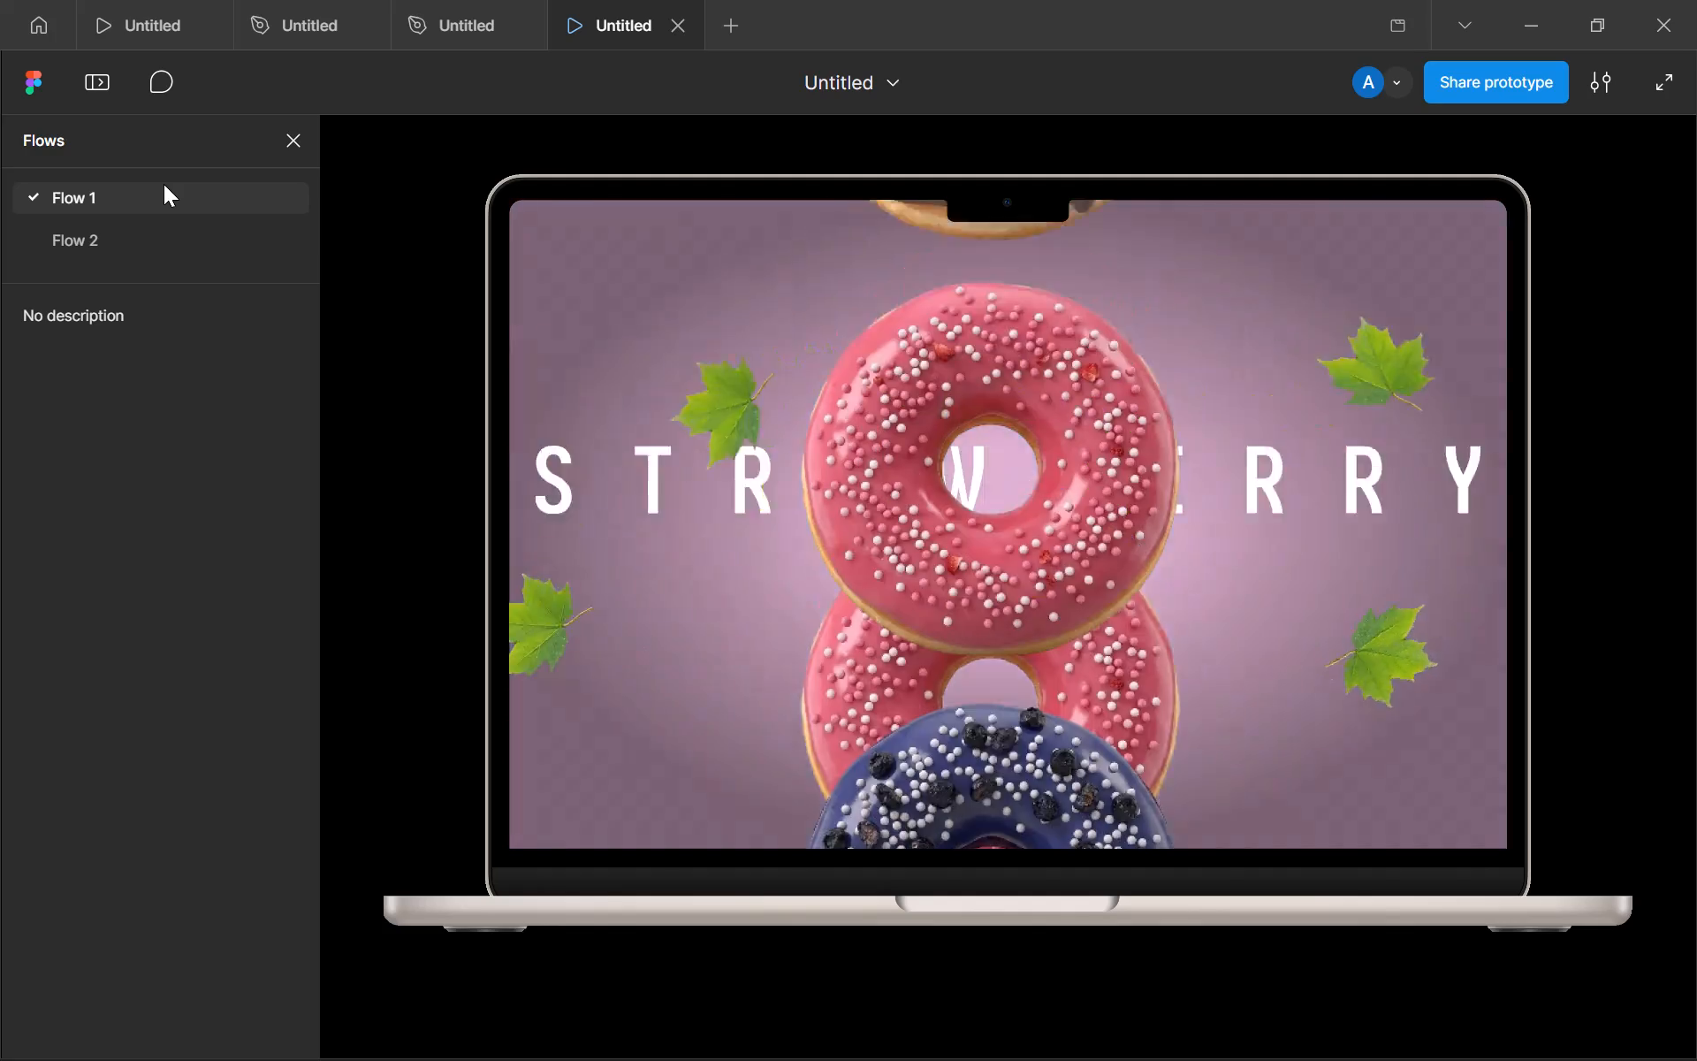
{"action": "key", "text": "Right"}
{"action": "key", "text": "Right"}
{"action": "key", "text": "Right"}
{"action": "key", "text": "Right"}
{"action": "key", "text": "Right"}
{"action": "key", "text": "Right"}
{"action": "key", "text": "Right"}
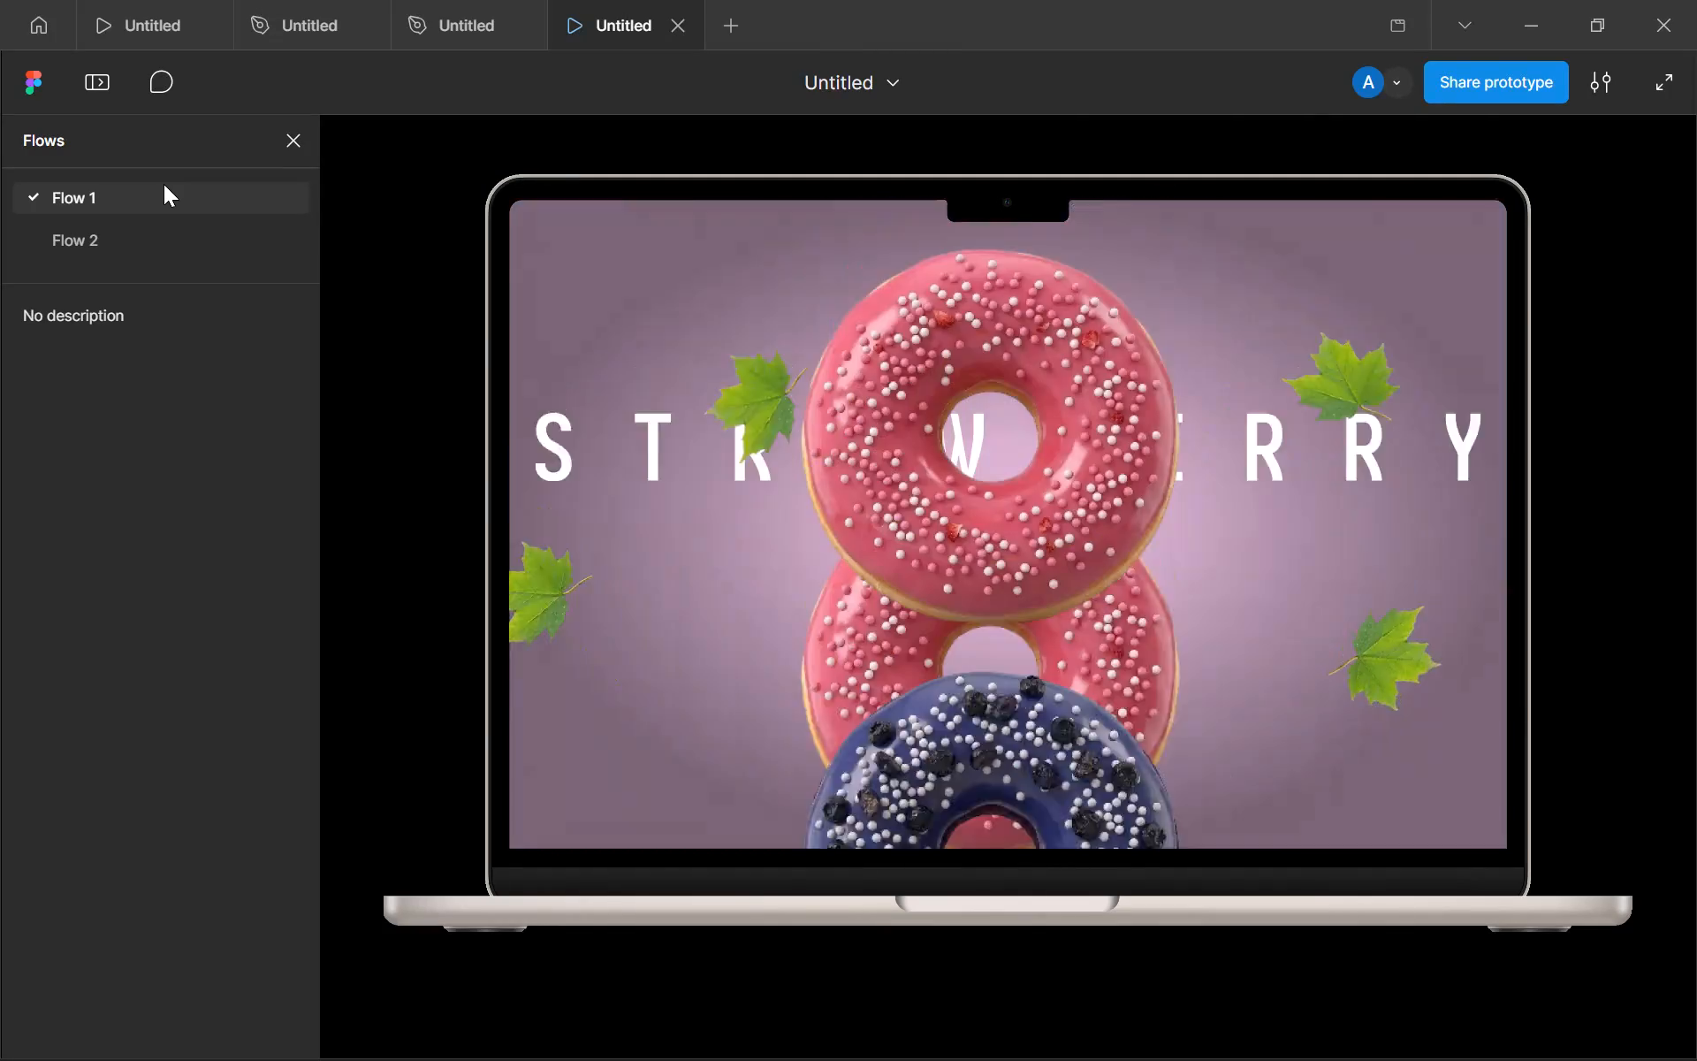
{"action": "key", "text": "Right"}
{"action": "key", "text": "Right"}
Test vertical scrolling up and down on the Strawberry screen of Flow 1.
{"action": "scroll", "coordinate": [164, 184], "scroll_direction": "up", "scroll_amount": 4}
{"action": "scroll", "coordinate": [164, 184], "scroll_direction": "down", "scroll_amount": 3}
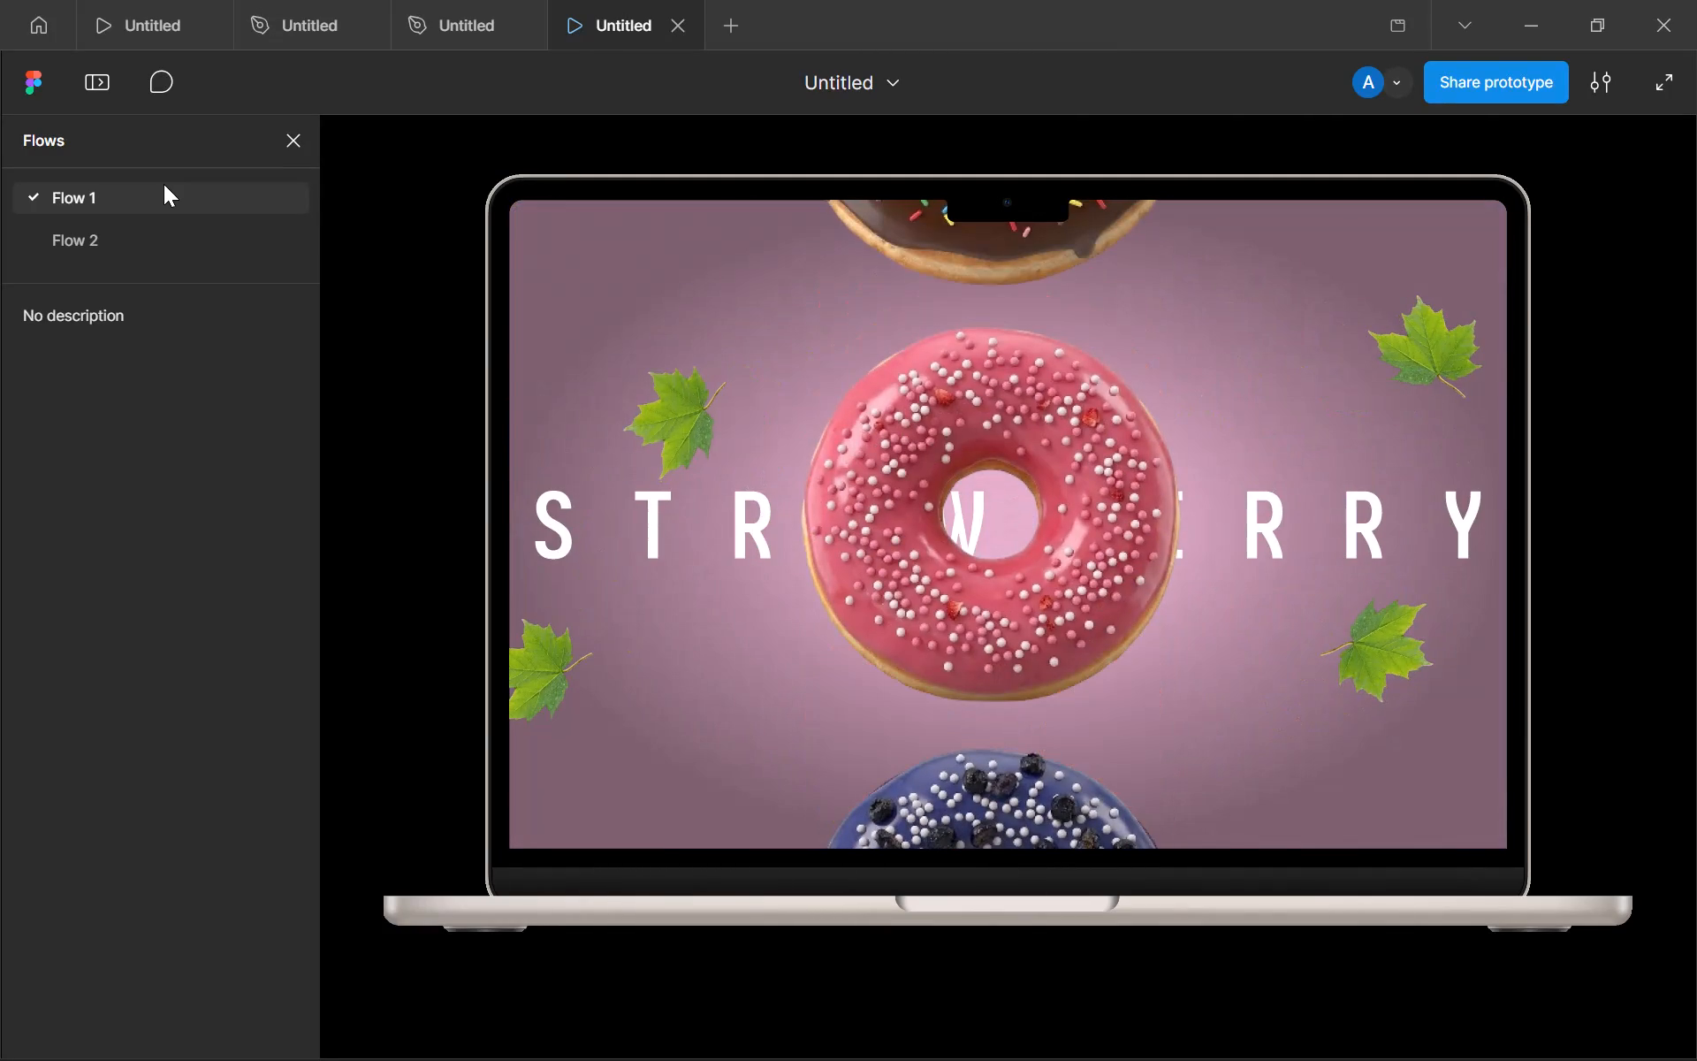
{"action": "scroll", "coordinate": [164, 184], "scroll_direction": "down", "scroll_amount": 3}
{"action": "scroll", "coordinate": [980, 500], "scroll_direction": "down", "scroll_amount": 5}
{"action": "scroll", "coordinate": [980, 500], "scroll_direction": "up", "scroll_amount": 3}
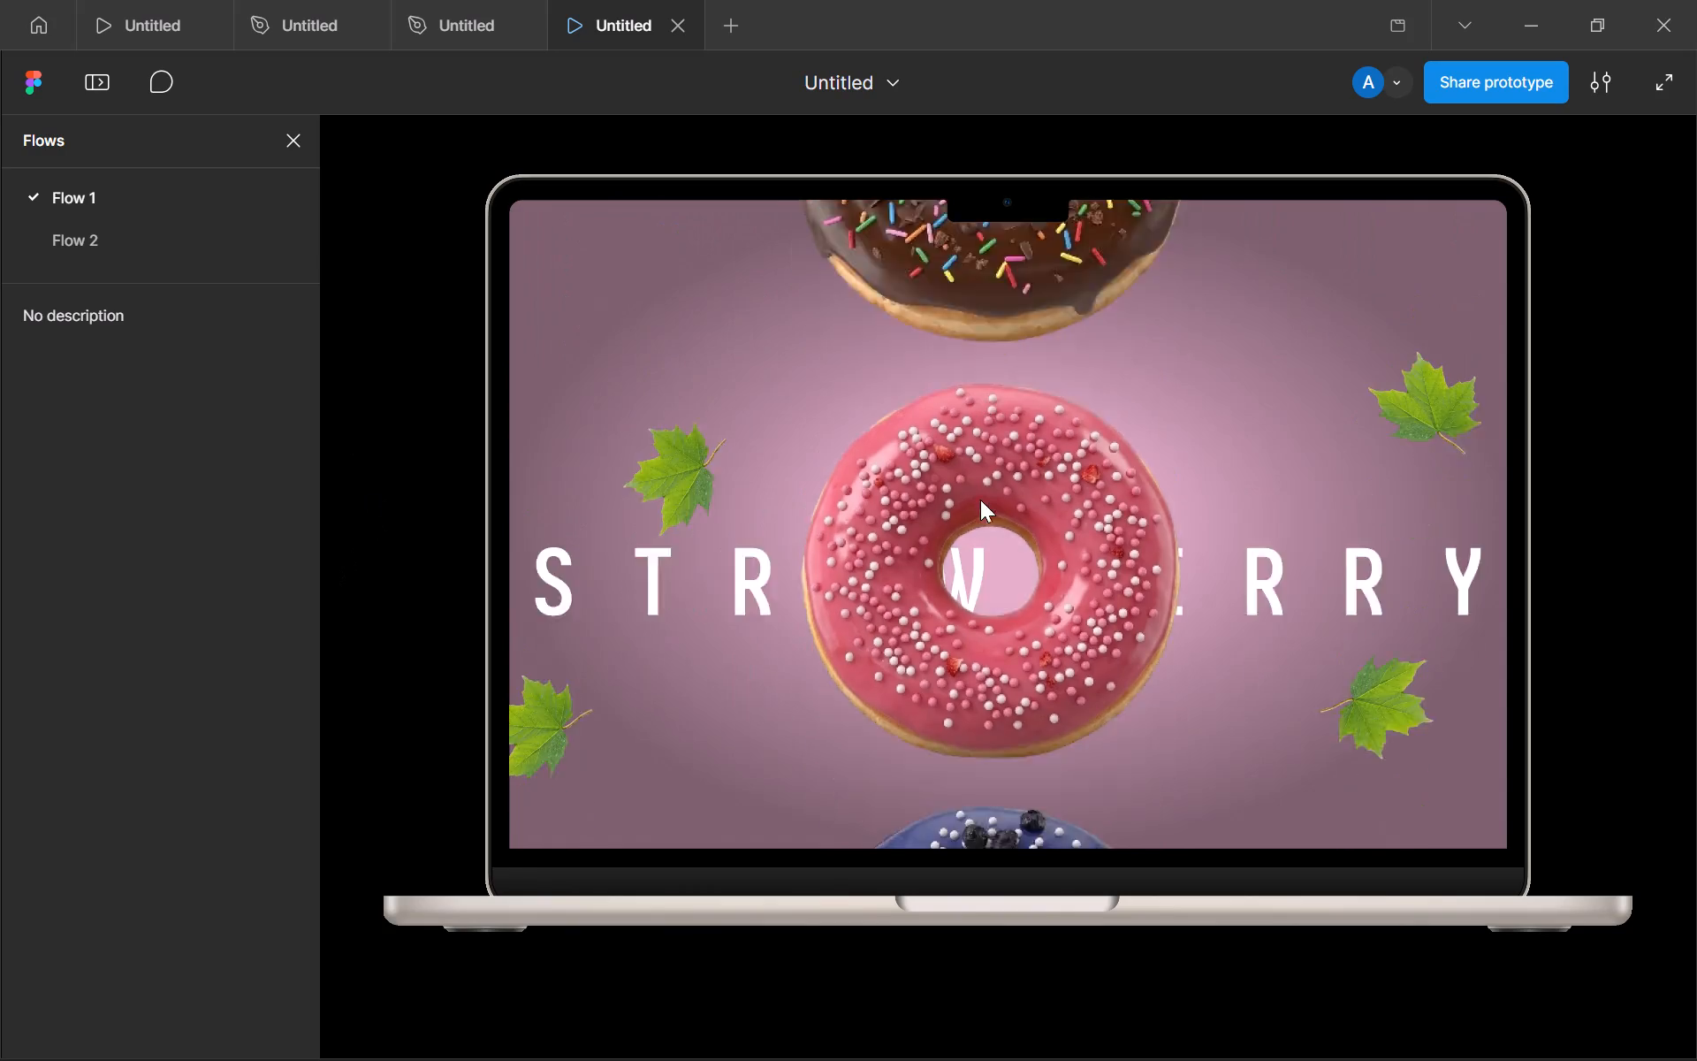
{"action": "scroll", "coordinate": [980, 500], "scroll_direction": "up", "scroll_amount": 4}
{"action": "scroll", "coordinate": [980, 500], "scroll_direction": "down", "scroll_amount": 5}
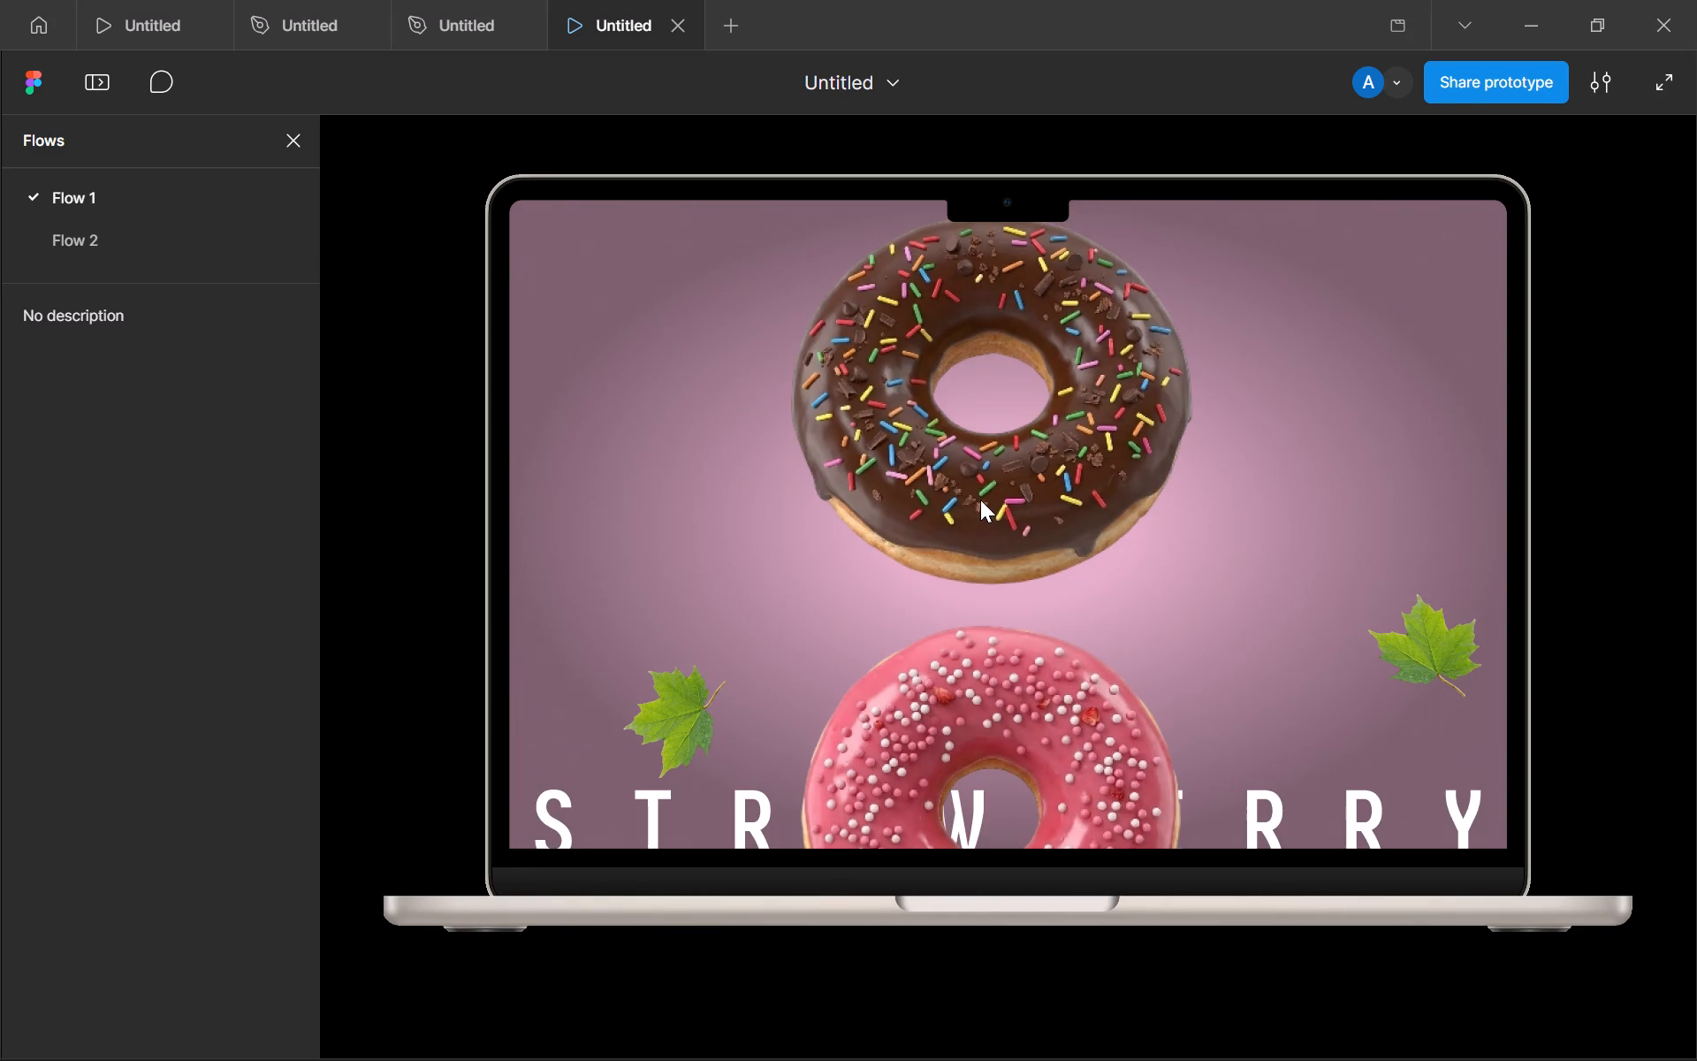
{"action": "scroll", "coordinate": [980, 500], "scroll_direction": "down", "scroll_amount": 10}
{"action": "scroll", "coordinate": [980, 500], "scroll_direction": "up", "scroll_amount": 9}
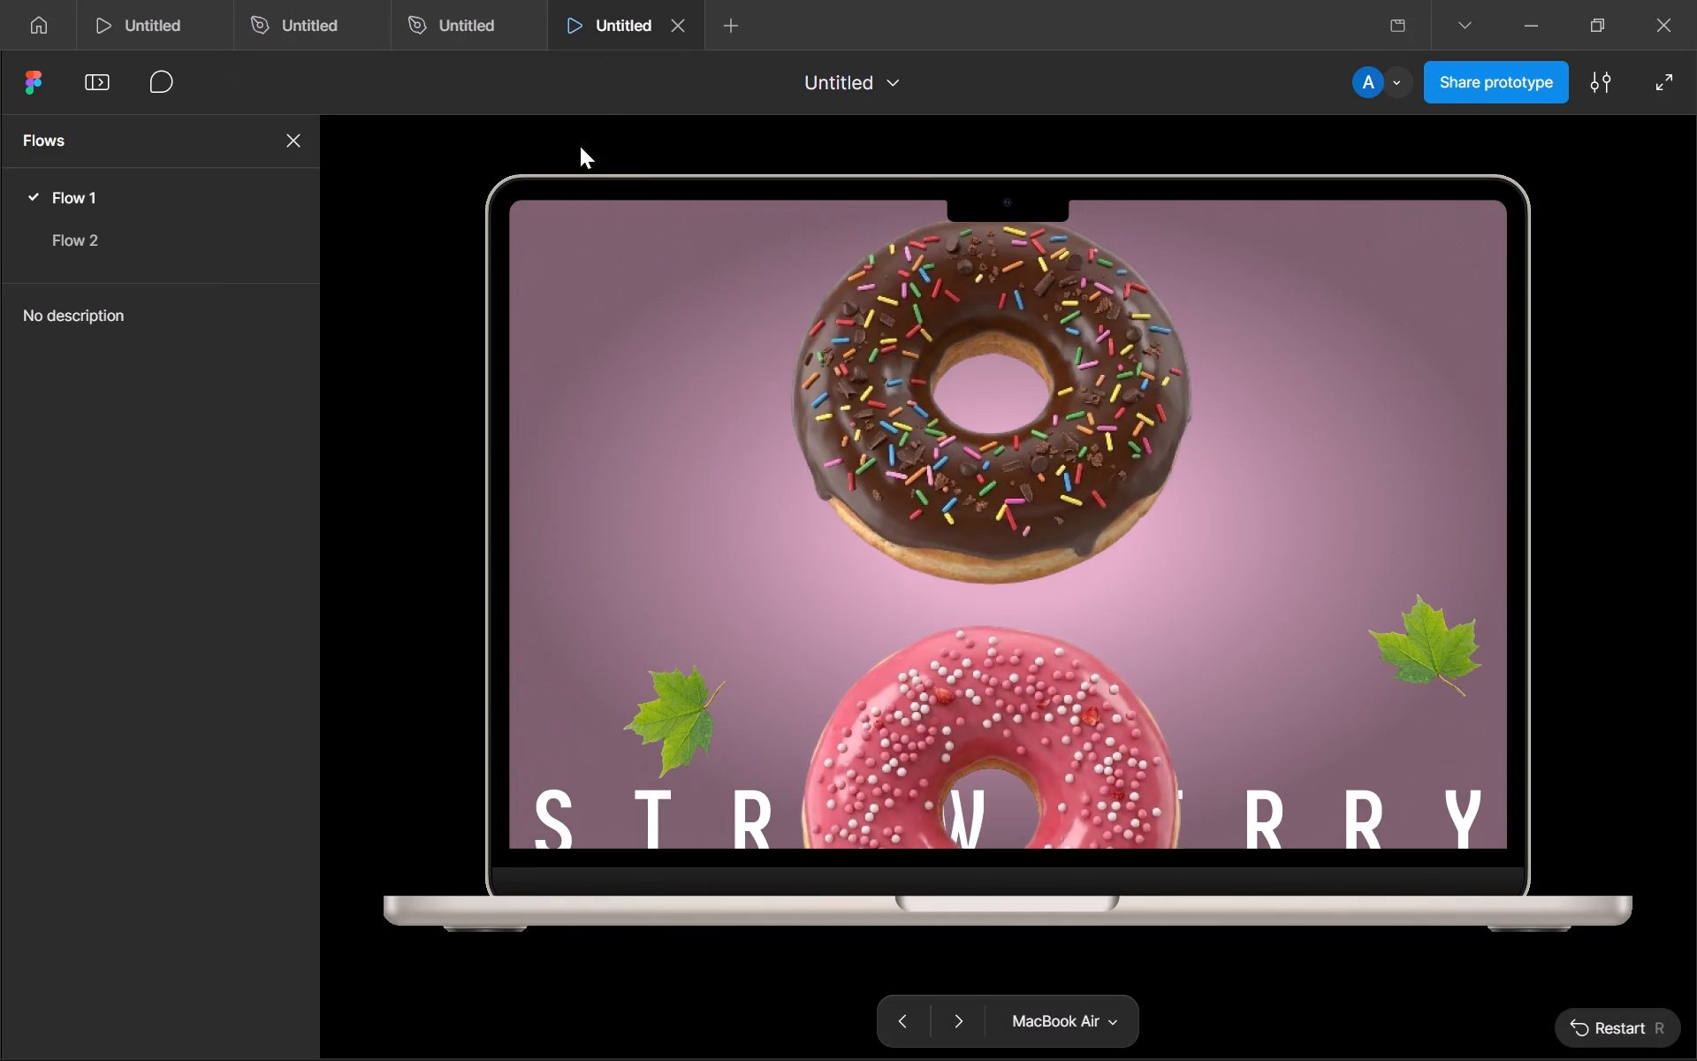
Close the preview and examine the drag interactions of frame MacBook Air - 5 leading to MacBook Air - 4 and MacBook Air - 6.
{"action": "left_click", "coordinate": [663, 21]}
{"action": "left_click", "coordinate": [965, 477]}
{"action": "scroll", "coordinate": [965, 477], "scroll_direction": "right", "scroll_amount": 3}
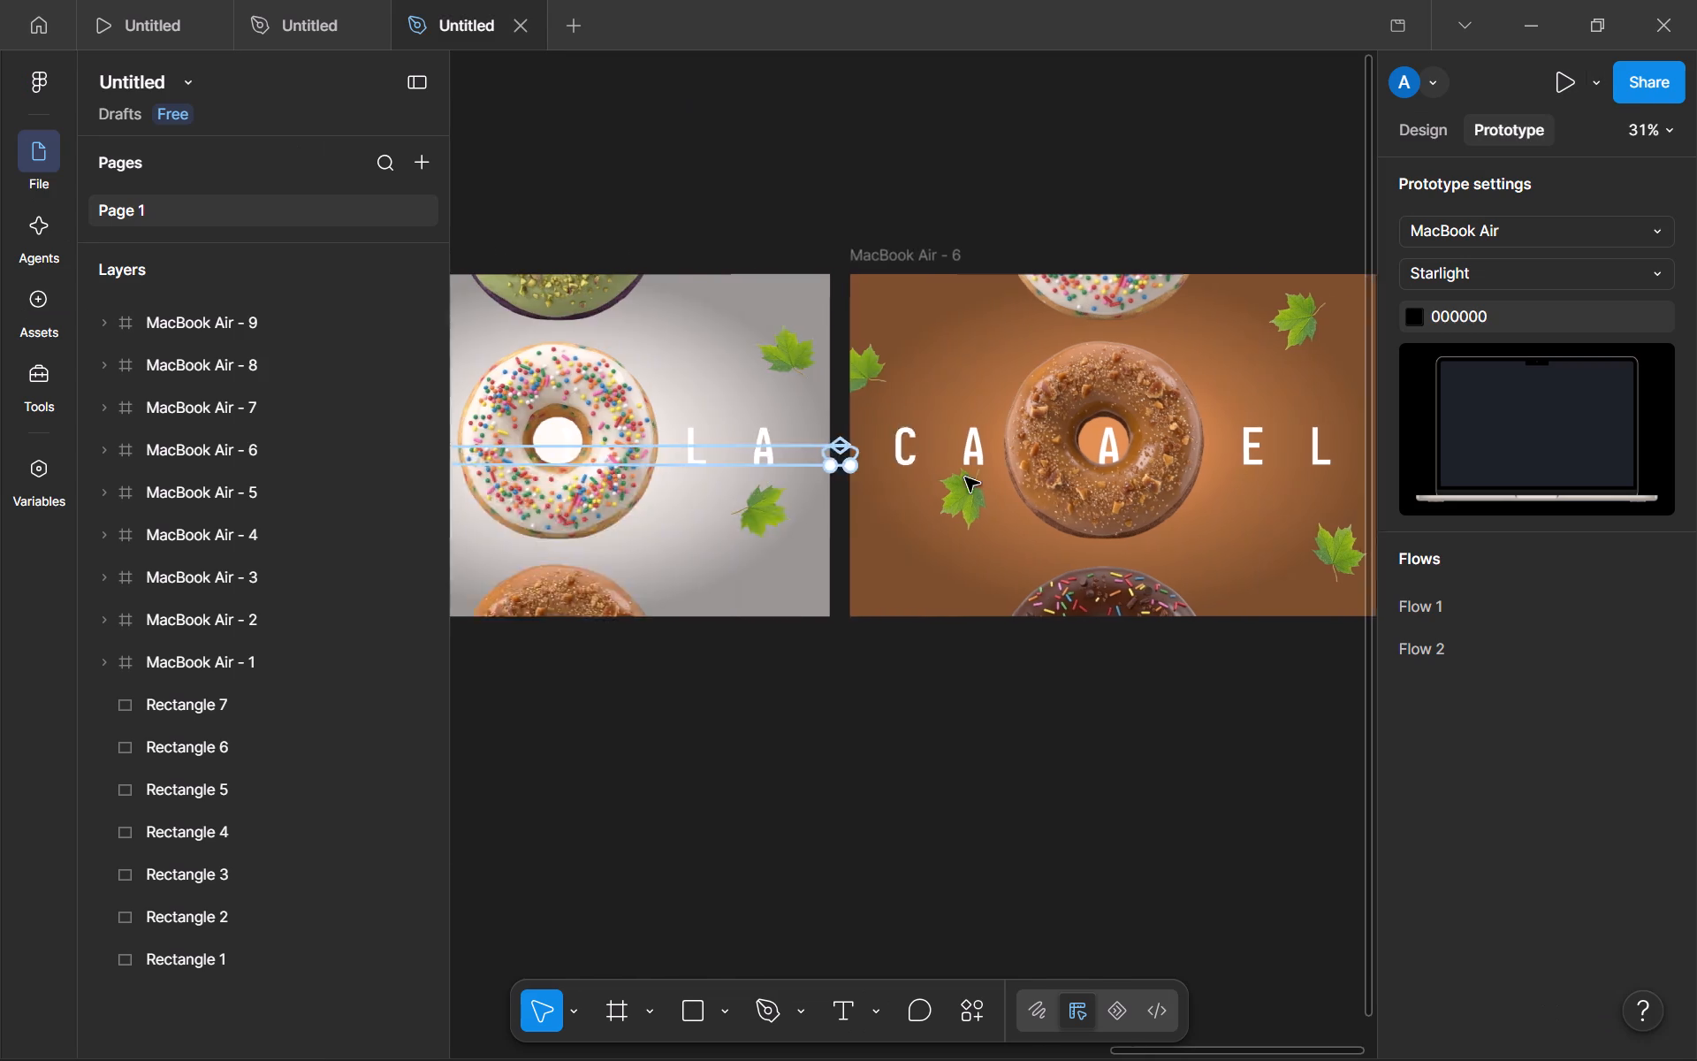
{"action": "scroll", "coordinate": [965, 477], "scroll_direction": "right", "scroll_amount": 2}
{"action": "left_click", "coordinate": [961, 260]}
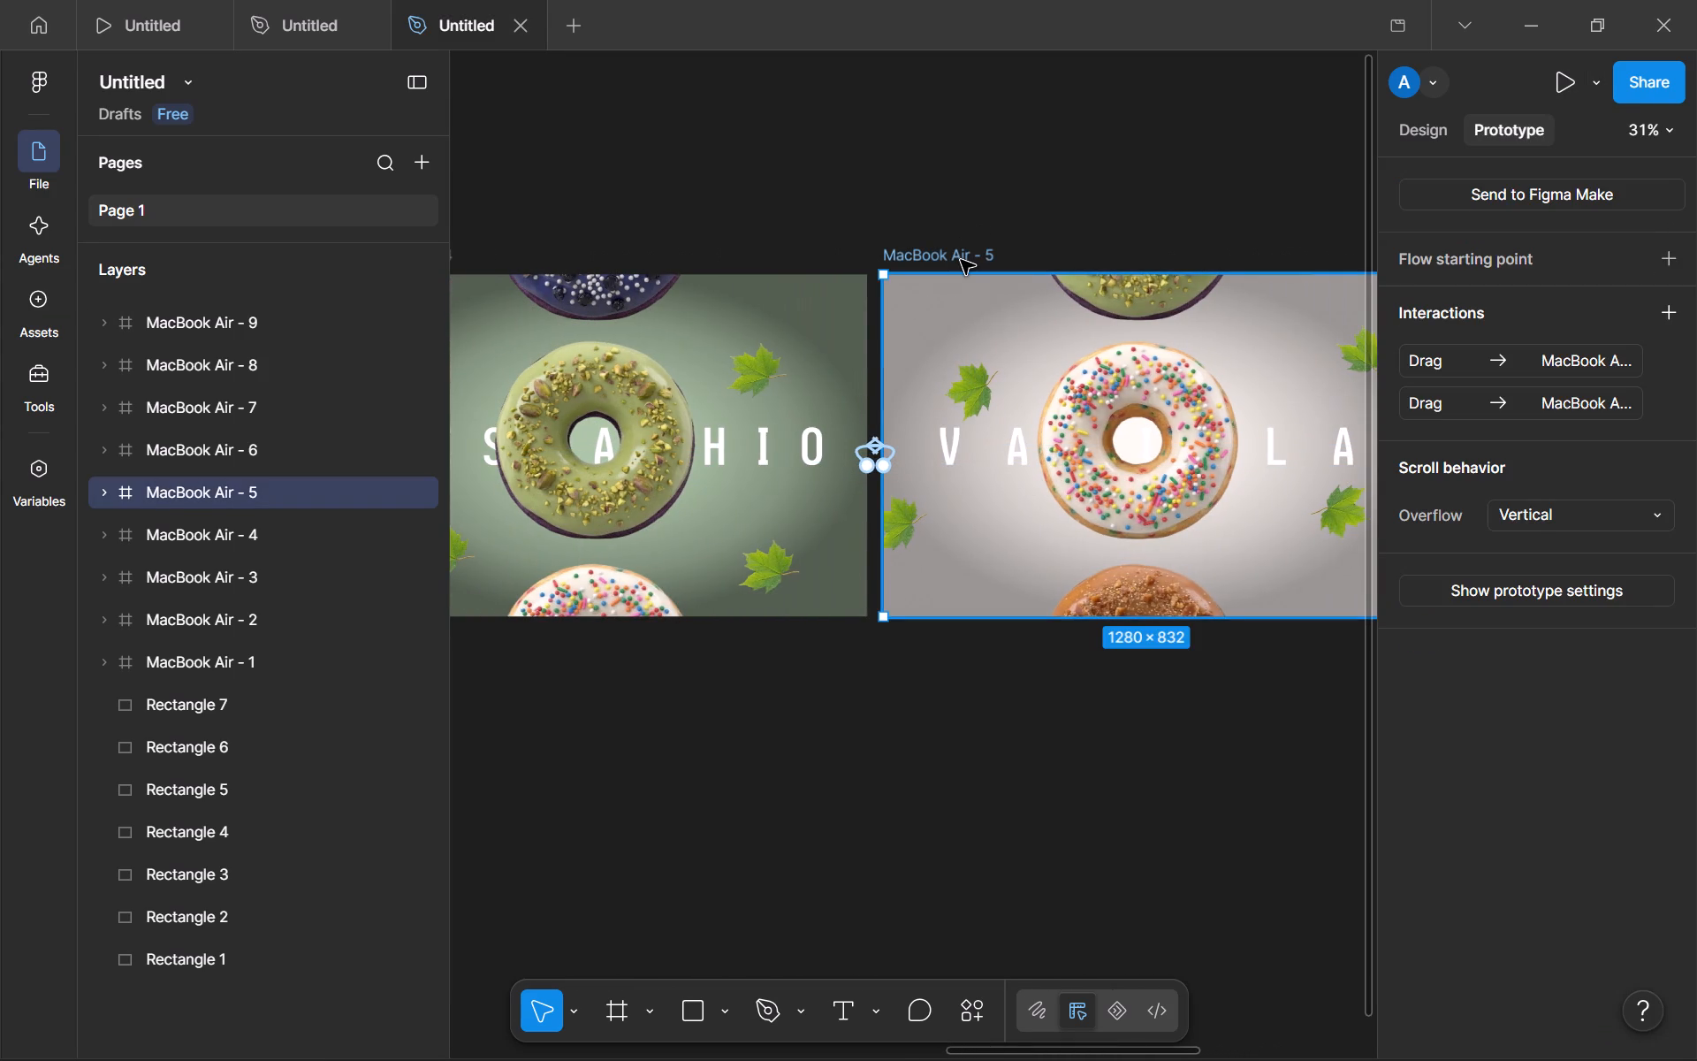
{"action": "left_click", "coordinate": [1511, 396]}
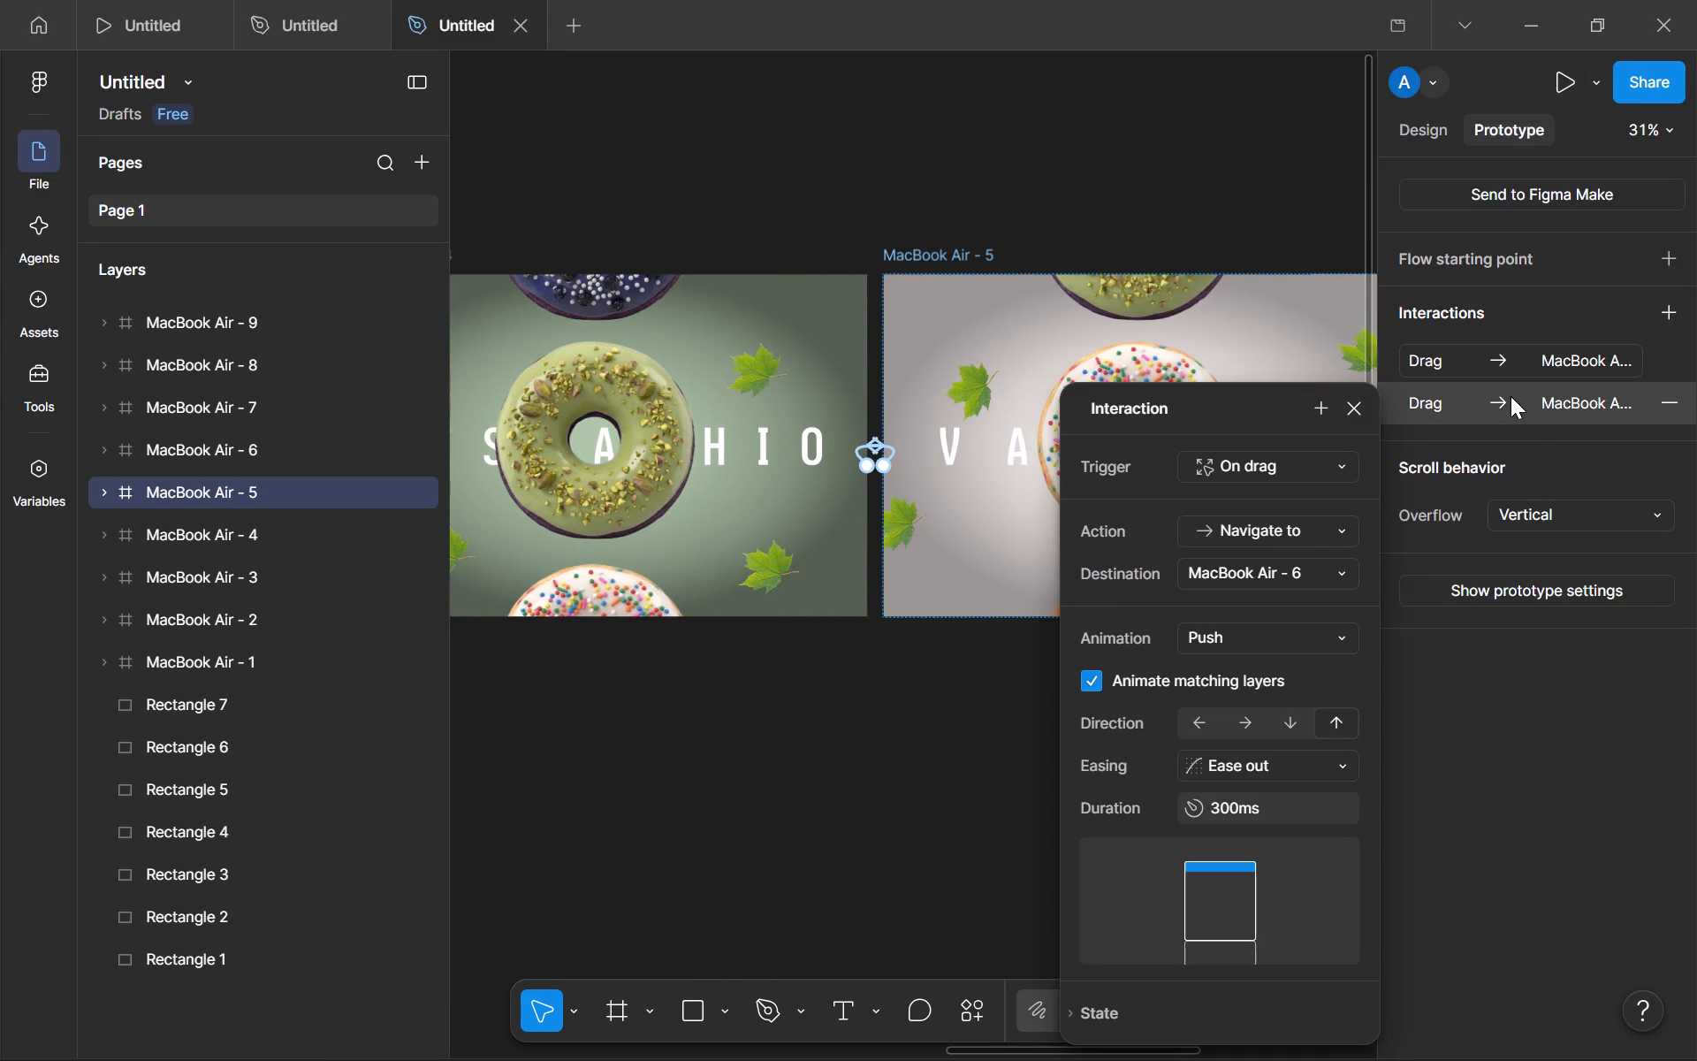
{"action": "left_click", "coordinate": [1521, 355]}
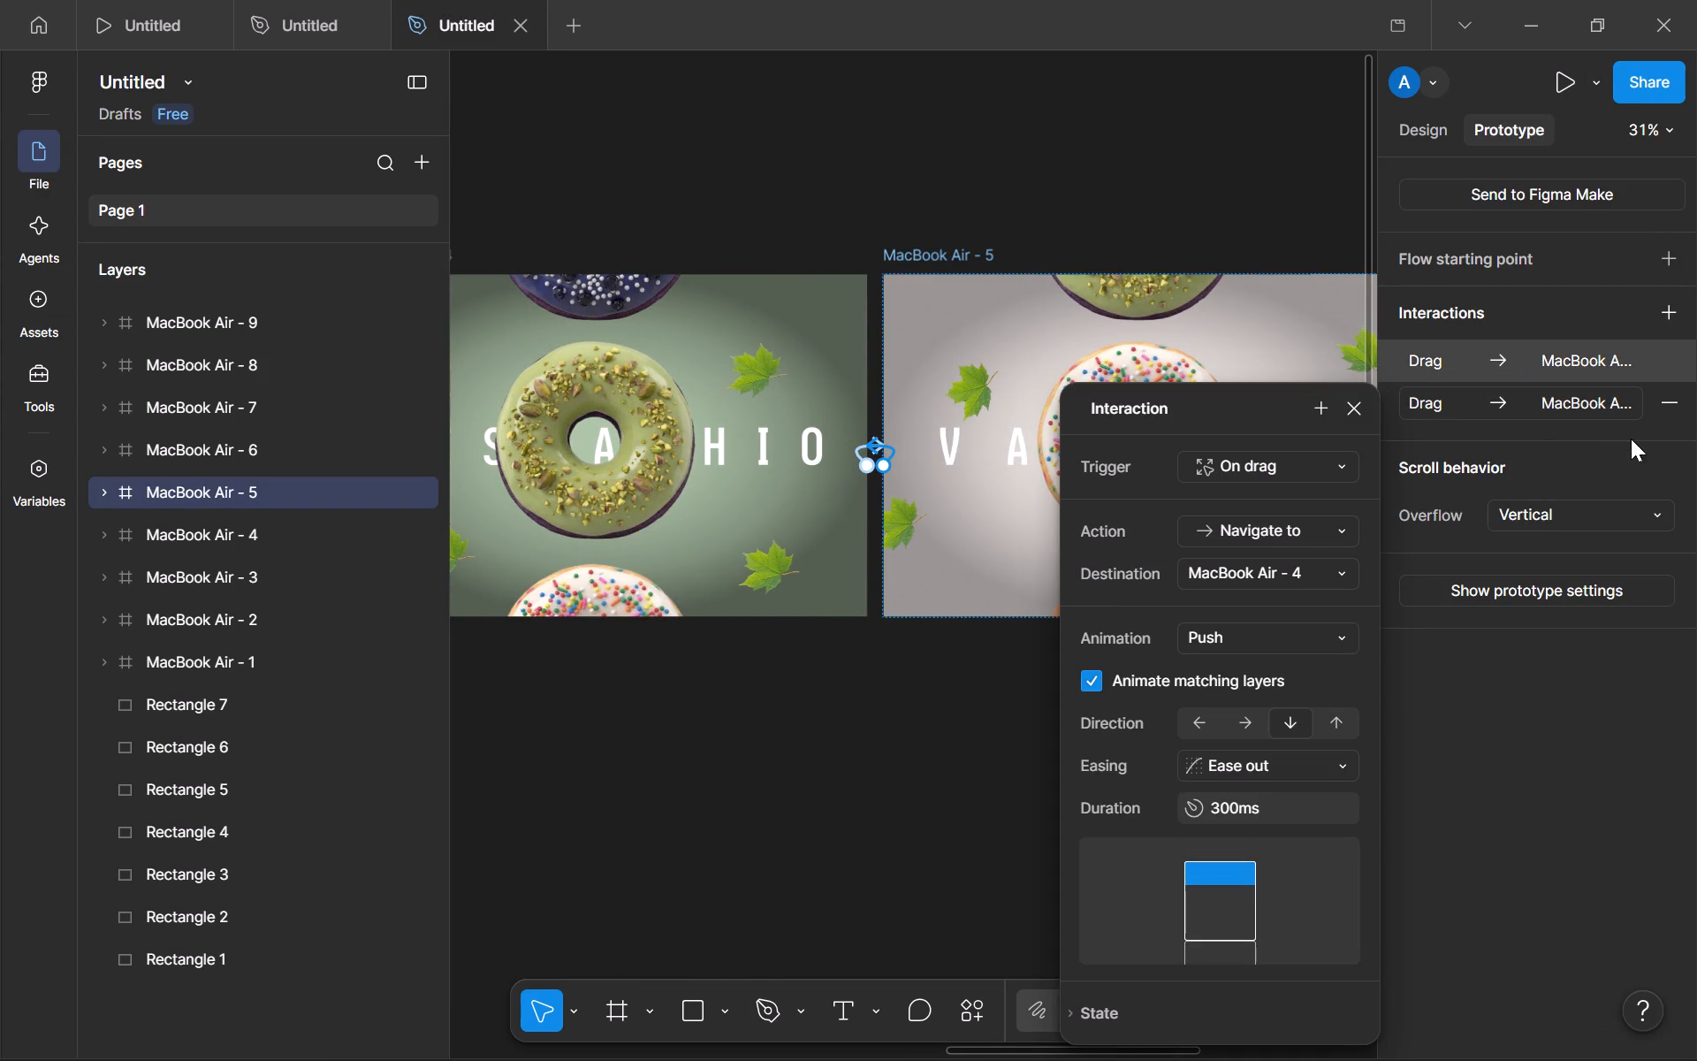
{"action": "left_click", "coordinate": [1585, 412]}
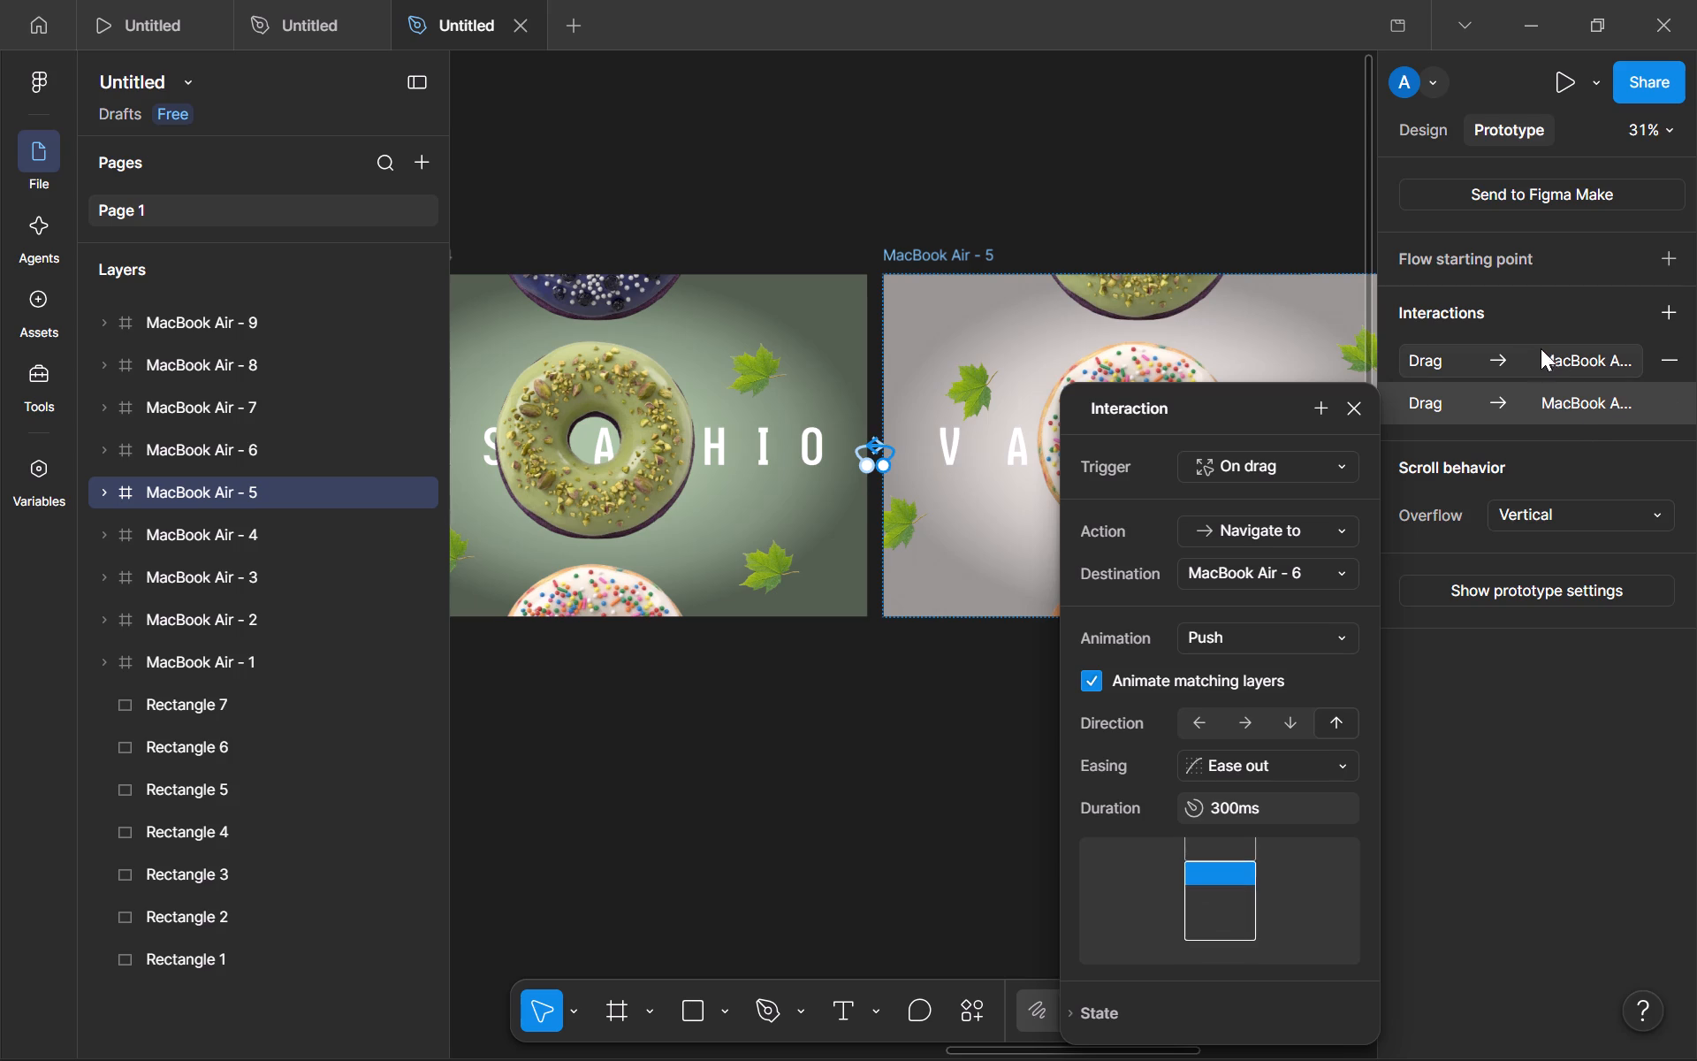
Examine the drag interactions of frame MacBook Air - 5 to MacBook Air - 4 and of MacBook Air - 1 to MacBook Air - 6 and MacBook Air - 2.
{"action": "left_click", "coordinate": [1525, 347]}
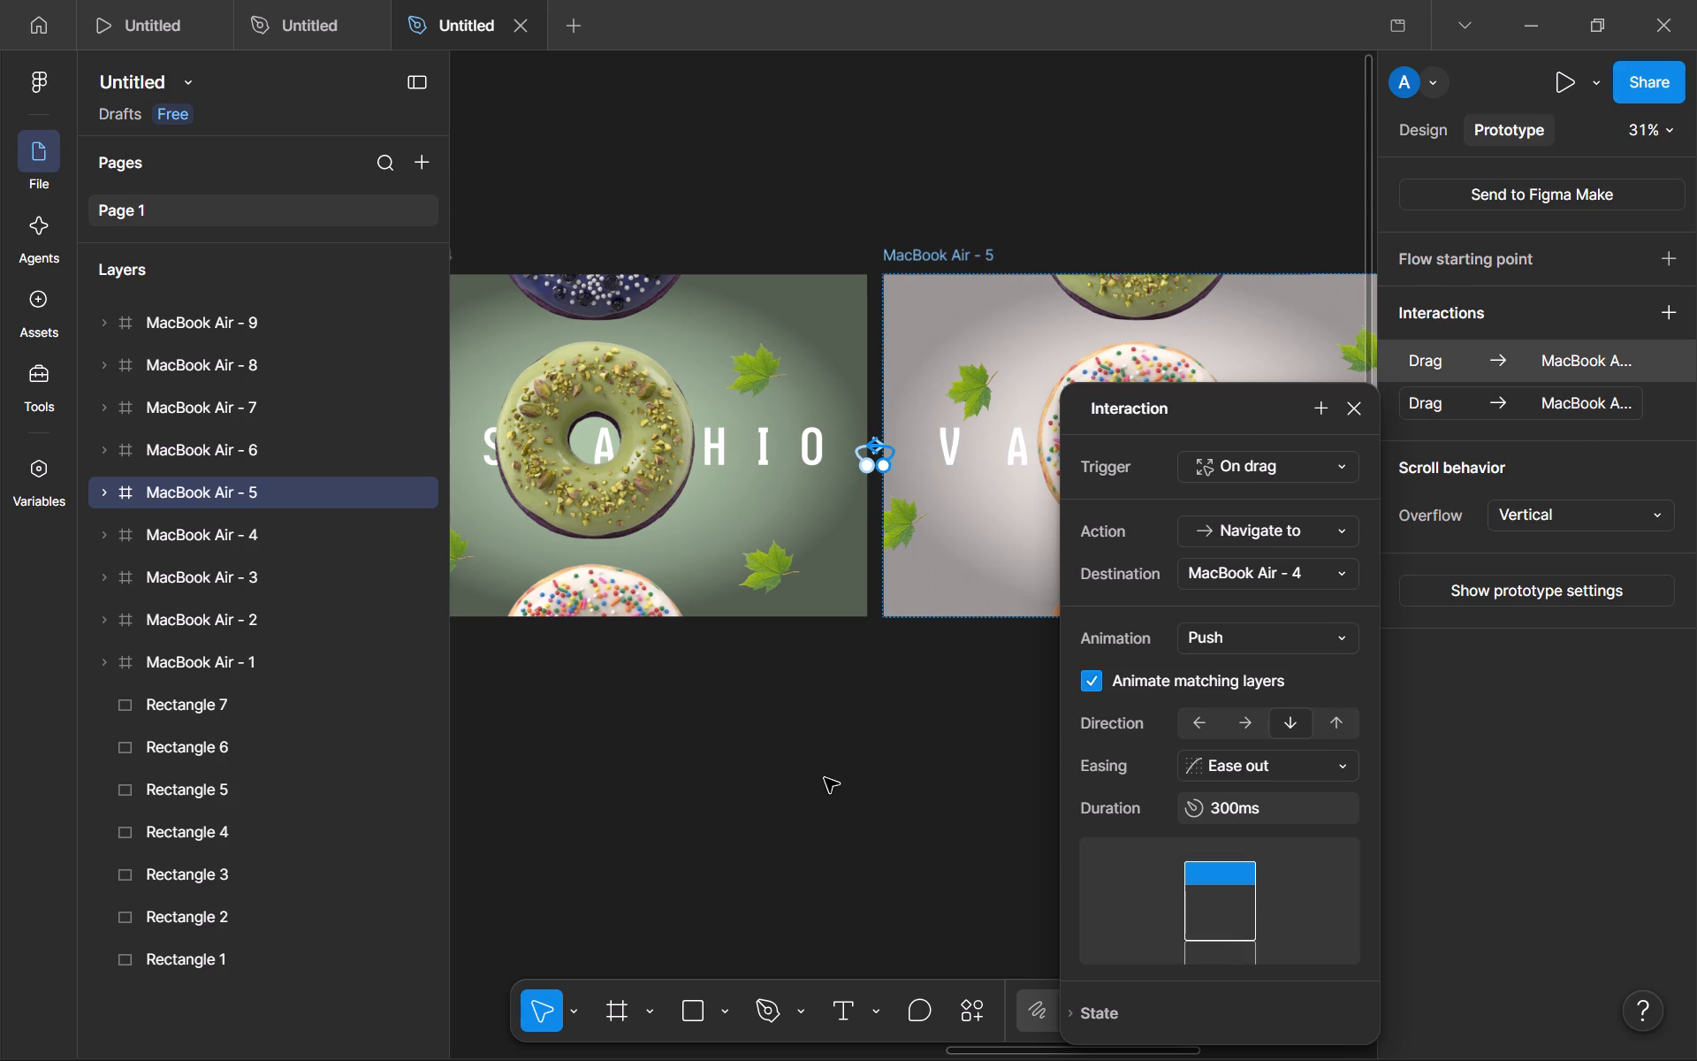
{"action": "left_click", "coordinate": [825, 778]}
{"action": "scroll", "coordinate": [825, 778], "scroll_direction": "right", "scroll_amount": 4}
{"action": "scroll", "coordinate": [825, 778], "scroll_direction": "left", "scroll_amount": 6}
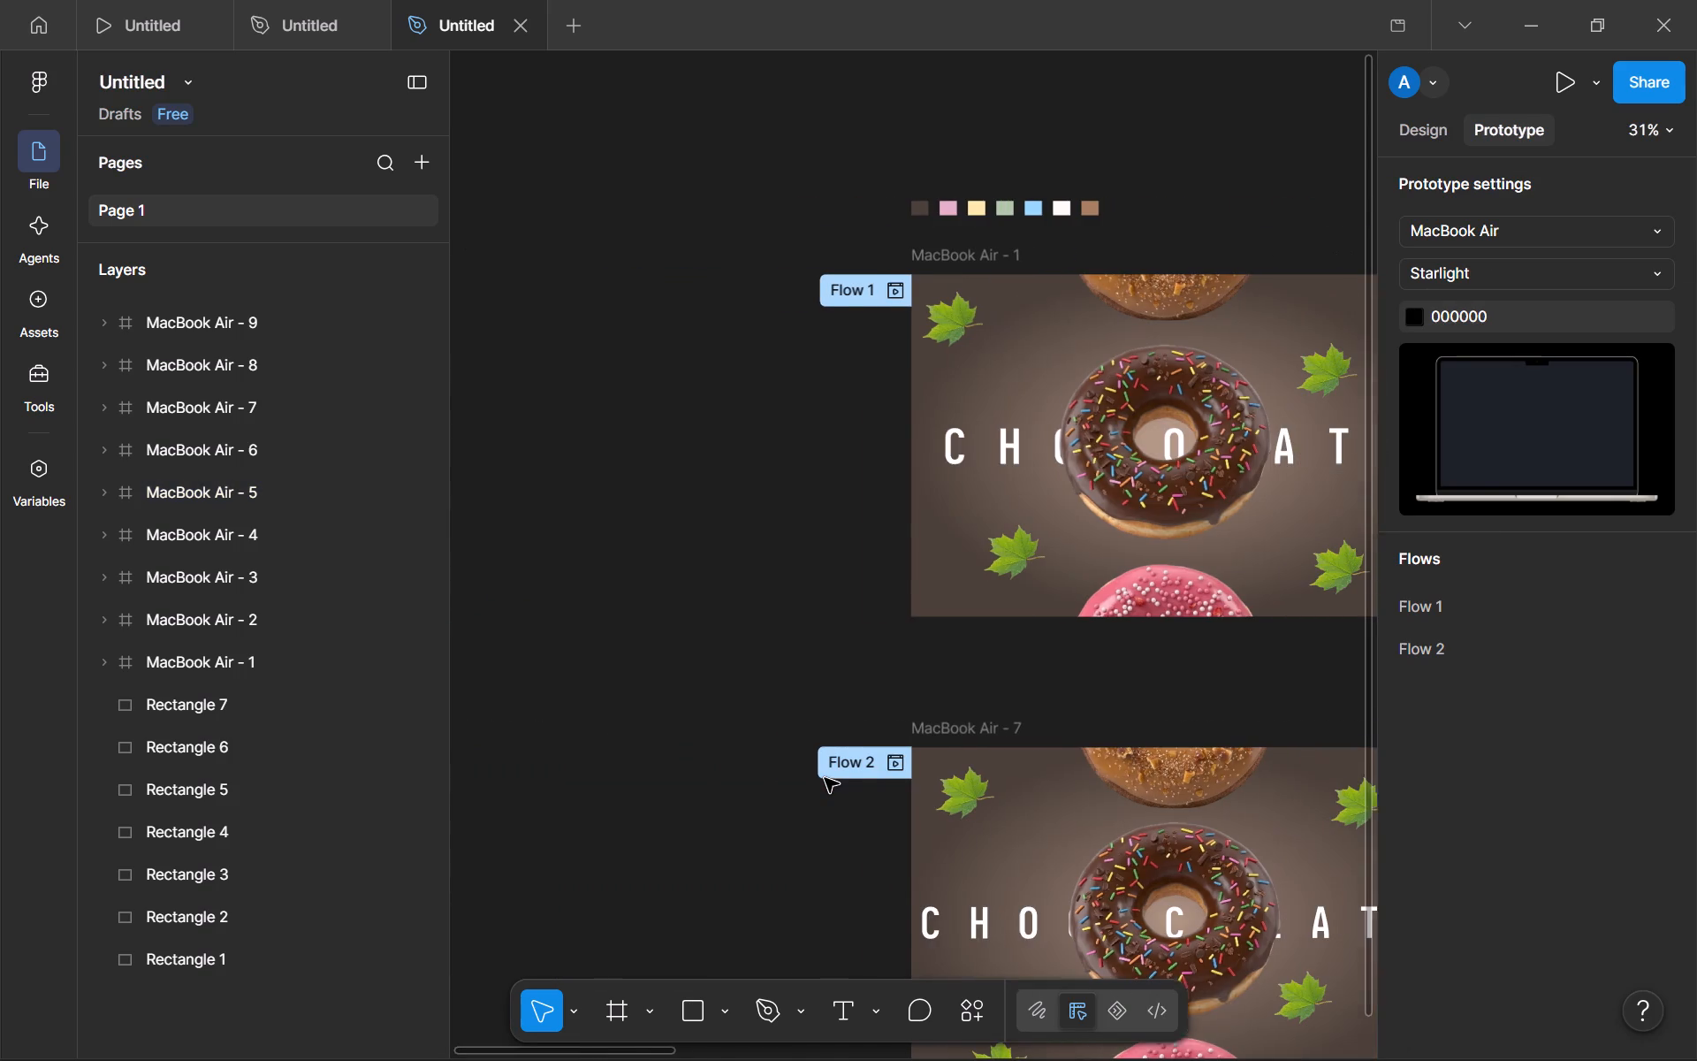
{"action": "left_click", "coordinate": [948, 249]}
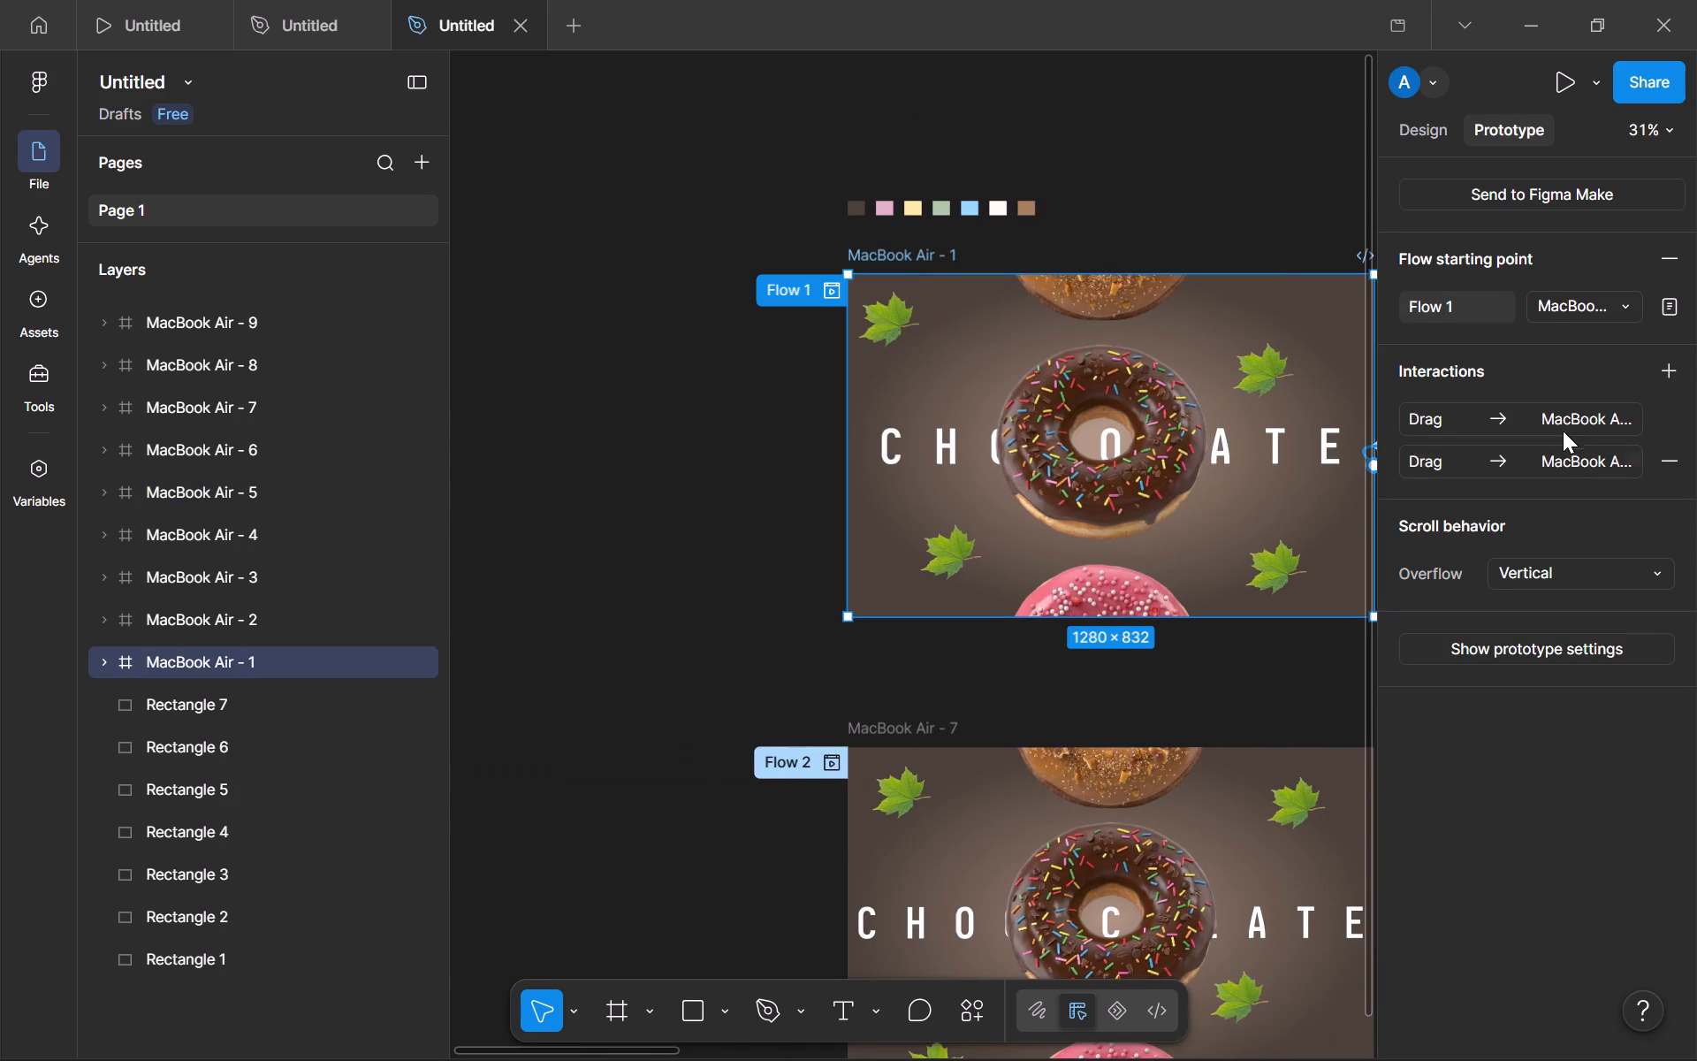
{"action": "left_click", "coordinate": [1563, 424]}
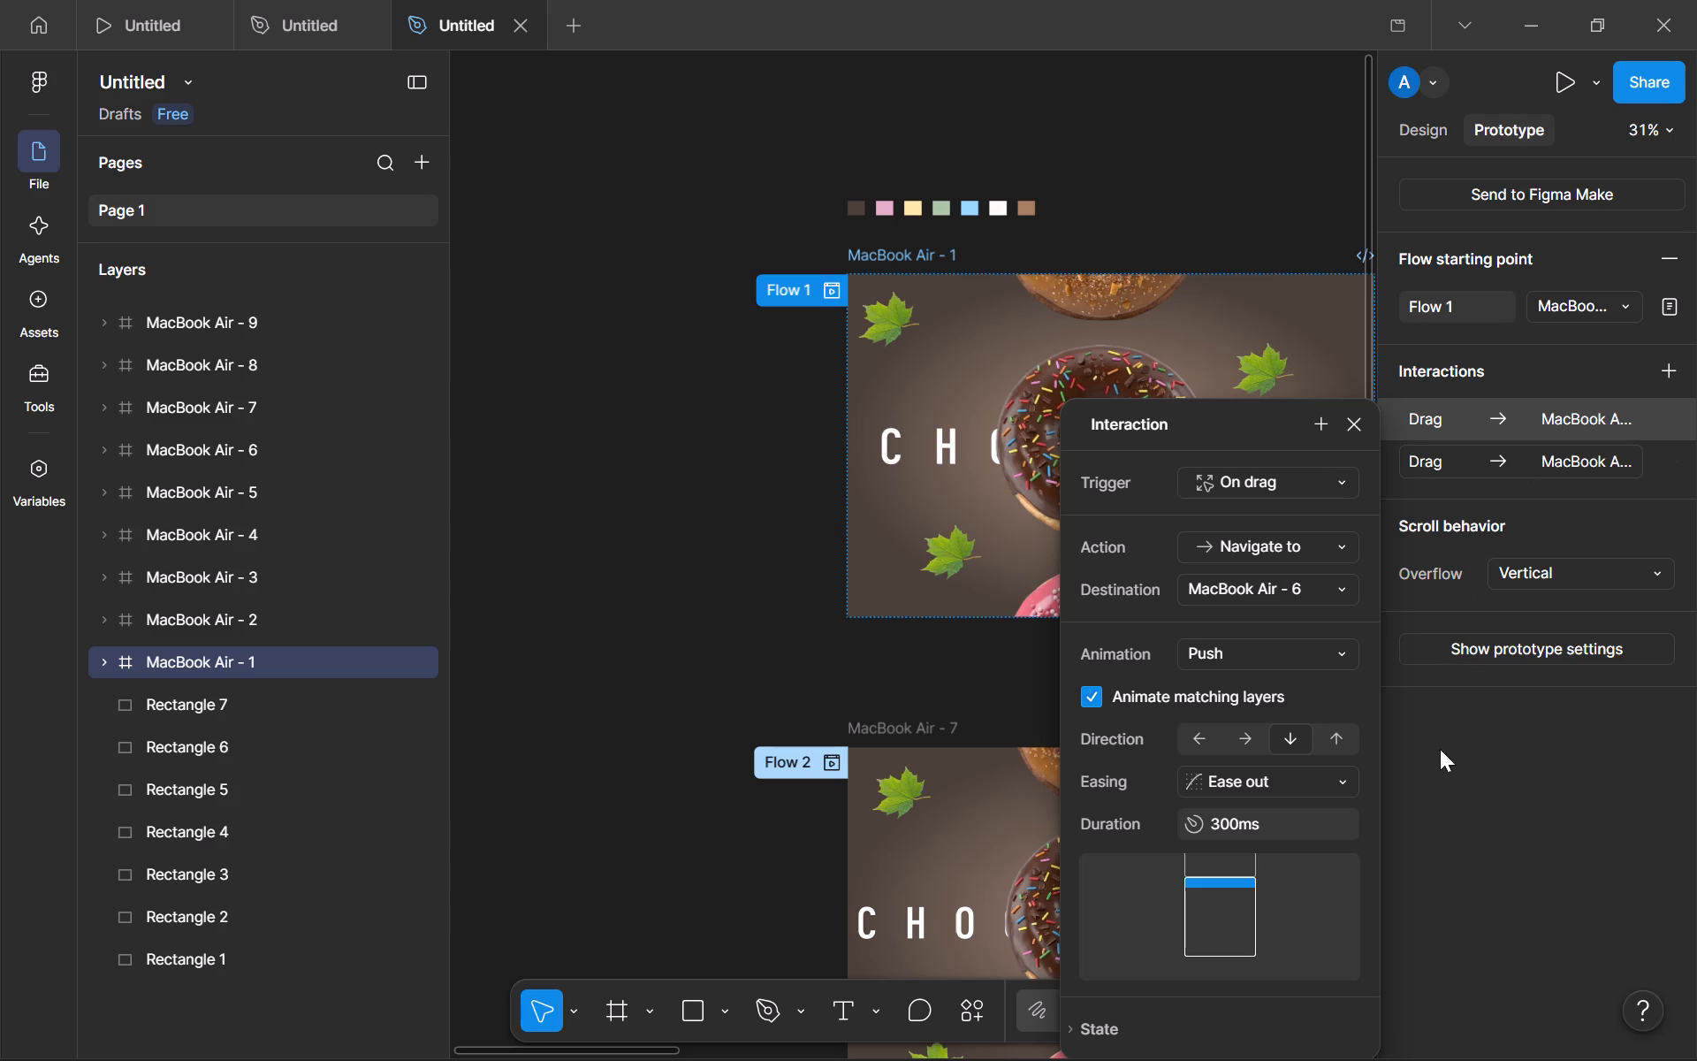
{"action": "left_click", "coordinate": [1285, 732]}
{"action": "left_click", "coordinate": [1597, 468]}
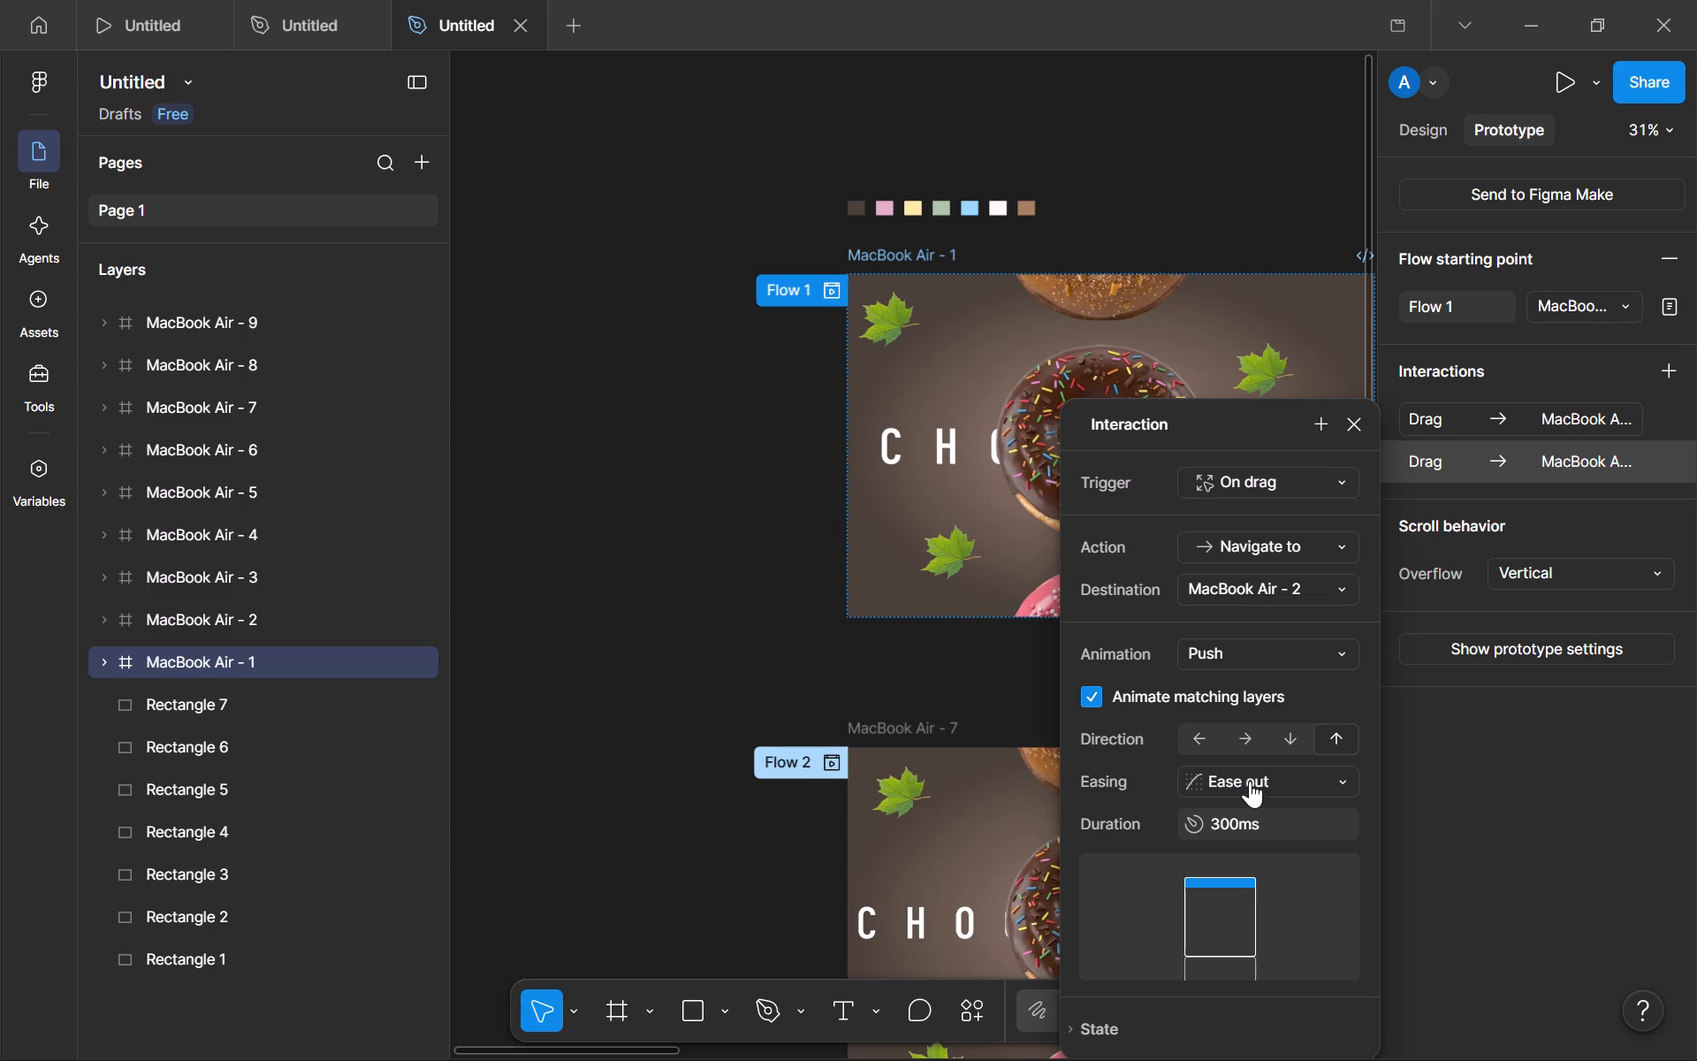
{"action": "left_click", "coordinate": [722, 681]}
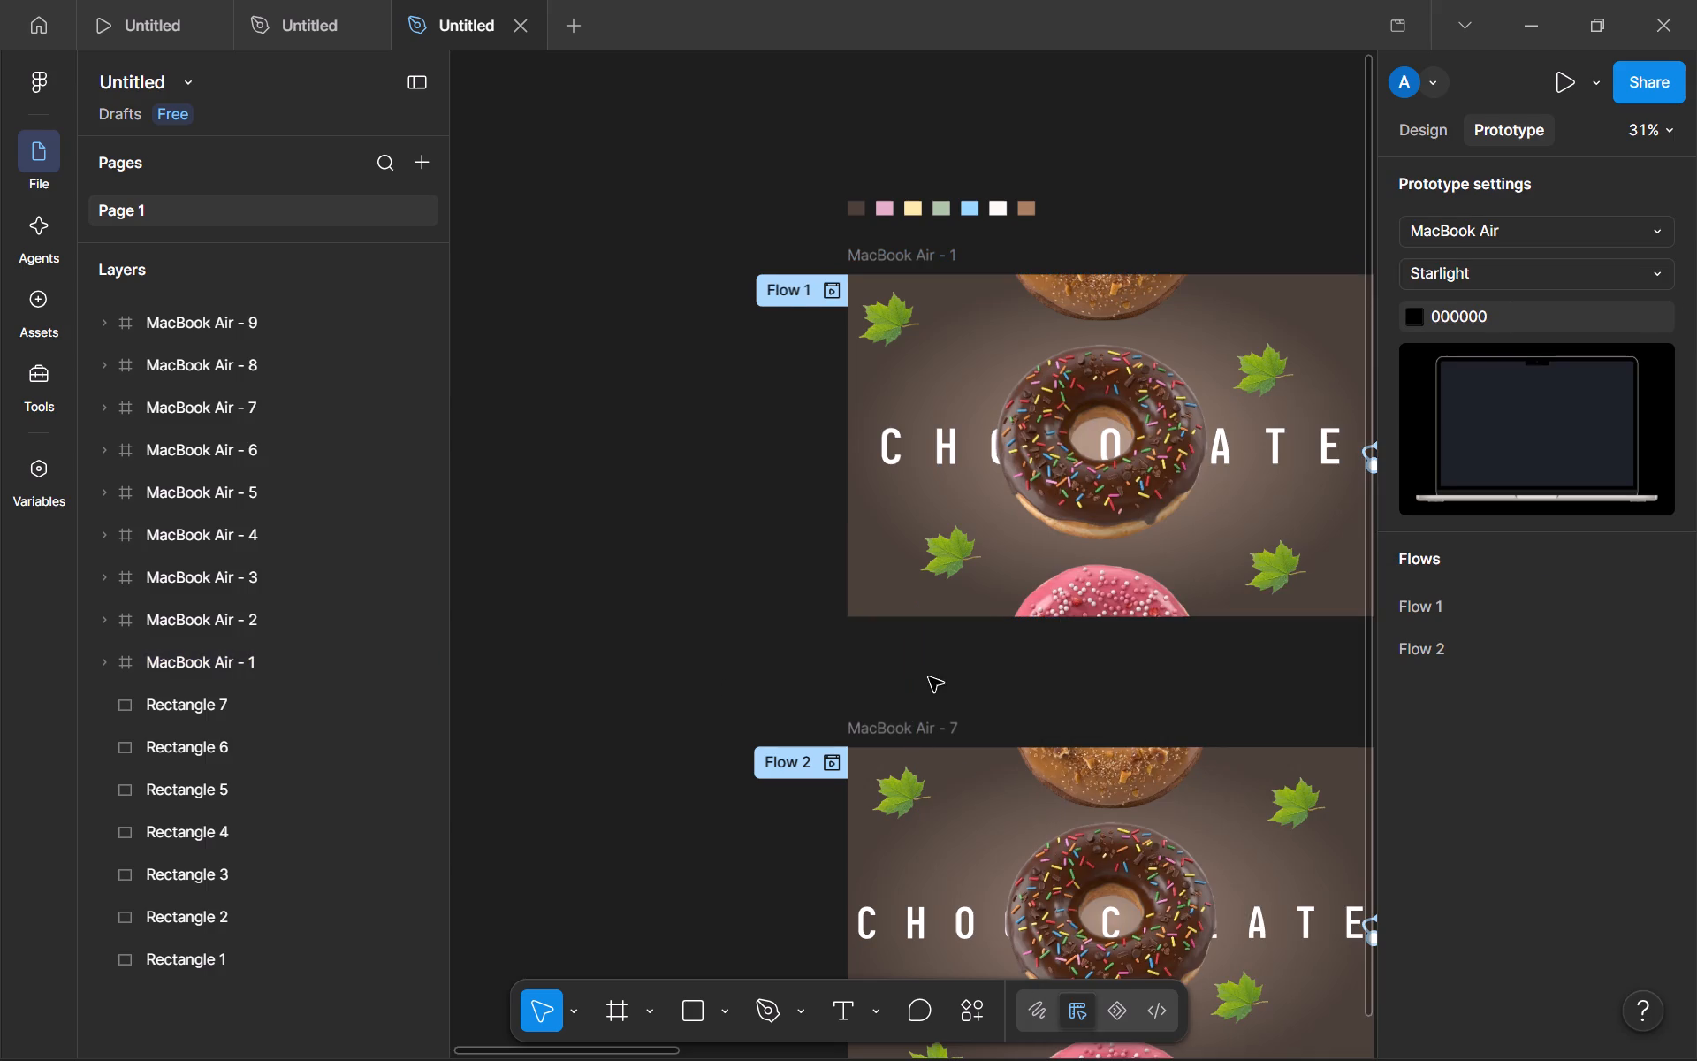
Examine the interaction lists of Flow 2 frames MacBook Air - 7 and MacBook Air - 8.
{"action": "scroll", "coordinate": [929, 677], "scroll_direction": "down", "scroll_amount": 2}
{"action": "scroll", "coordinate": [929, 677], "scroll_direction": "left", "scroll_amount": 1}
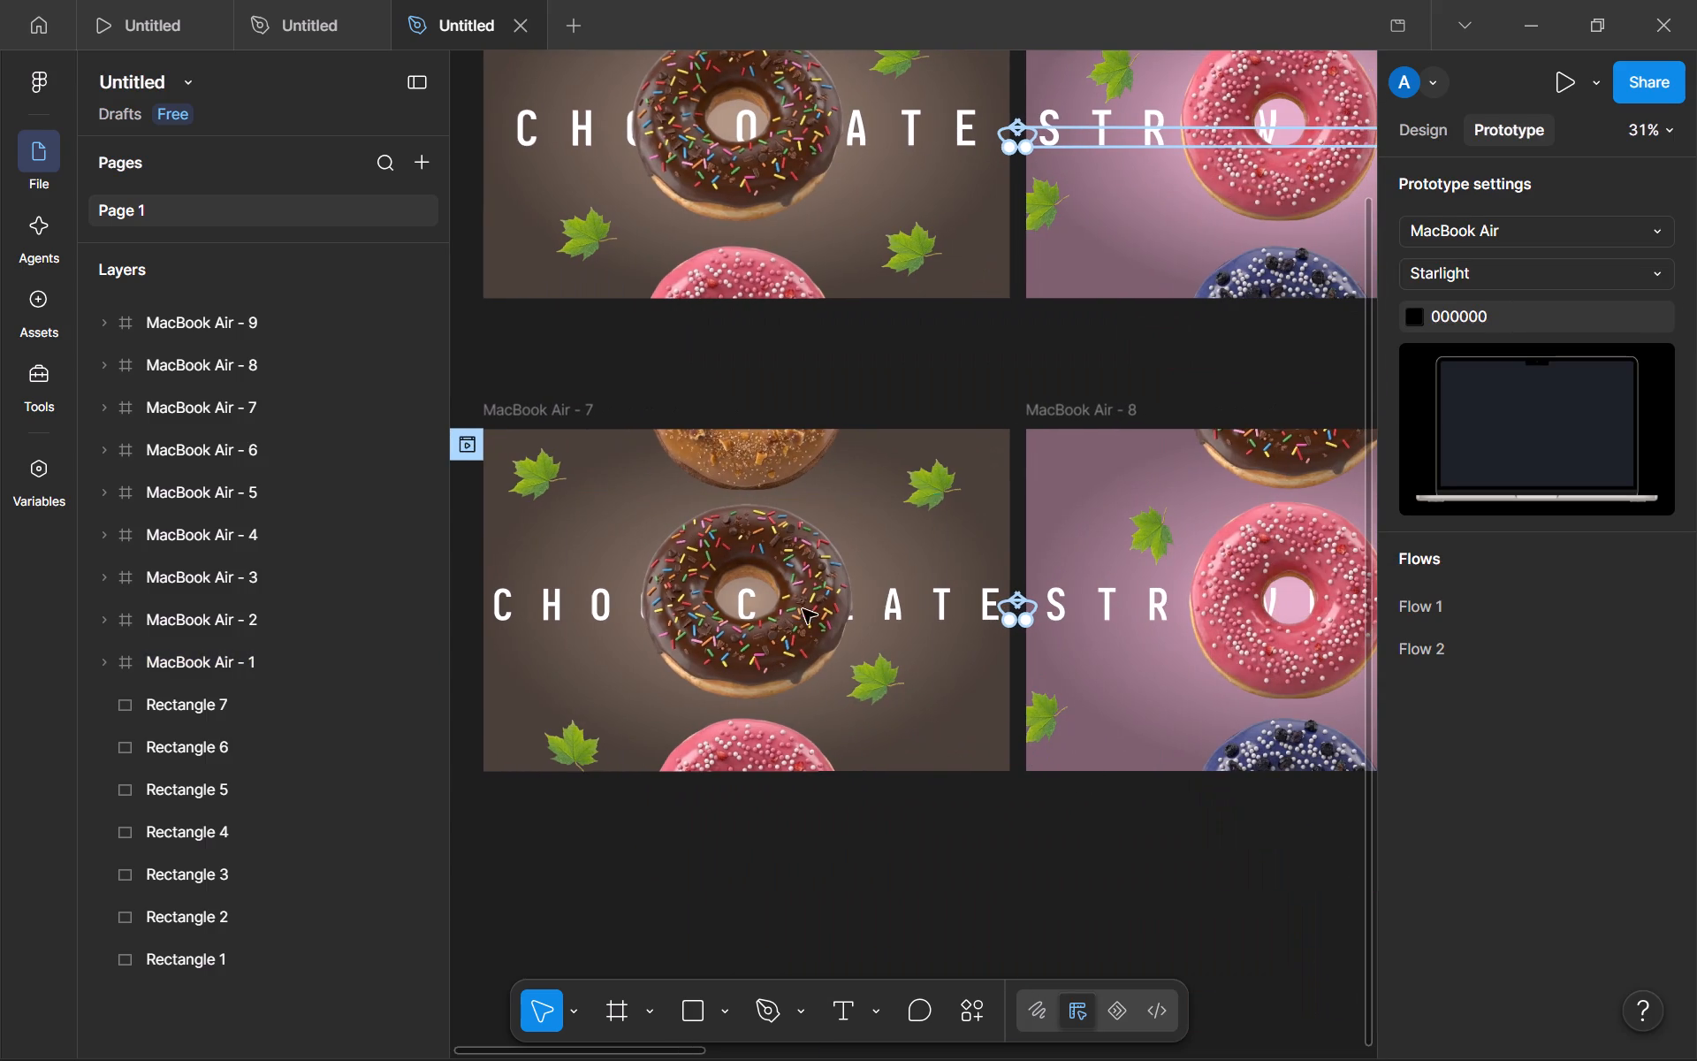
{"action": "left_click", "coordinate": [570, 422]}
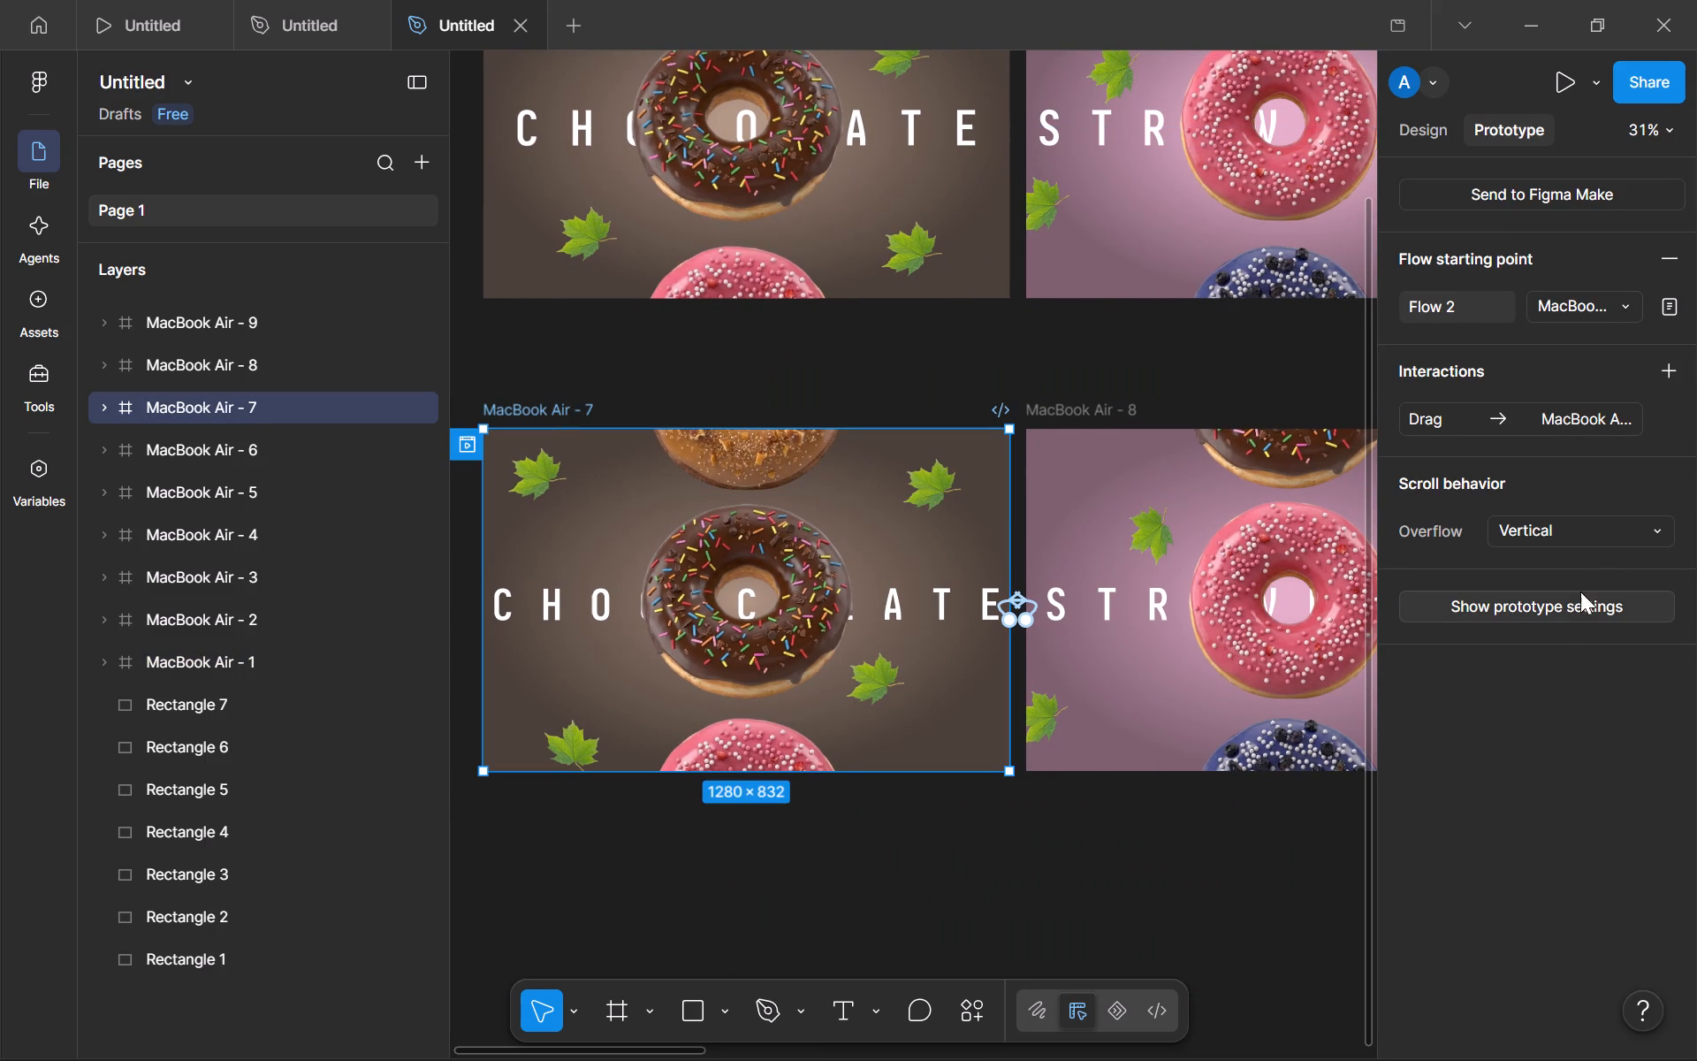
{"action": "left_click", "coordinate": [1564, 605]}
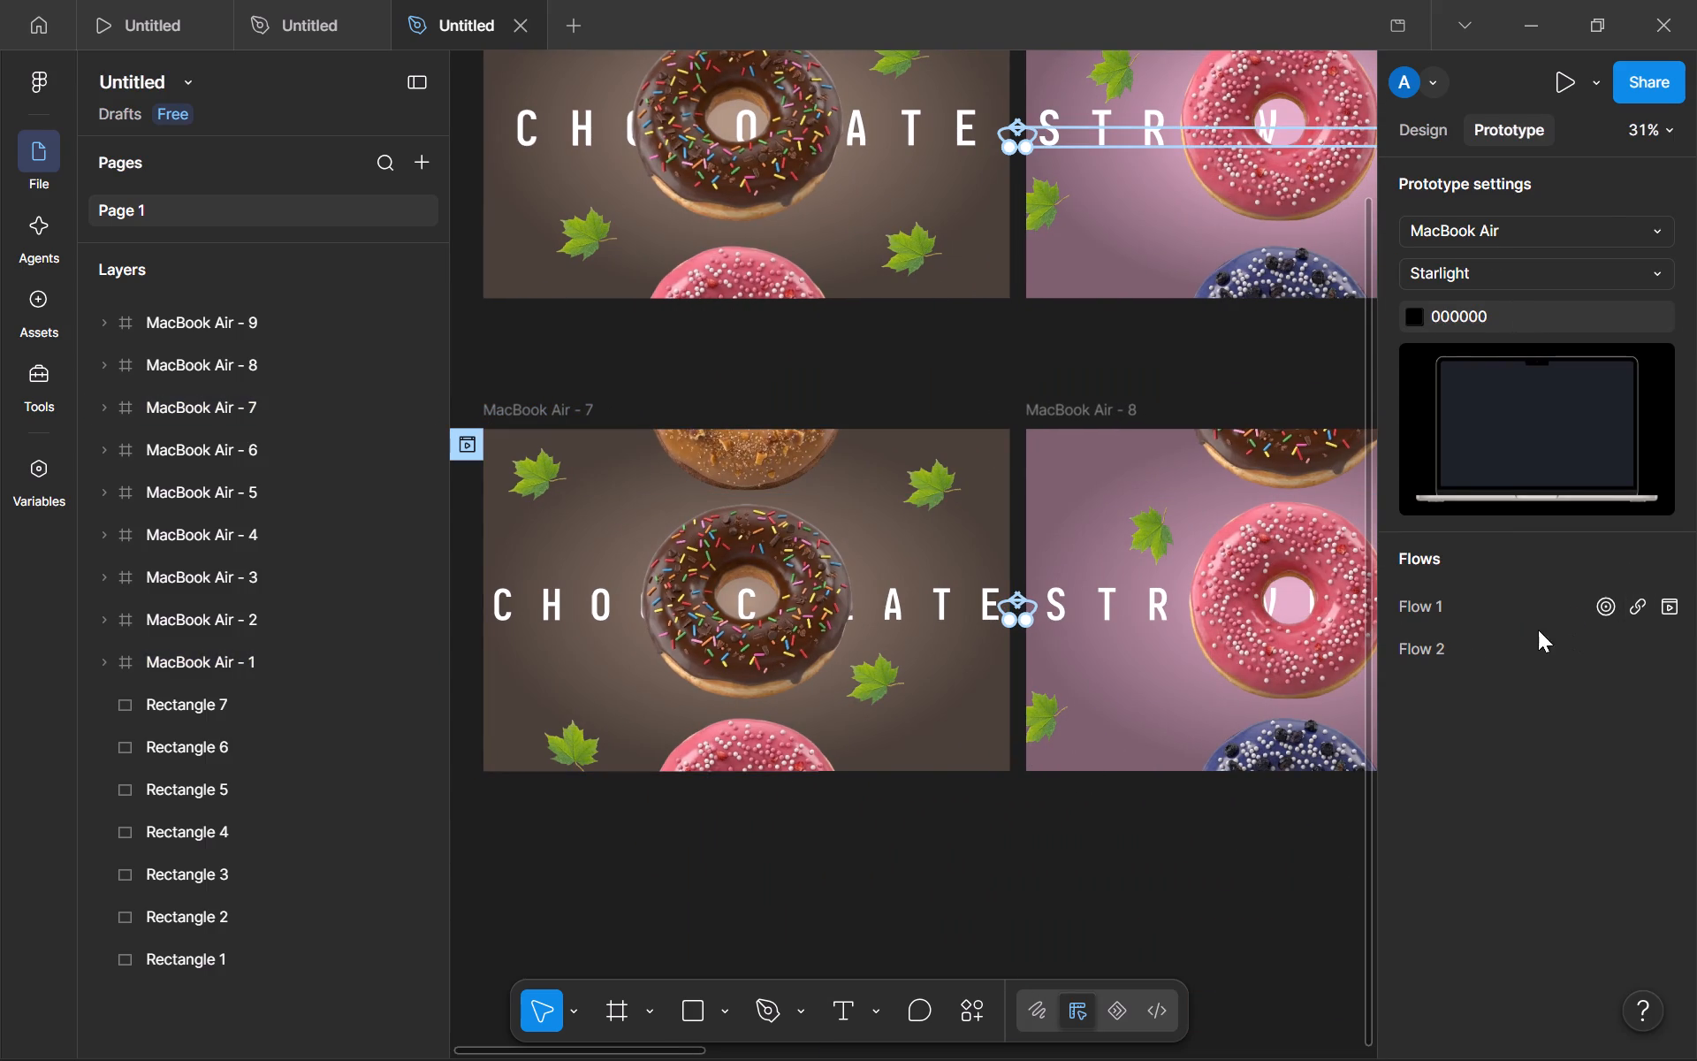
{"action": "left_click", "coordinate": [1078, 910]}
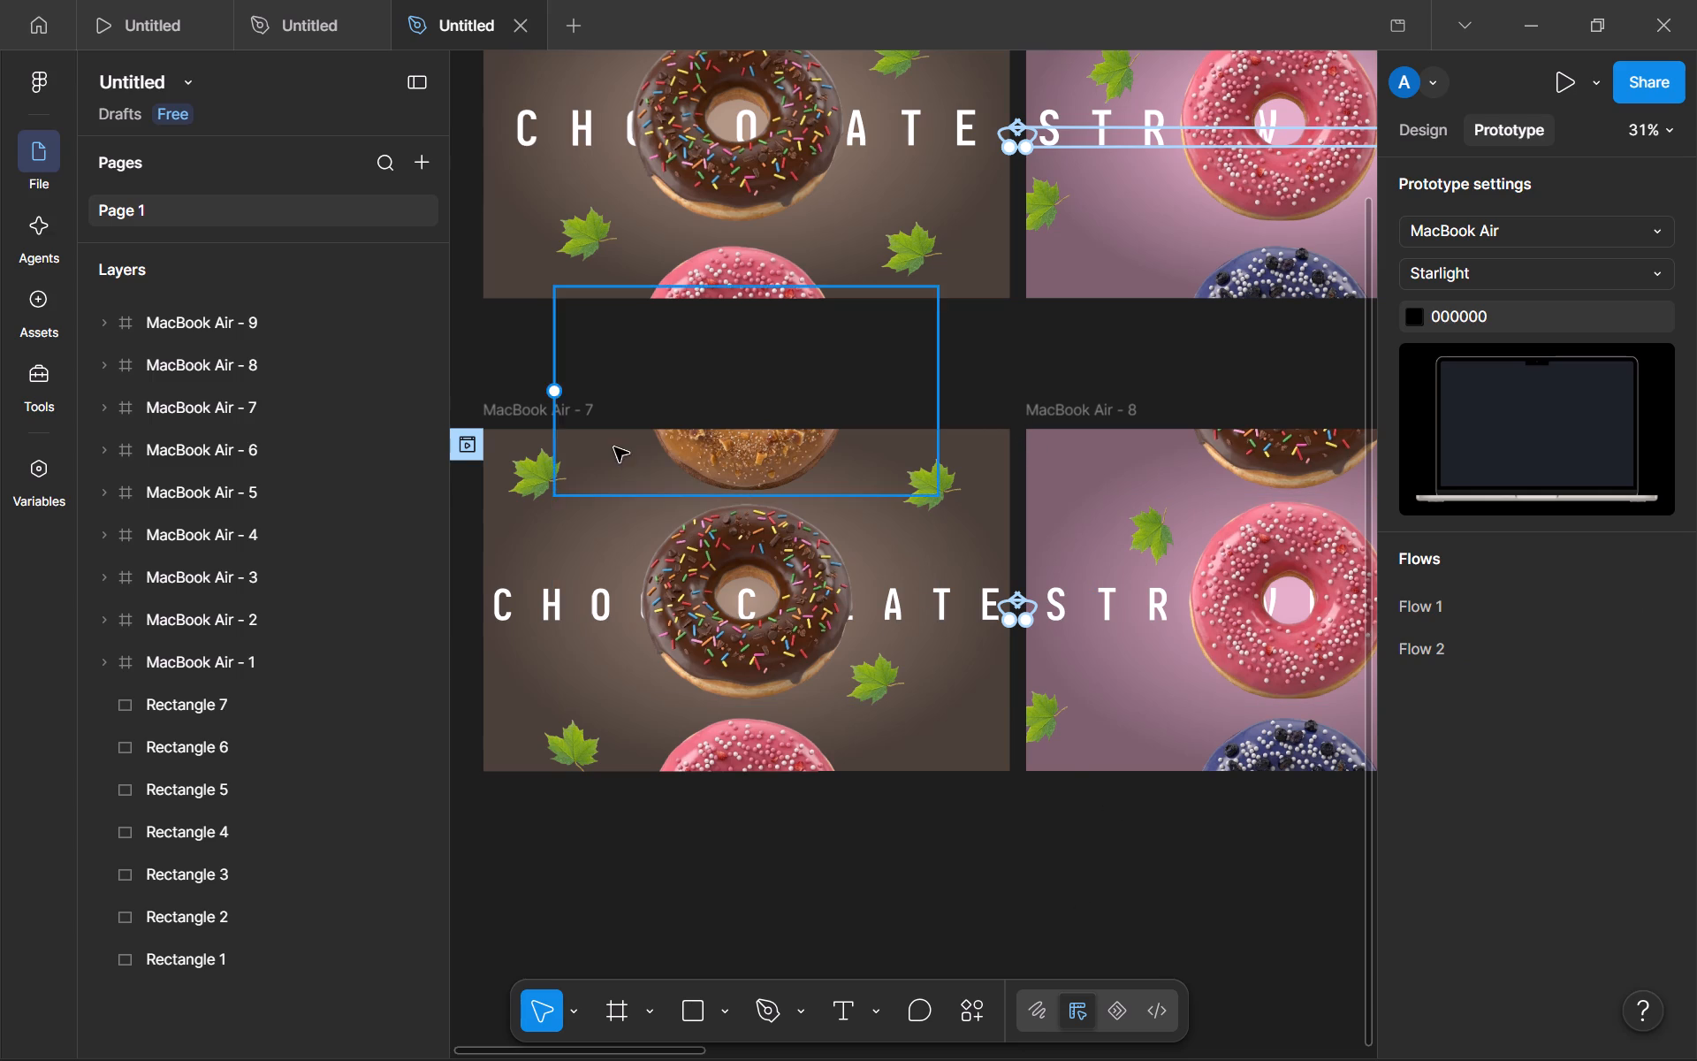
{"action": "left_click", "coordinate": [589, 416]}
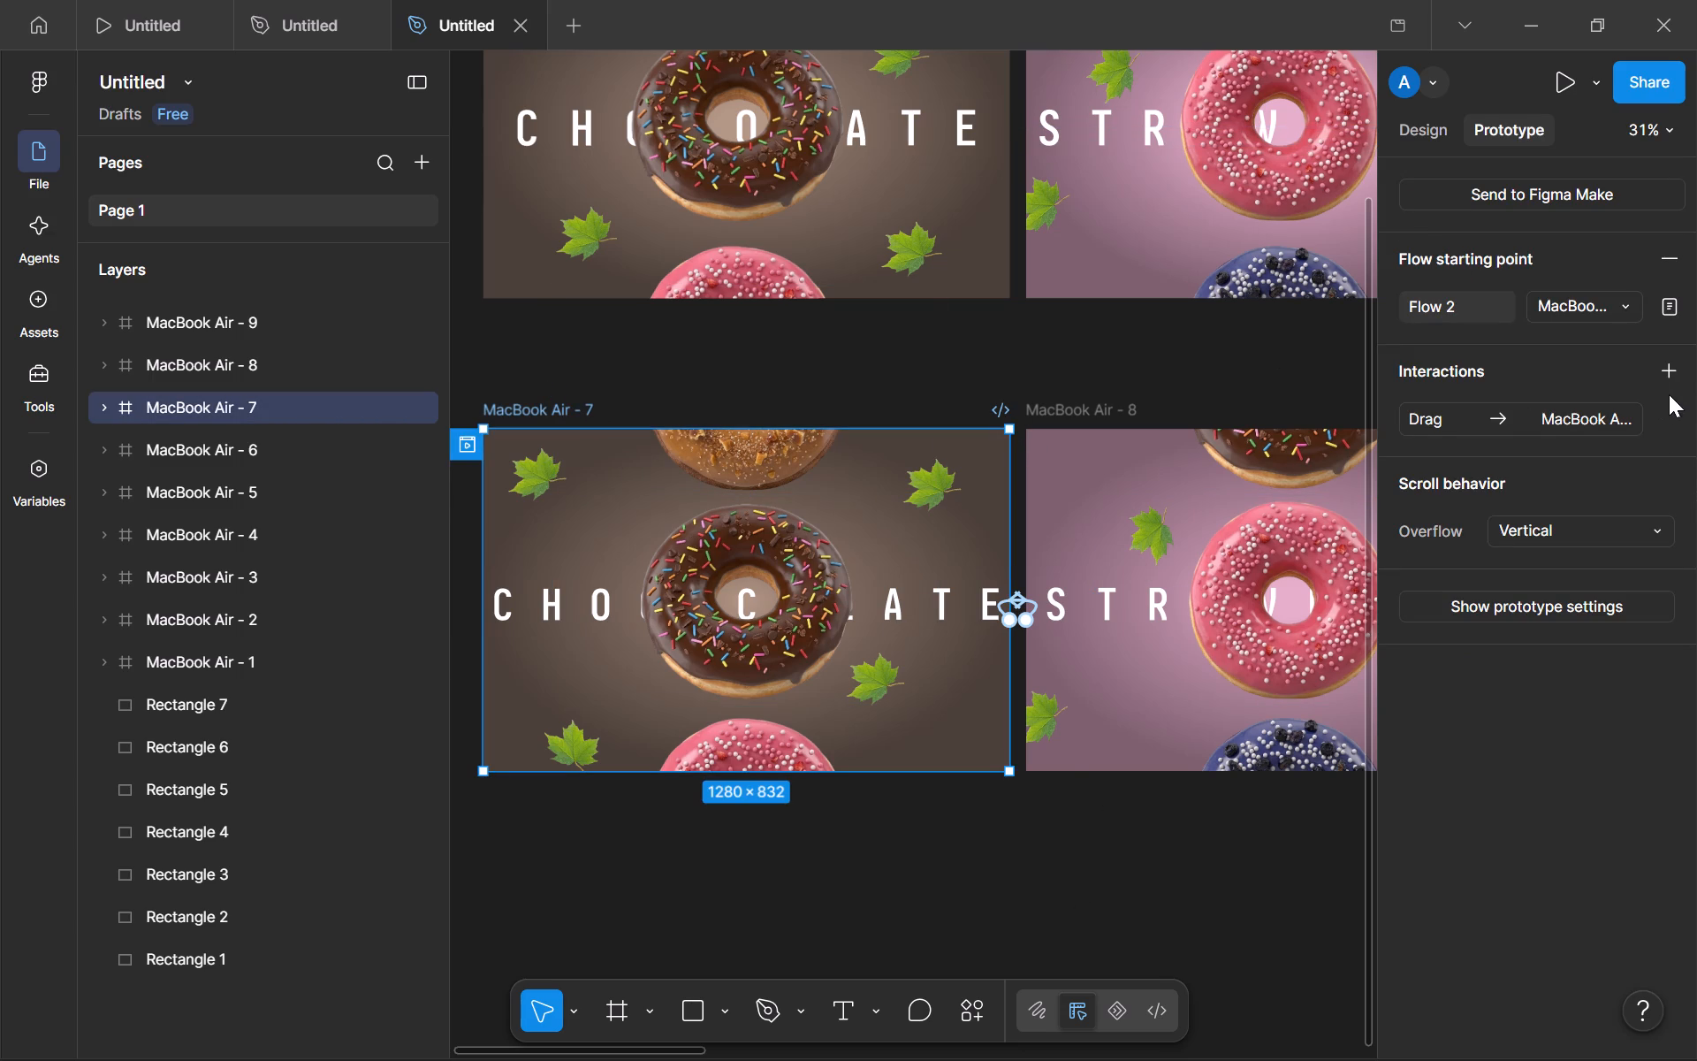
{"action": "scroll", "coordinate": [1063, 503], "scroll_direction": "left", "scroll_amount": 2}
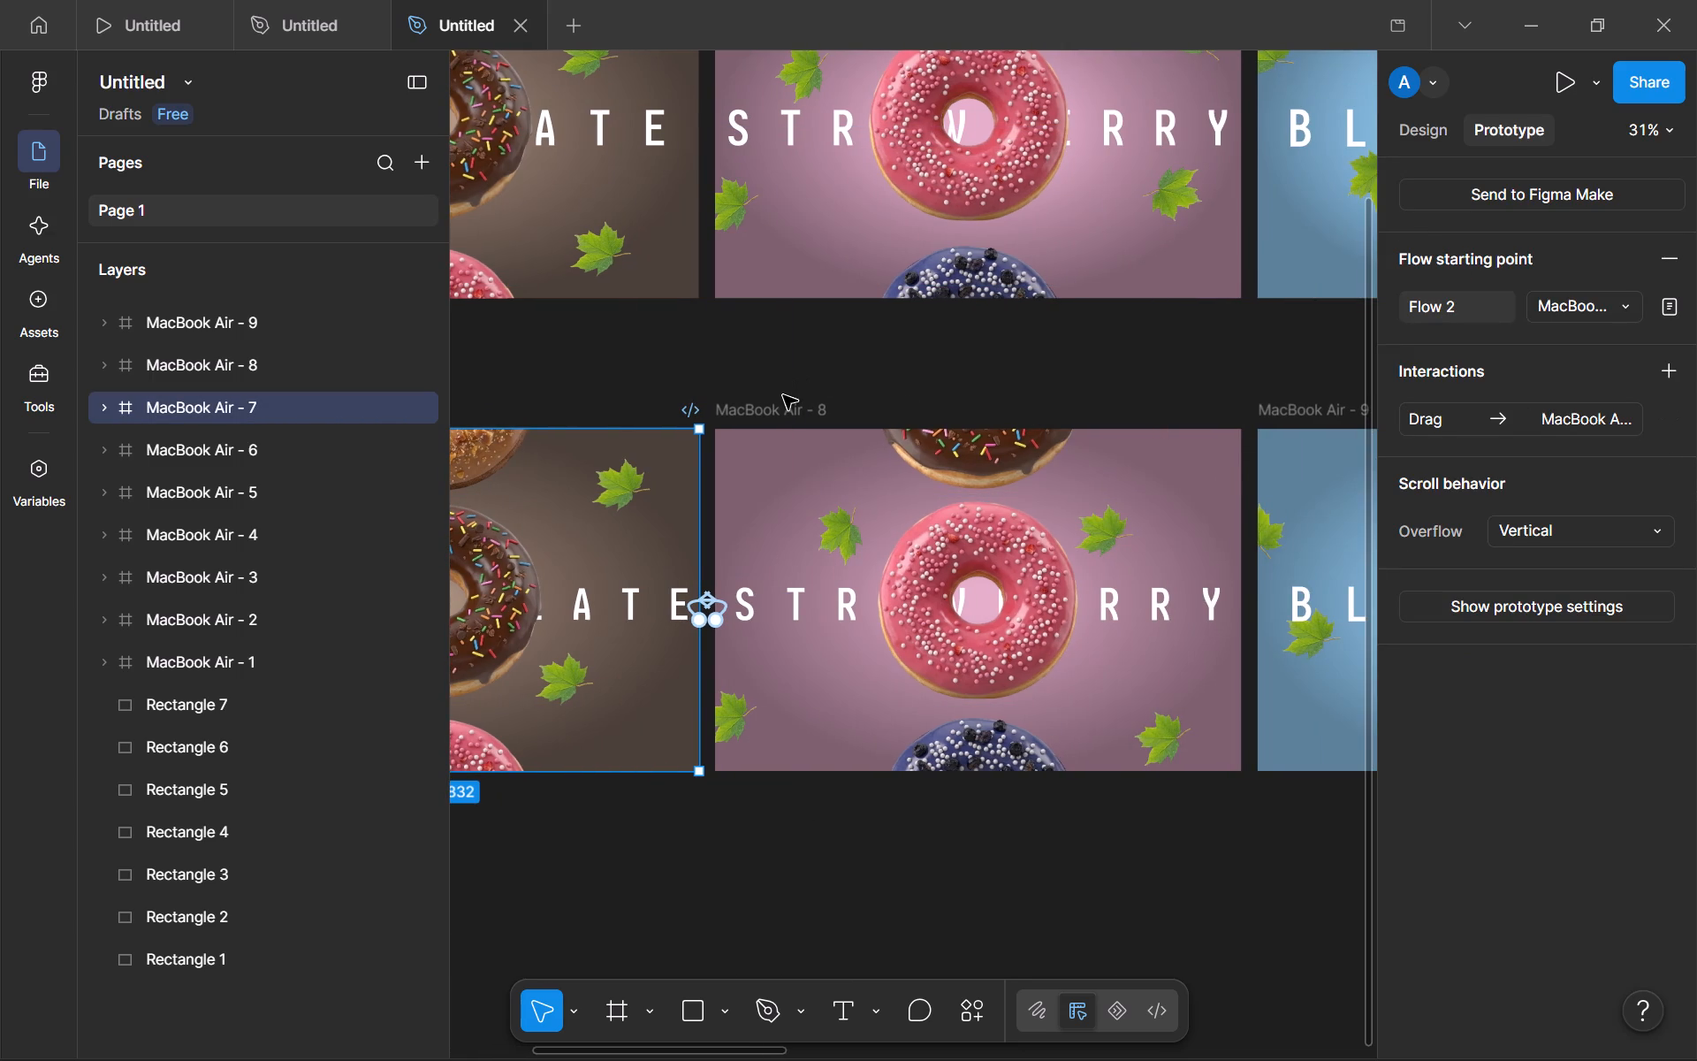
{"action": "left_click", "coordinate": [784, 410]}
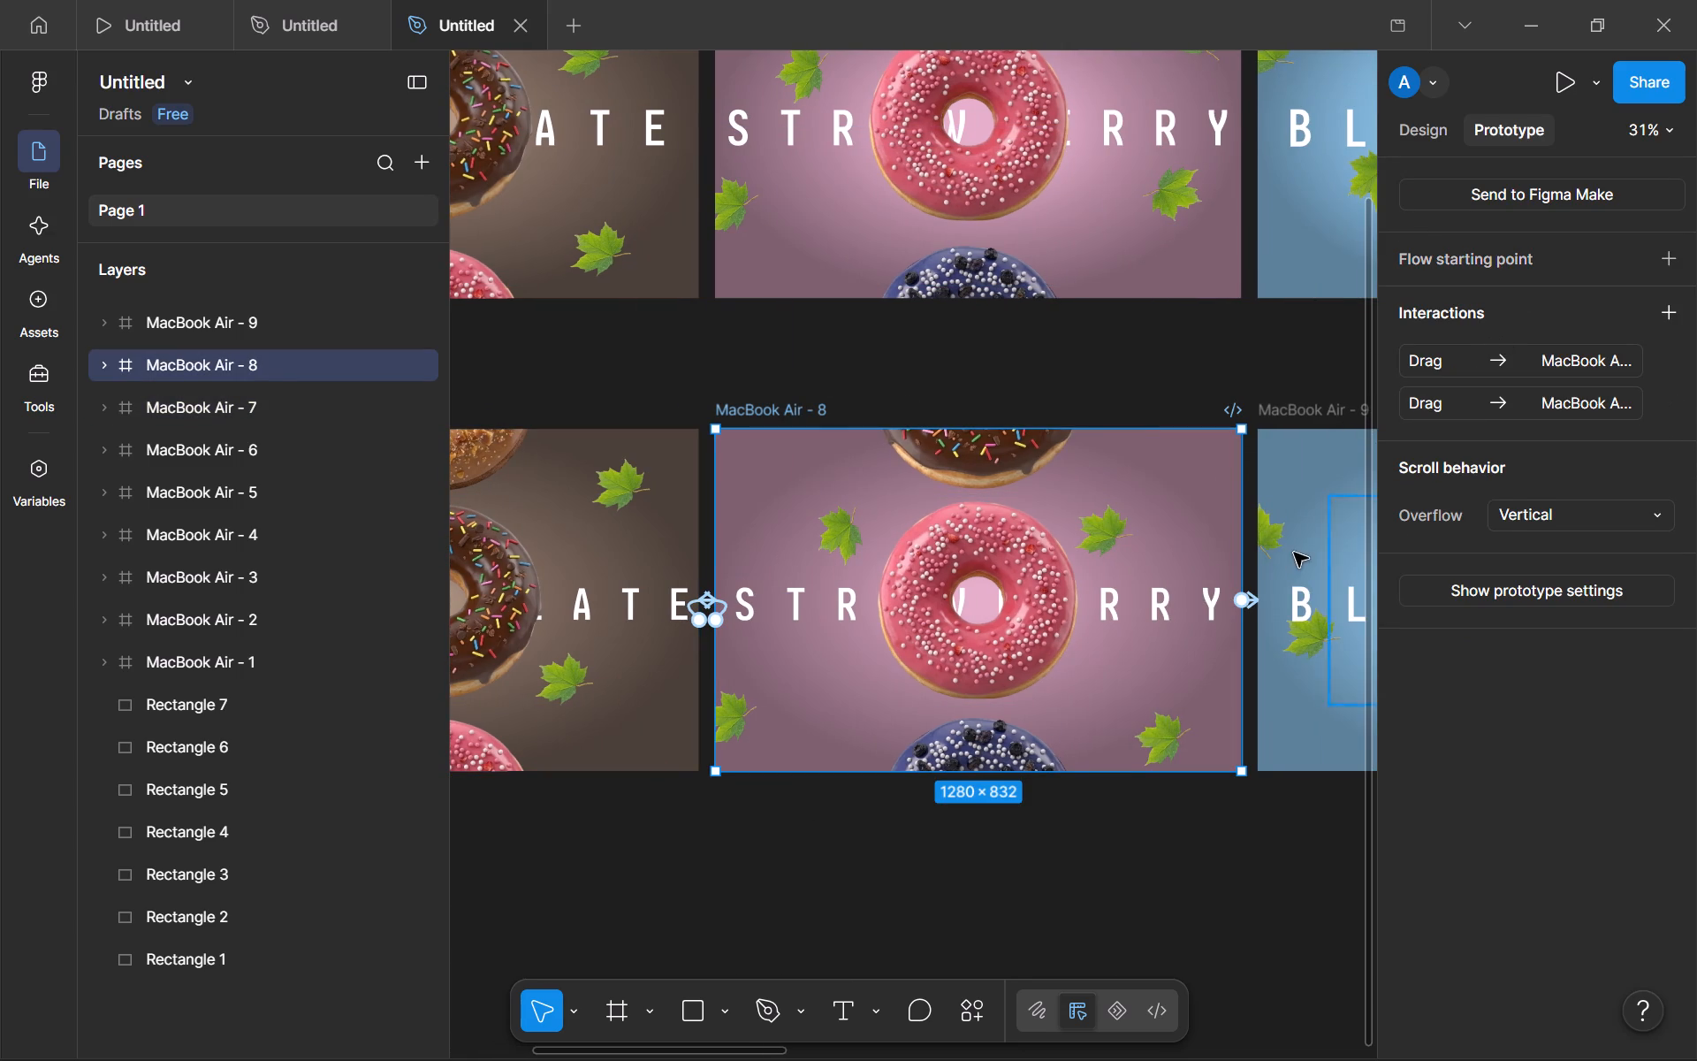
Add an On drag interaction to frame MacBook Air - 9 that navigates to MacBook Air - 8.
{"action": "scroll", "coordinate": [1278, 552], "scroll_direction": "left", "scroll_amount": 2}
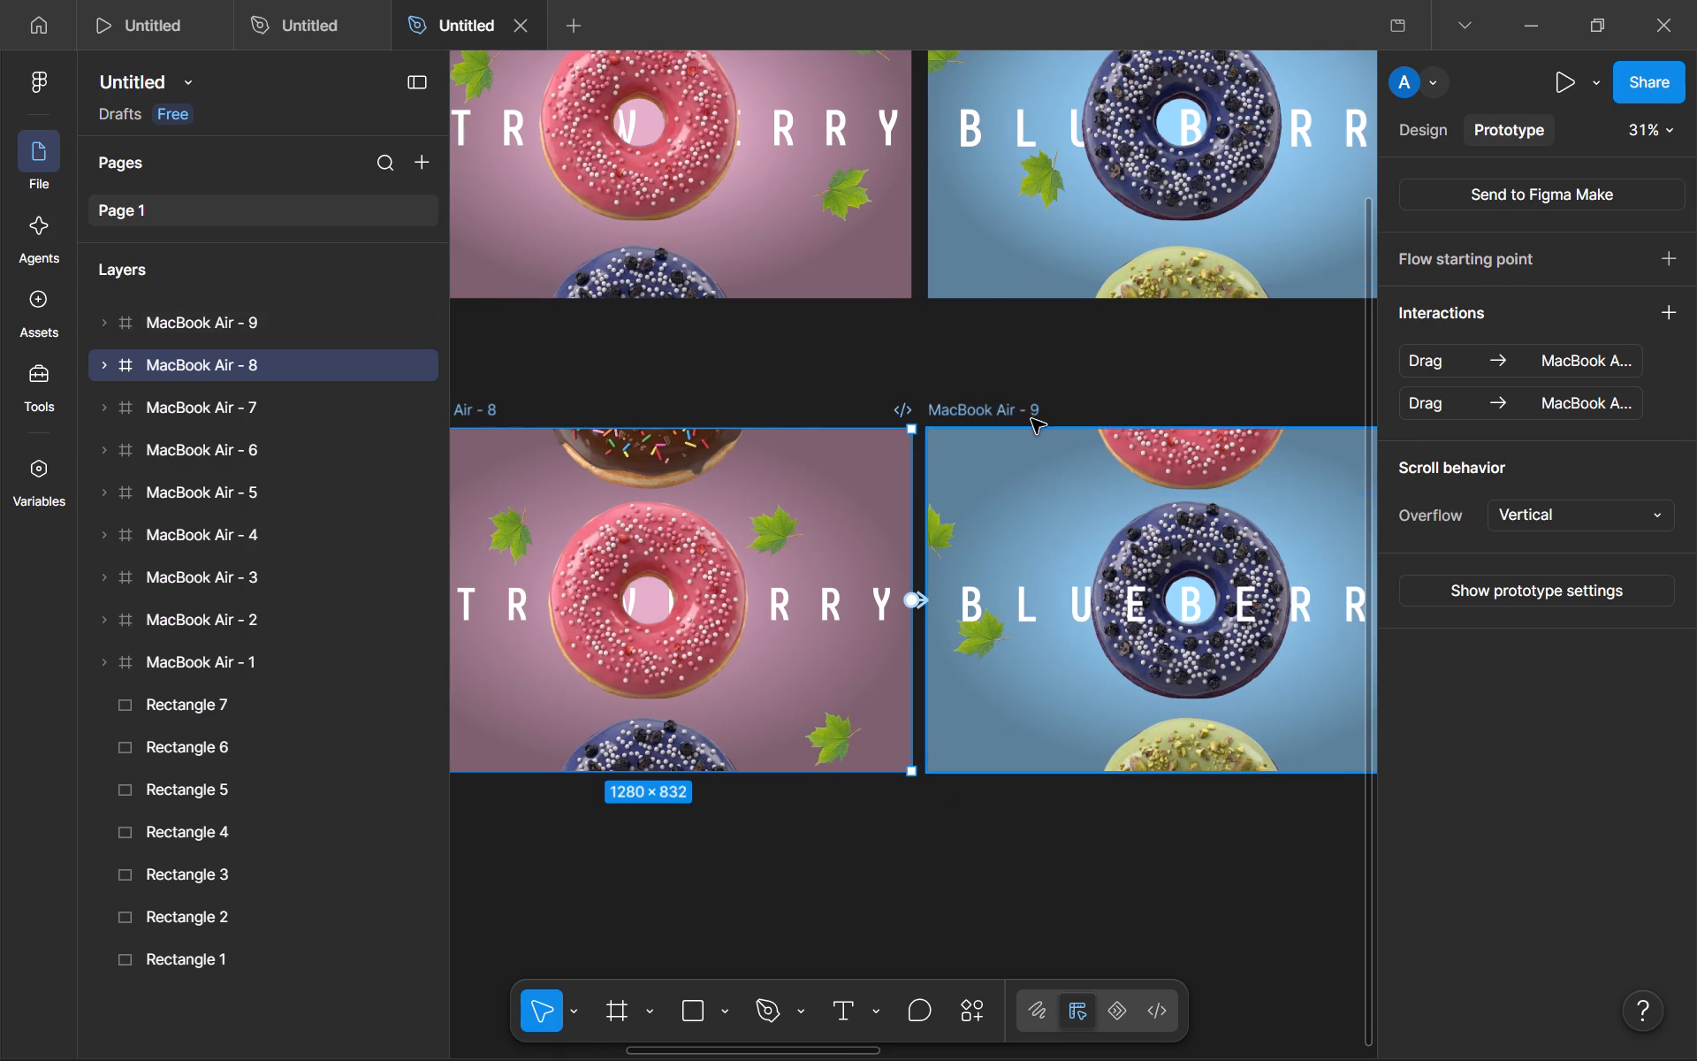
{"action": "left_click", "coordinate": [1031, 418]}
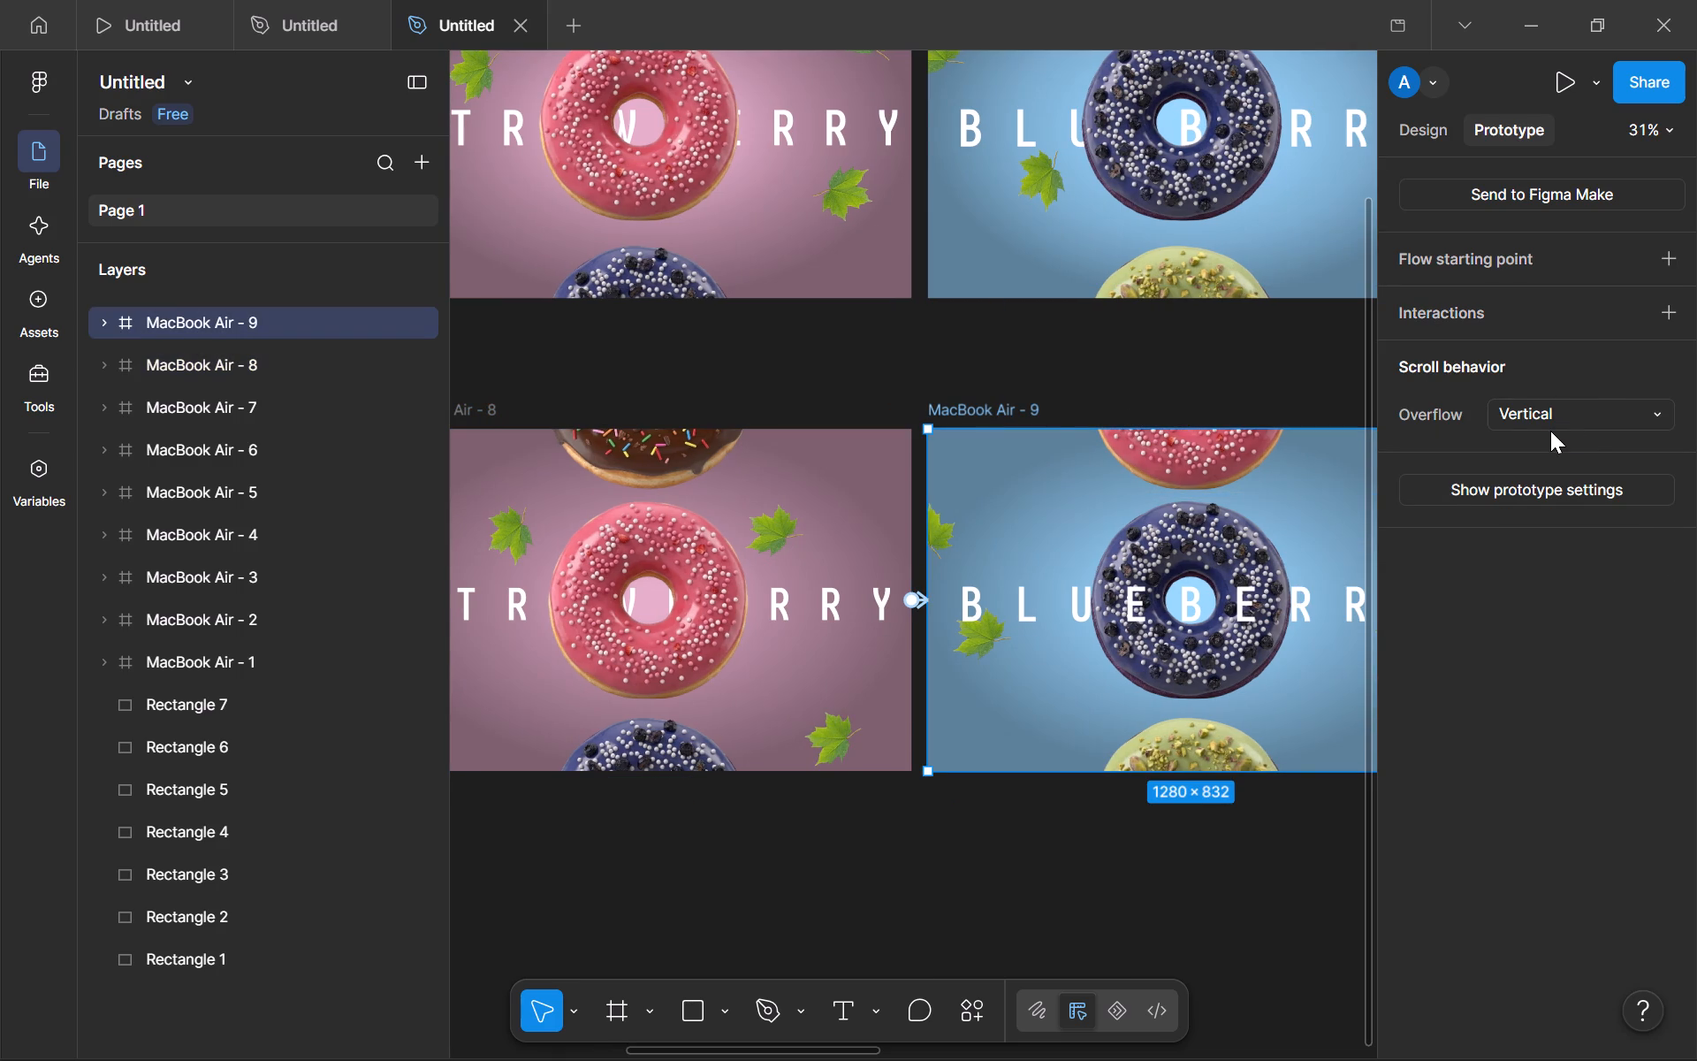
{"action": "left_click", "coordinate": [1564, 313]}
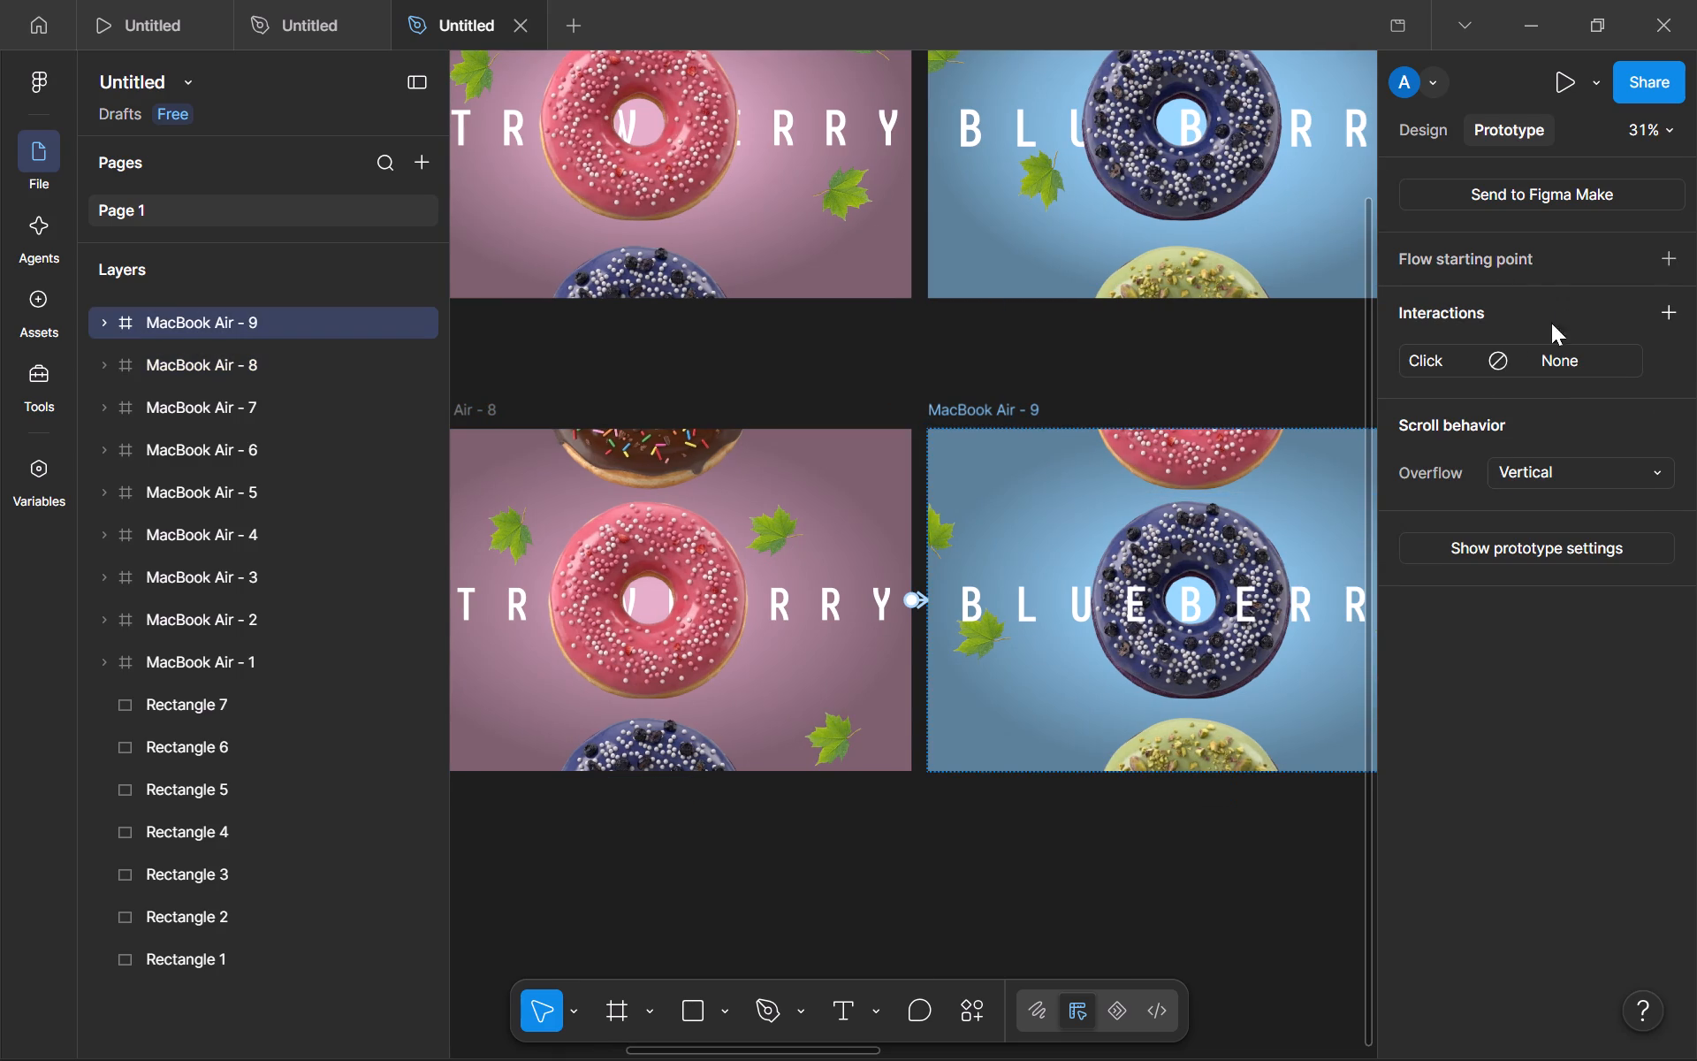
{"action": "left_click", "coordinate": [1488, 348]}
{"action": "left_click", "coordinate": [1305, 416]}
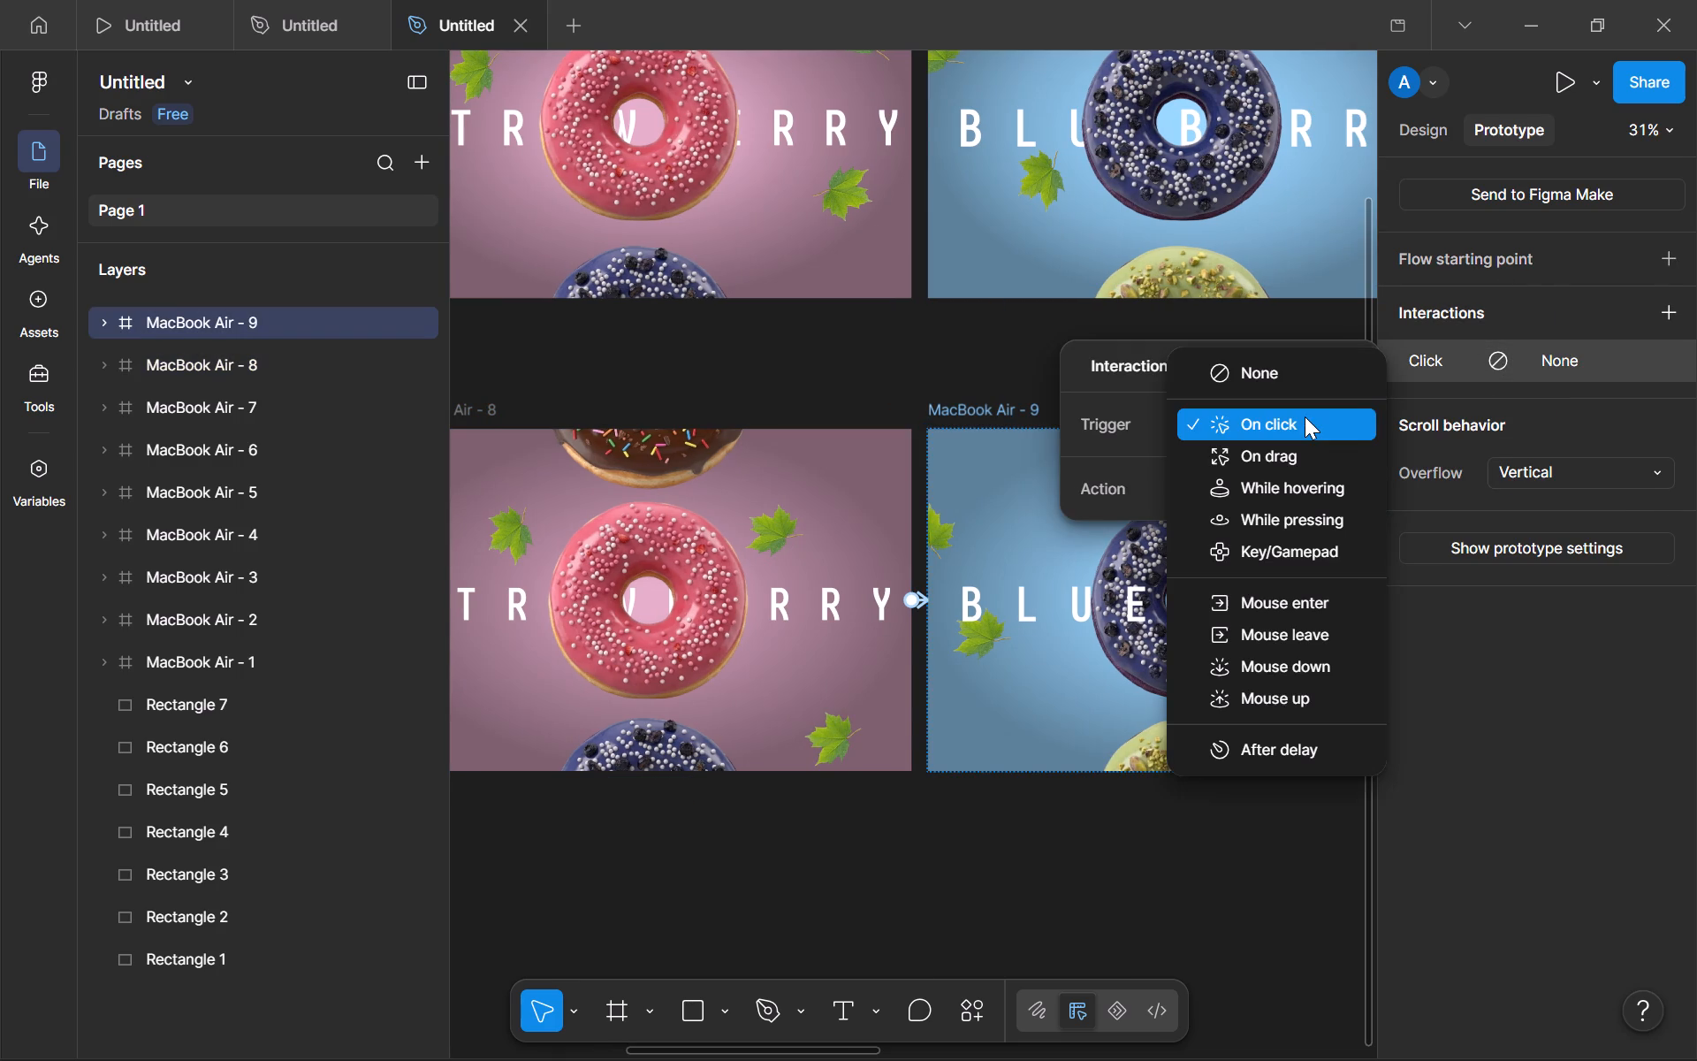
{"action": "left_click", "coordinate": [1288, 454]}
{"action": "left_click_drag", "start_coordinate": [1293, 471], "coordinate": [1302, 497]}
{"action": "left_click", "coordinate": [1302, 497]}
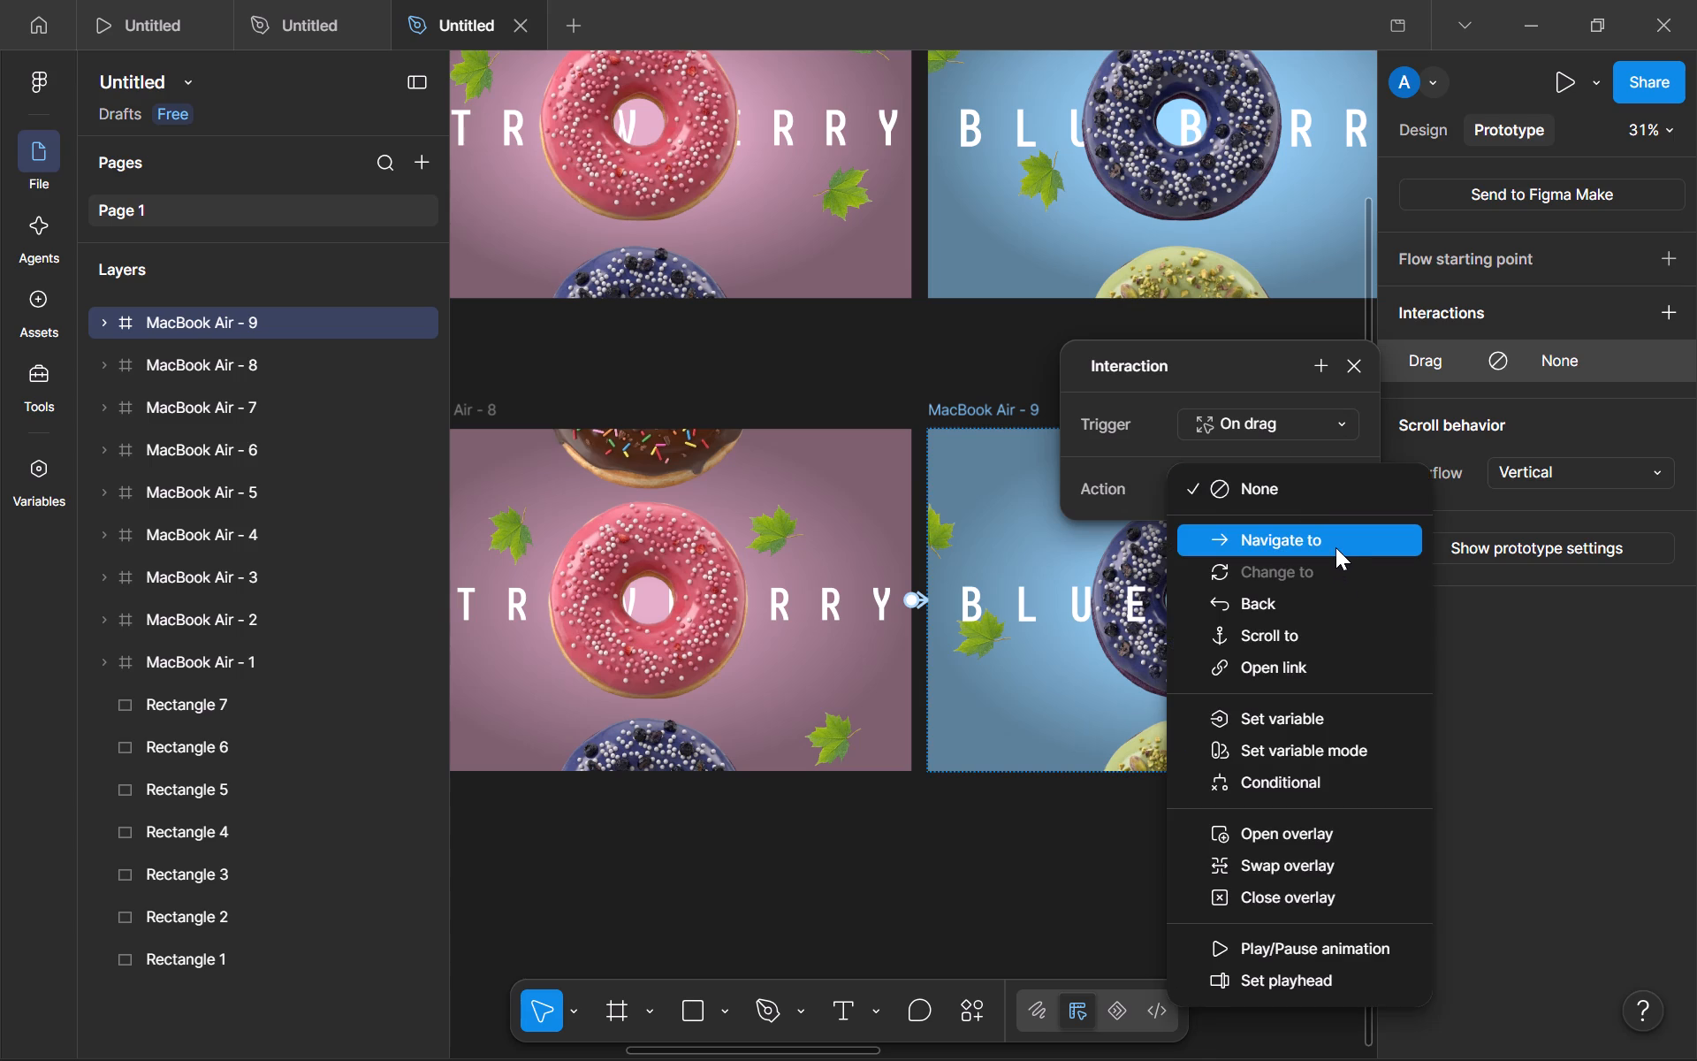
{"action": "left_click", "coordinate": [1336, 547]}
{"action": "left_click", "coordinate": [1315, 539]}
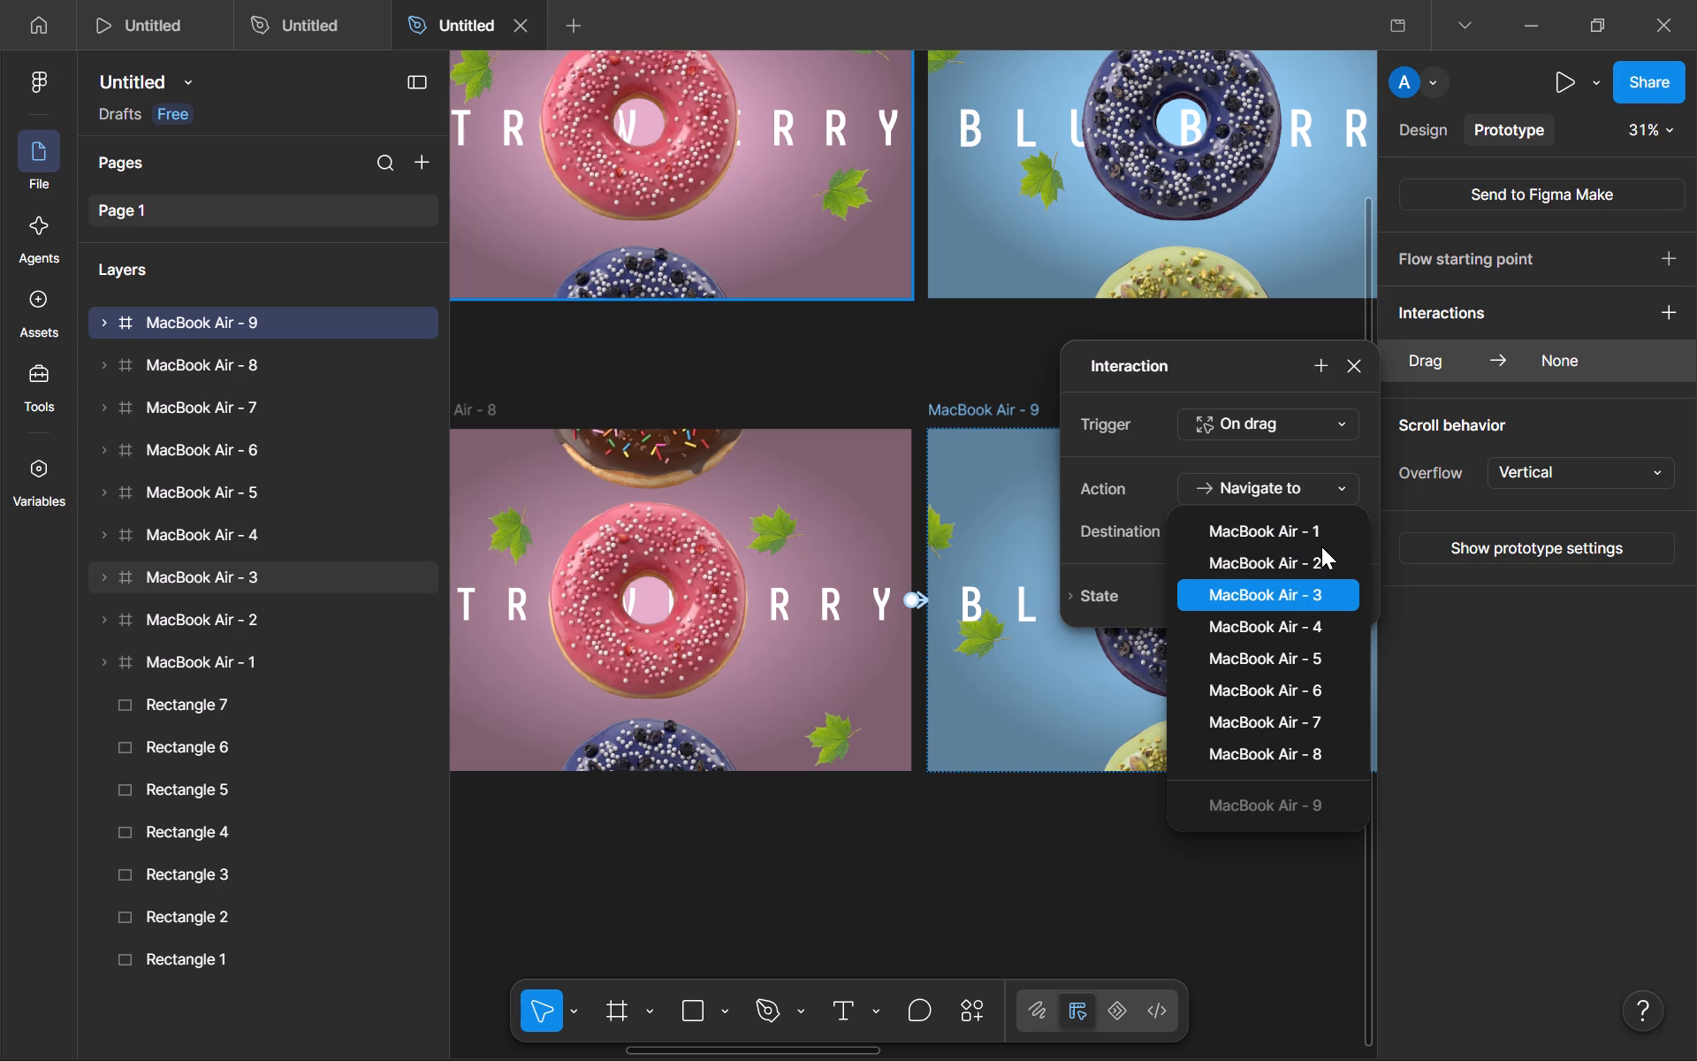
{"action": "left_click", "coordinate": [1317, 746]}
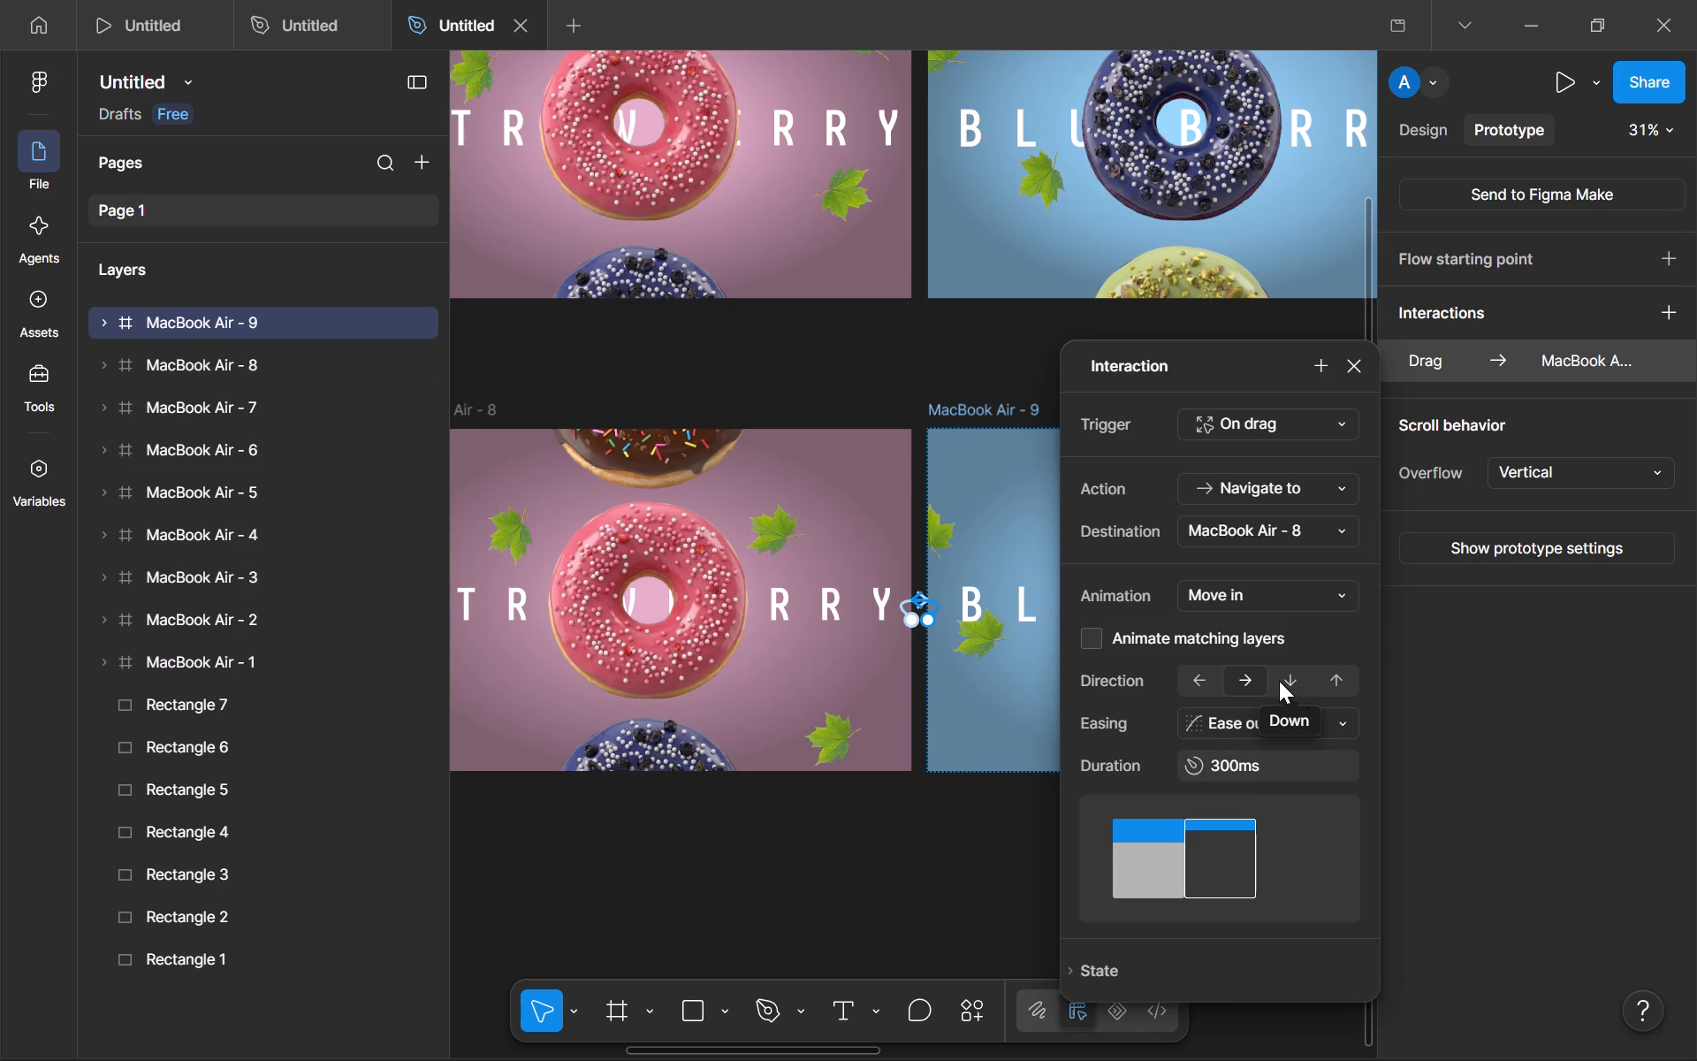
Set the new drag interaction's animation to Slide in with direction Down and matching layers animated.
{"action": "left_click", "coordinate": [1279, 681]}
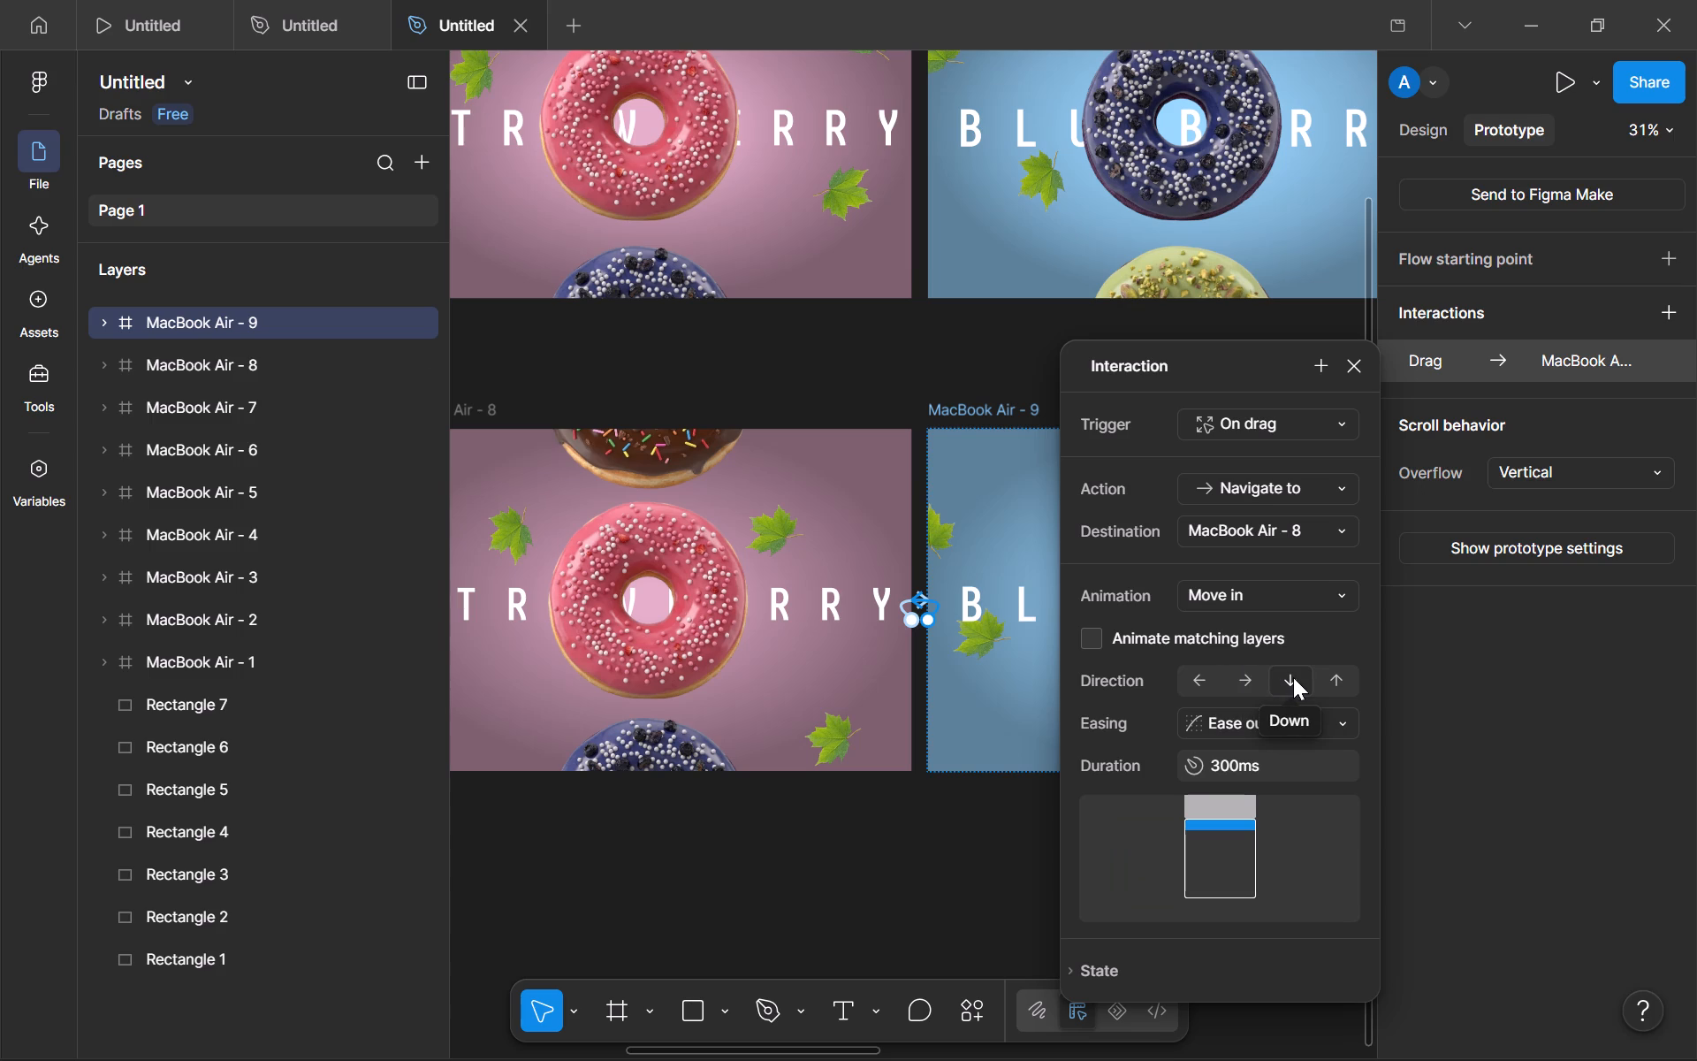
{"action": "left_click", "coordinate": [1339, 690]}
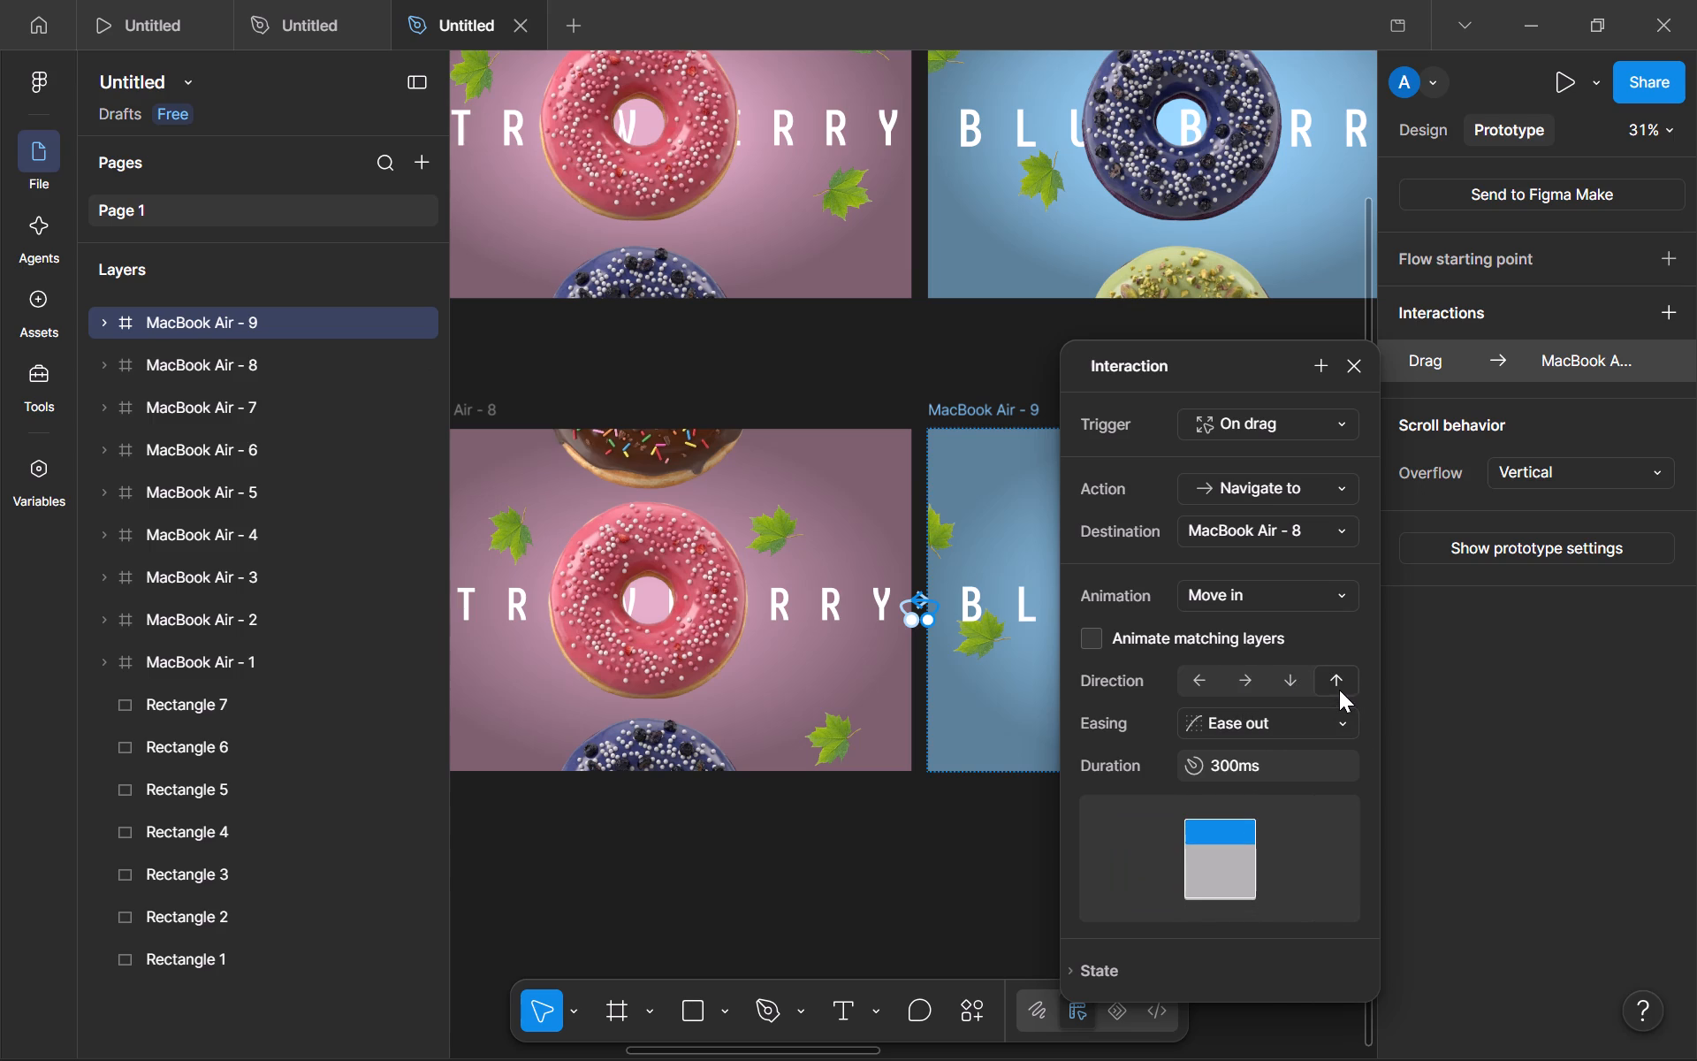
{"action": "left_click", "coordinate": [1290, 690]}
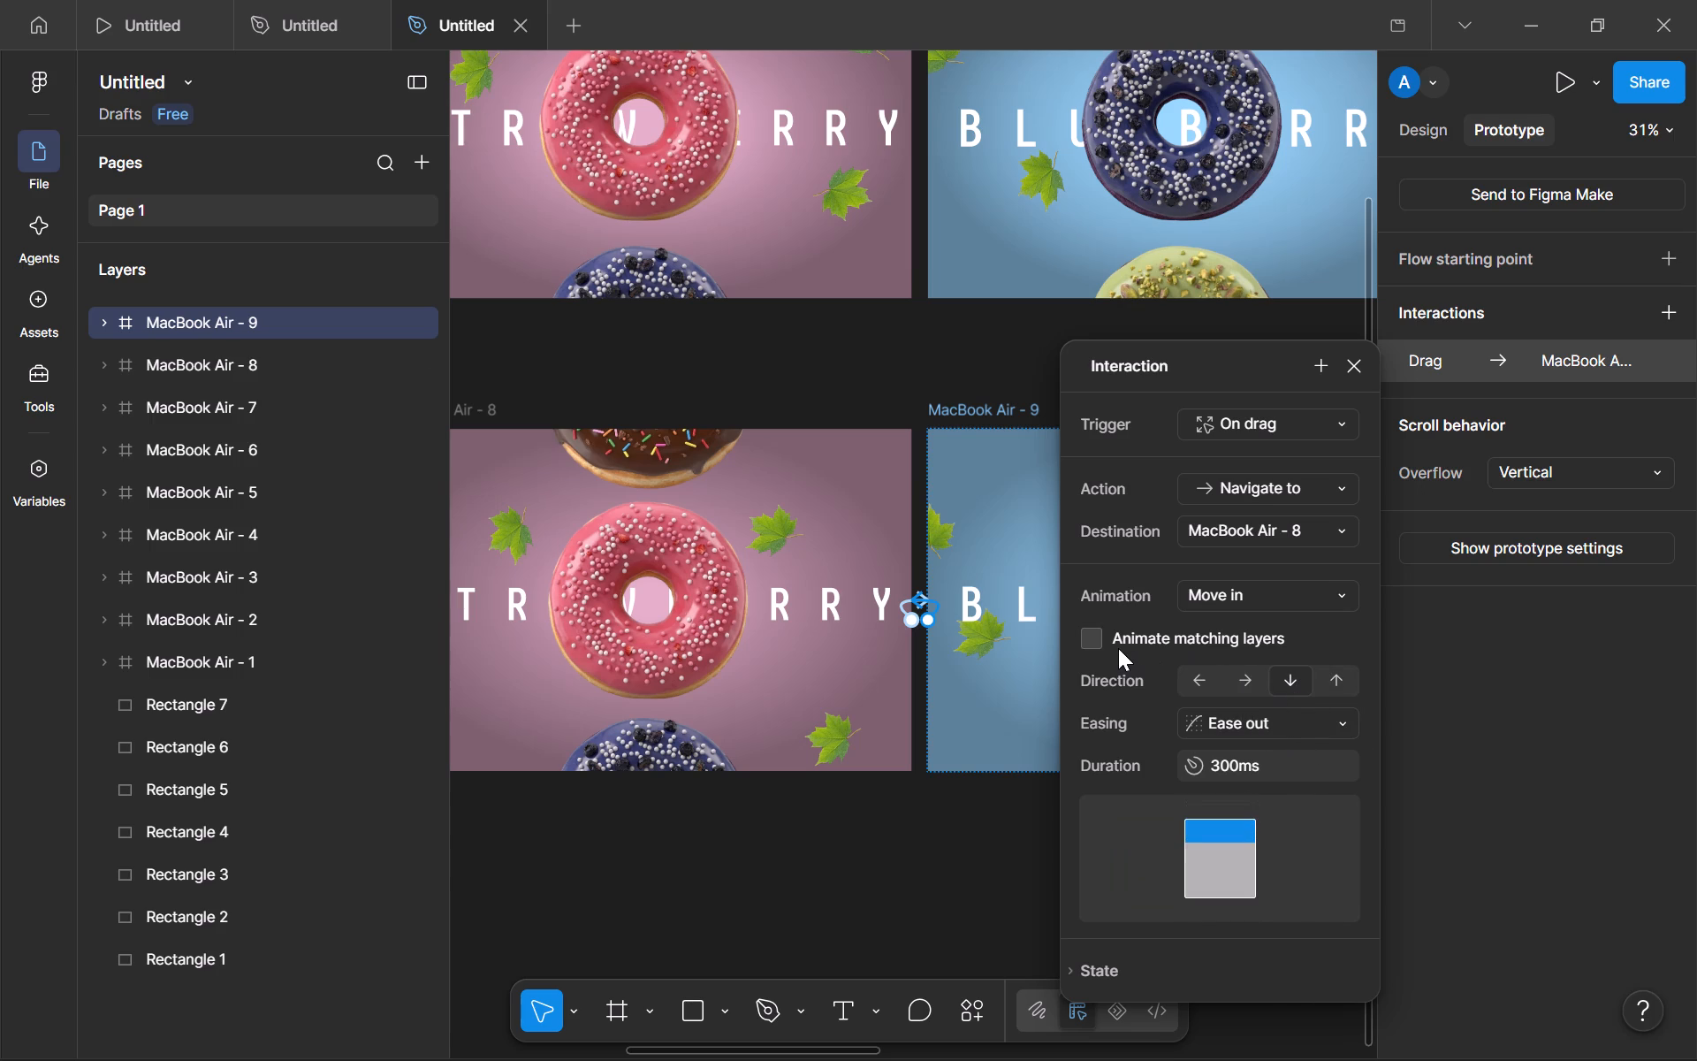
{"action": "left_click", "coordinate": [1105, 643]}
{"action": "left_click", "coordinate": [1305, 583]}
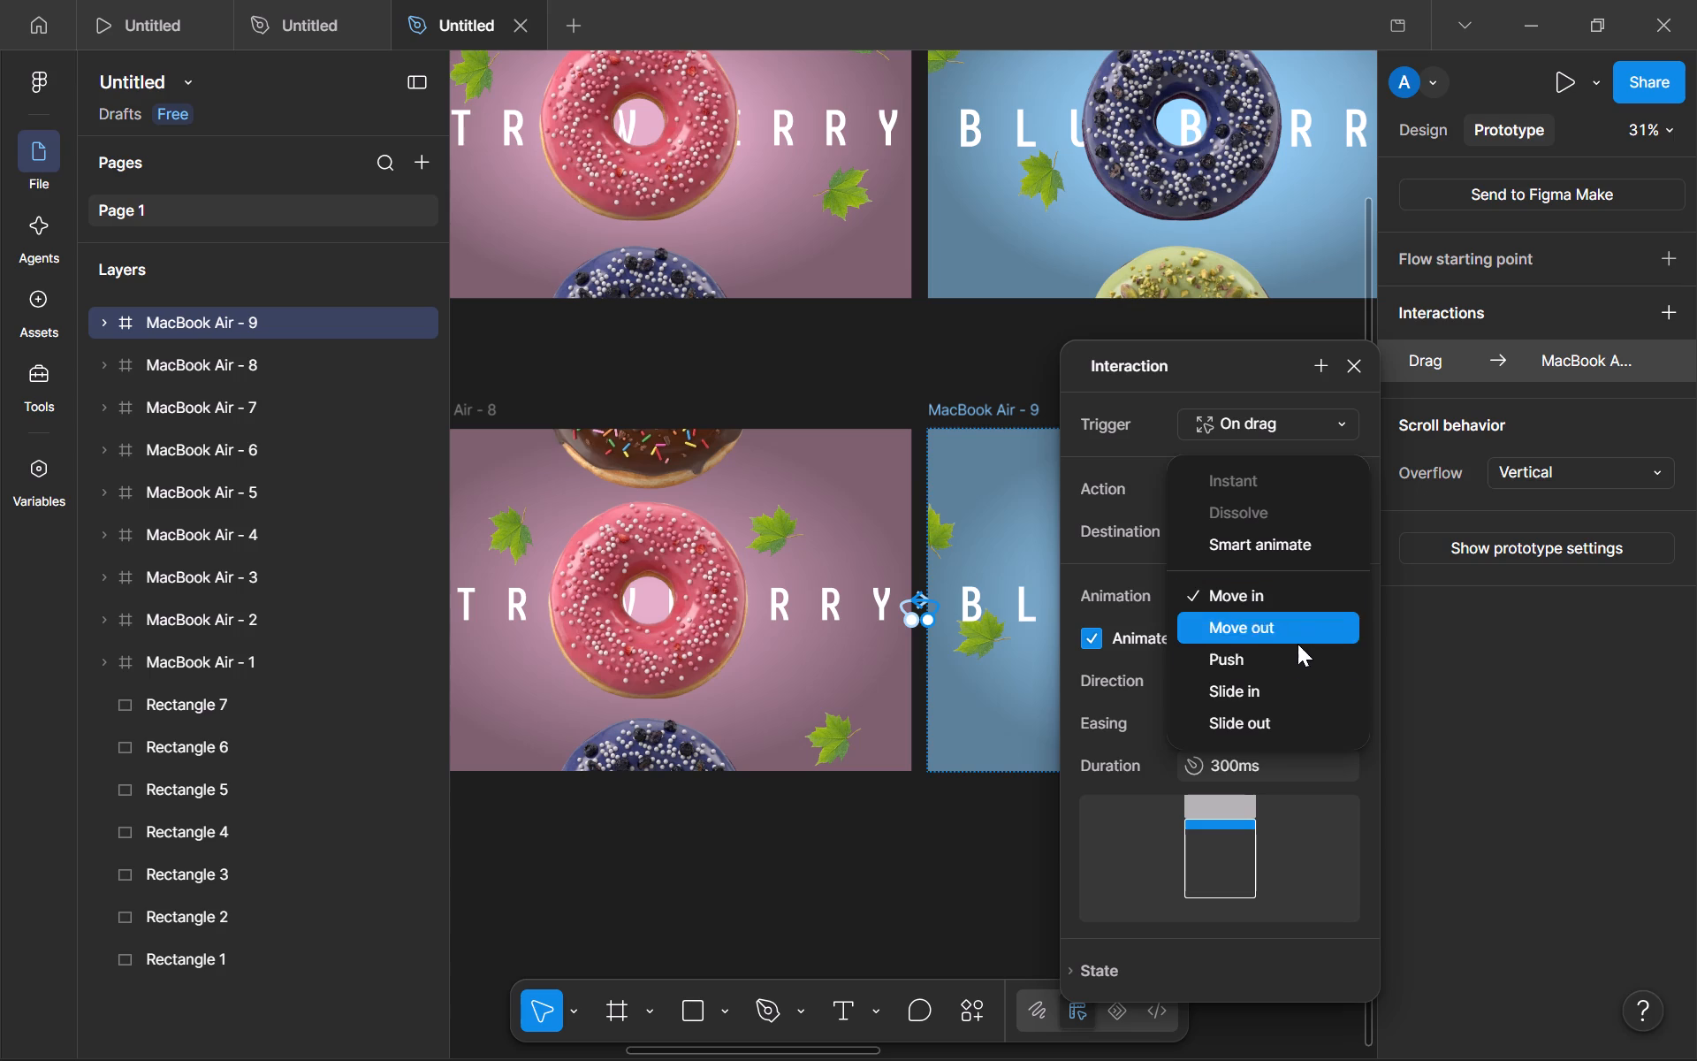
{"action": "left_click", "coordinate": [1292, 686]}
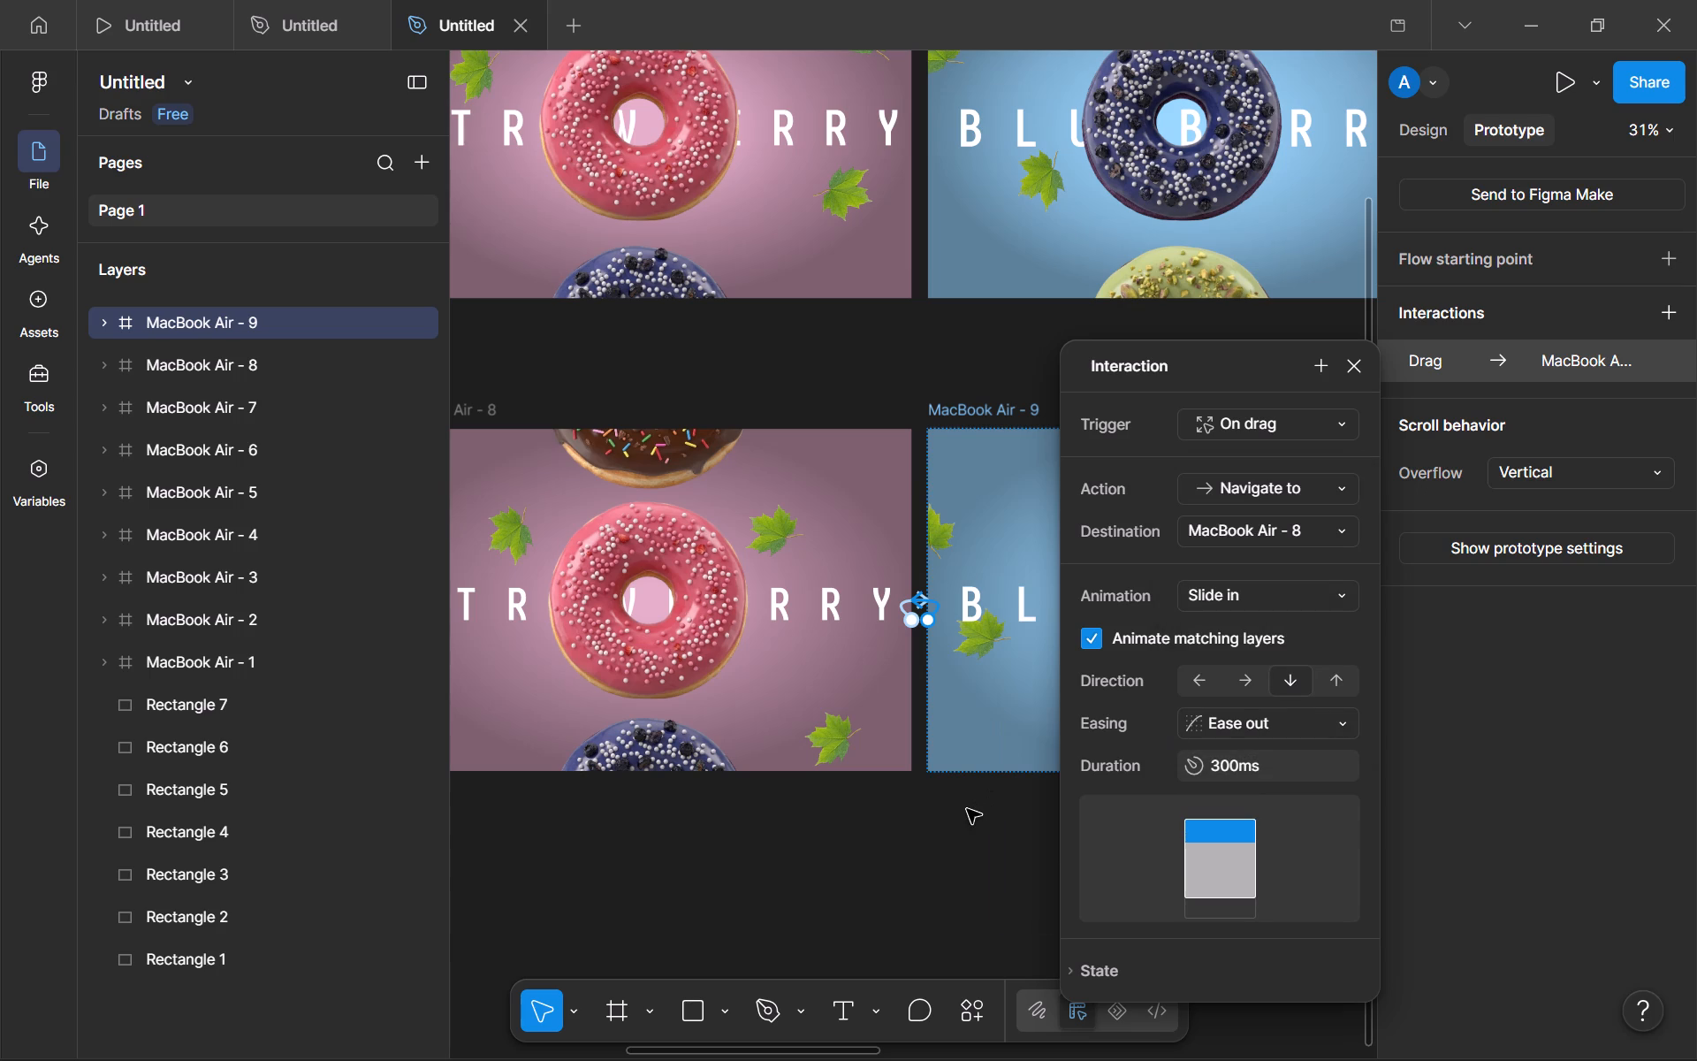
{"action": "left_click", "coordinate": [967, 809]}
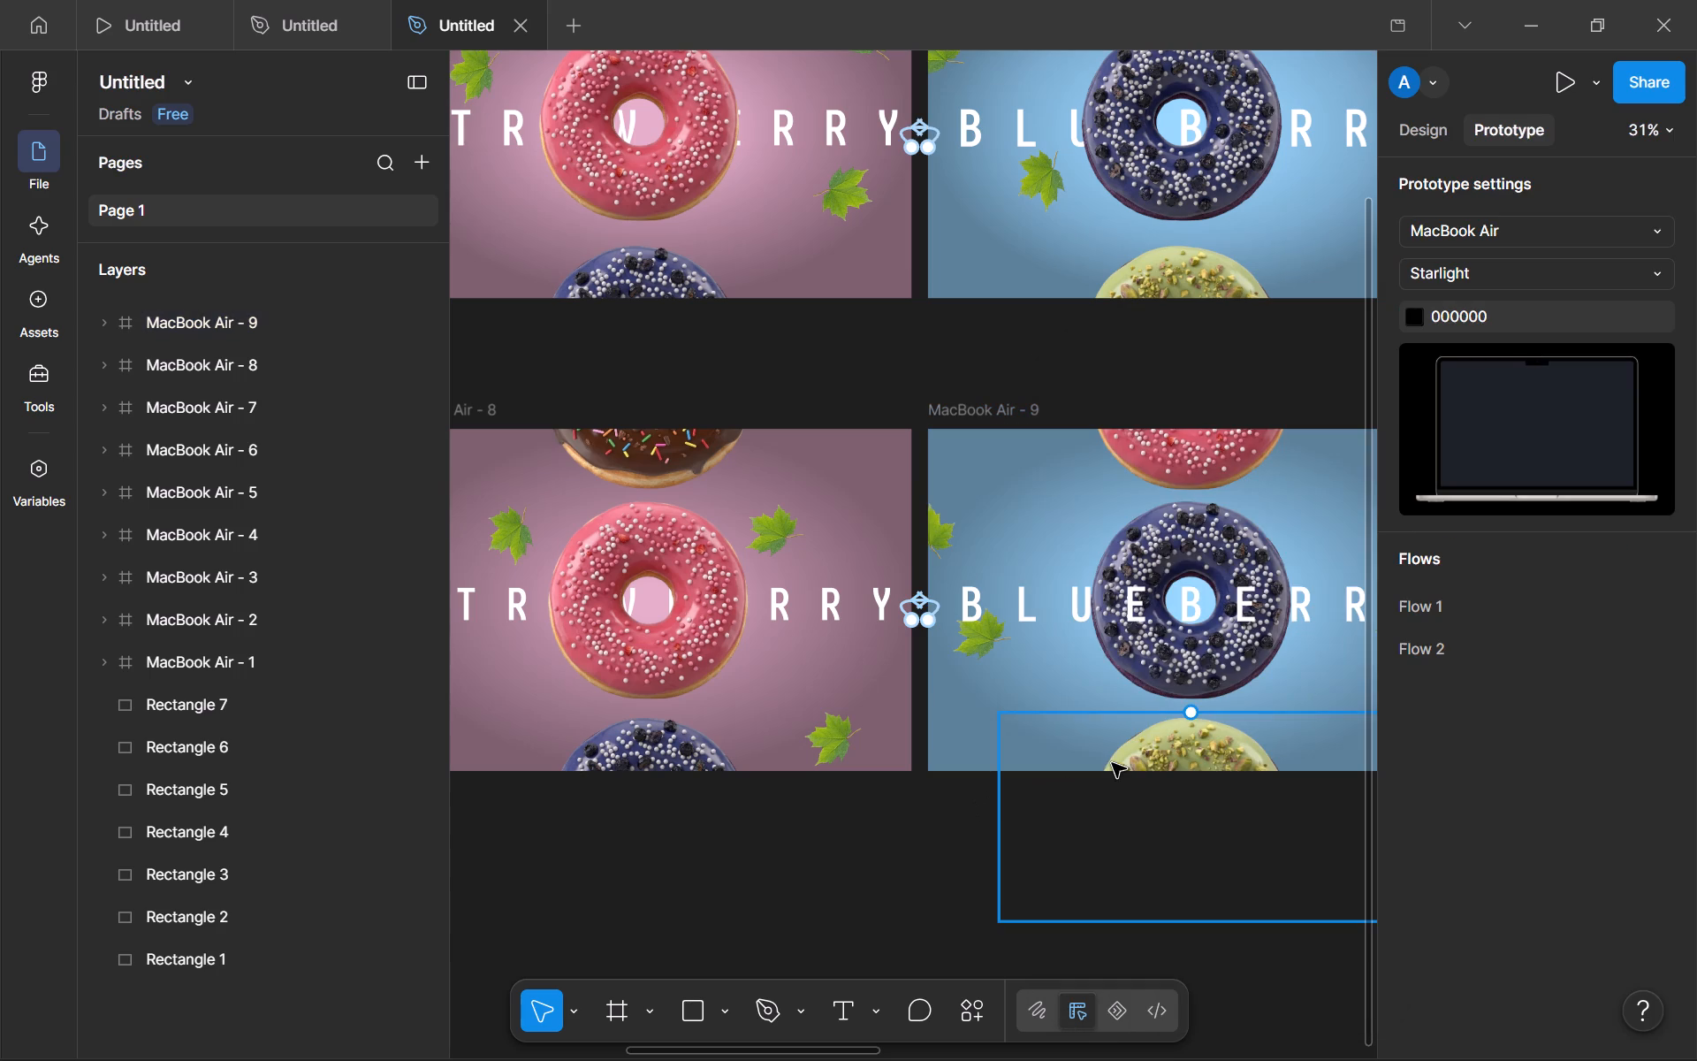
Preview Flow 2 and test vertical scrolling up and down on its Chocolate screen.
{"action": "scroll", "coordinate": [789, 880], "scroll_direction": "right", "scroll_amount": 3}
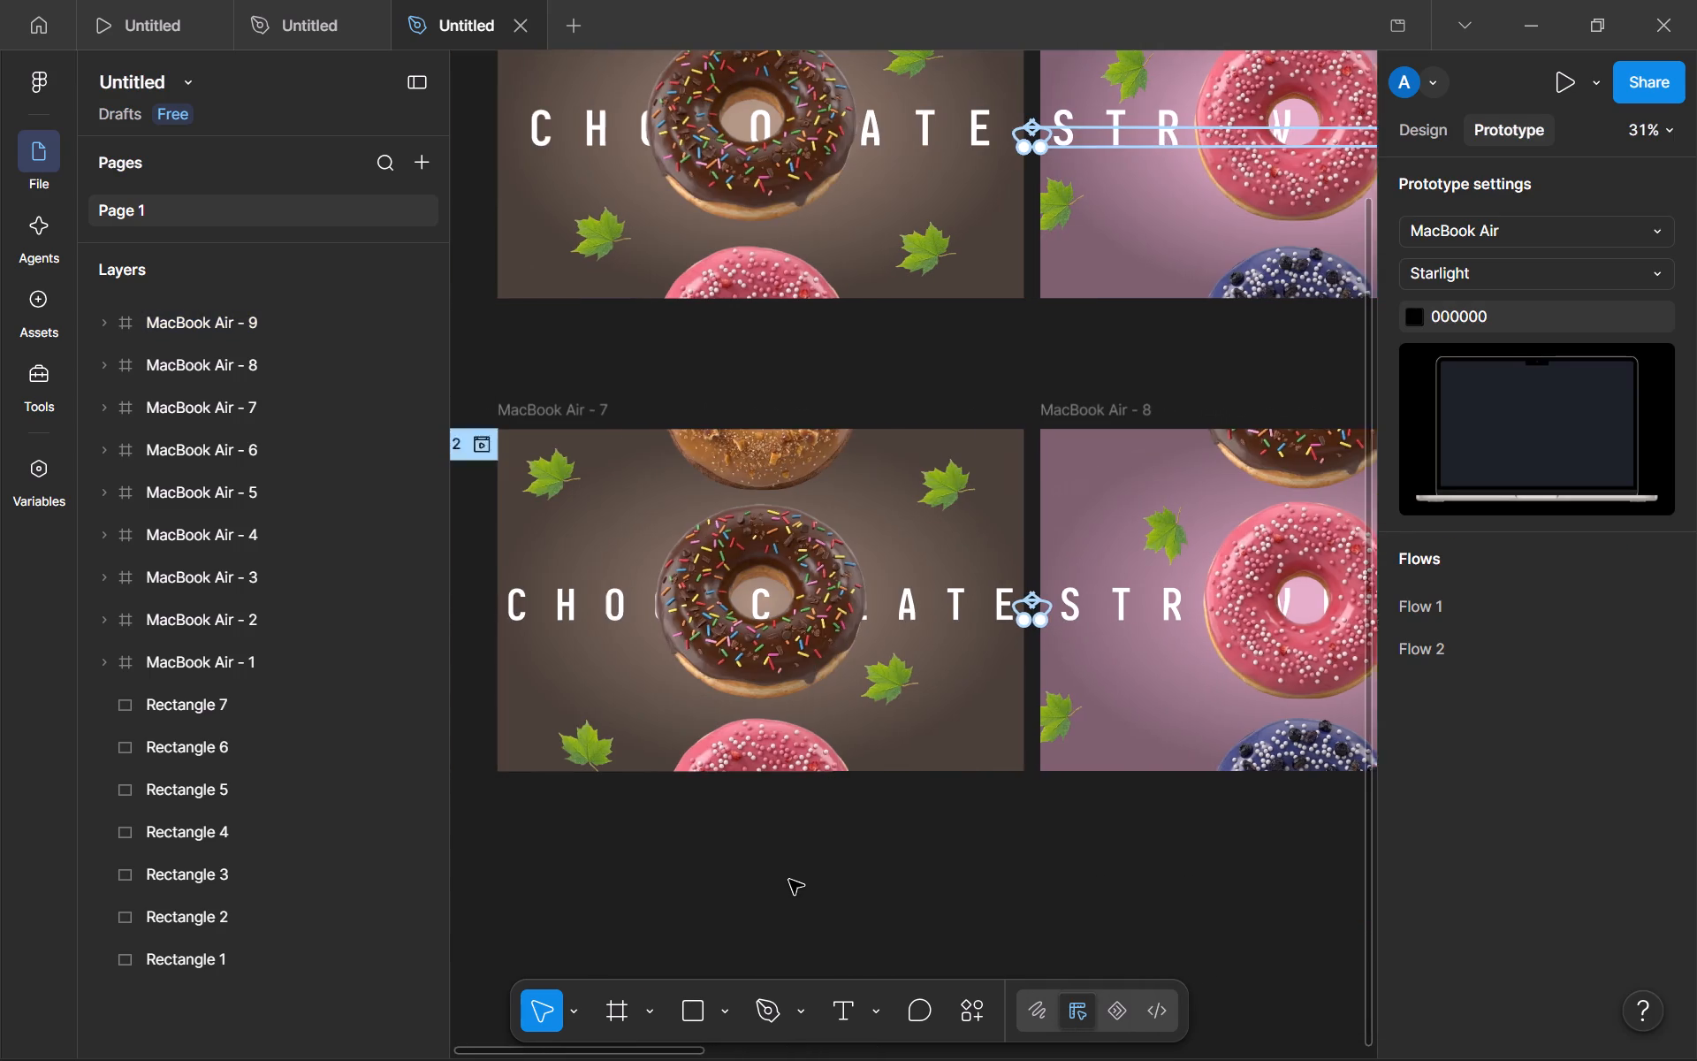
{"action": "scroll", "coordinate": [789, 880], "scroll_direction": "right", "scroll_amount": 1}
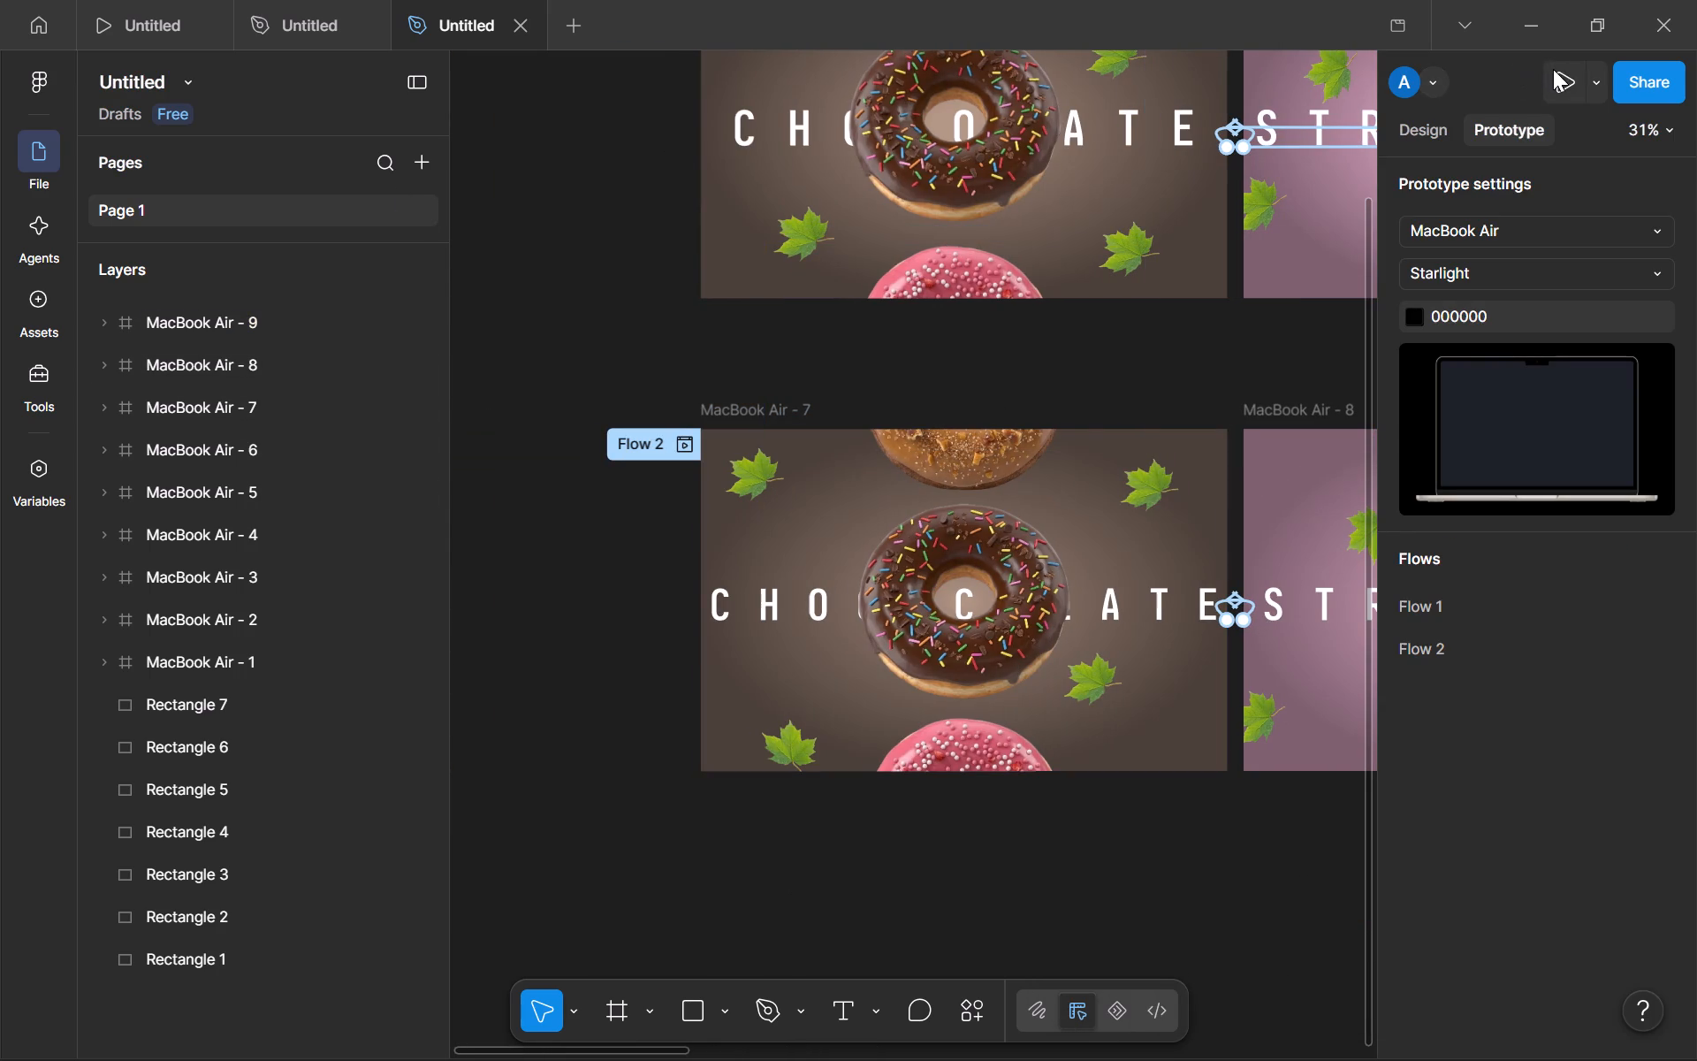
{"action": "left_click", "coordinate": [1553, 69]}
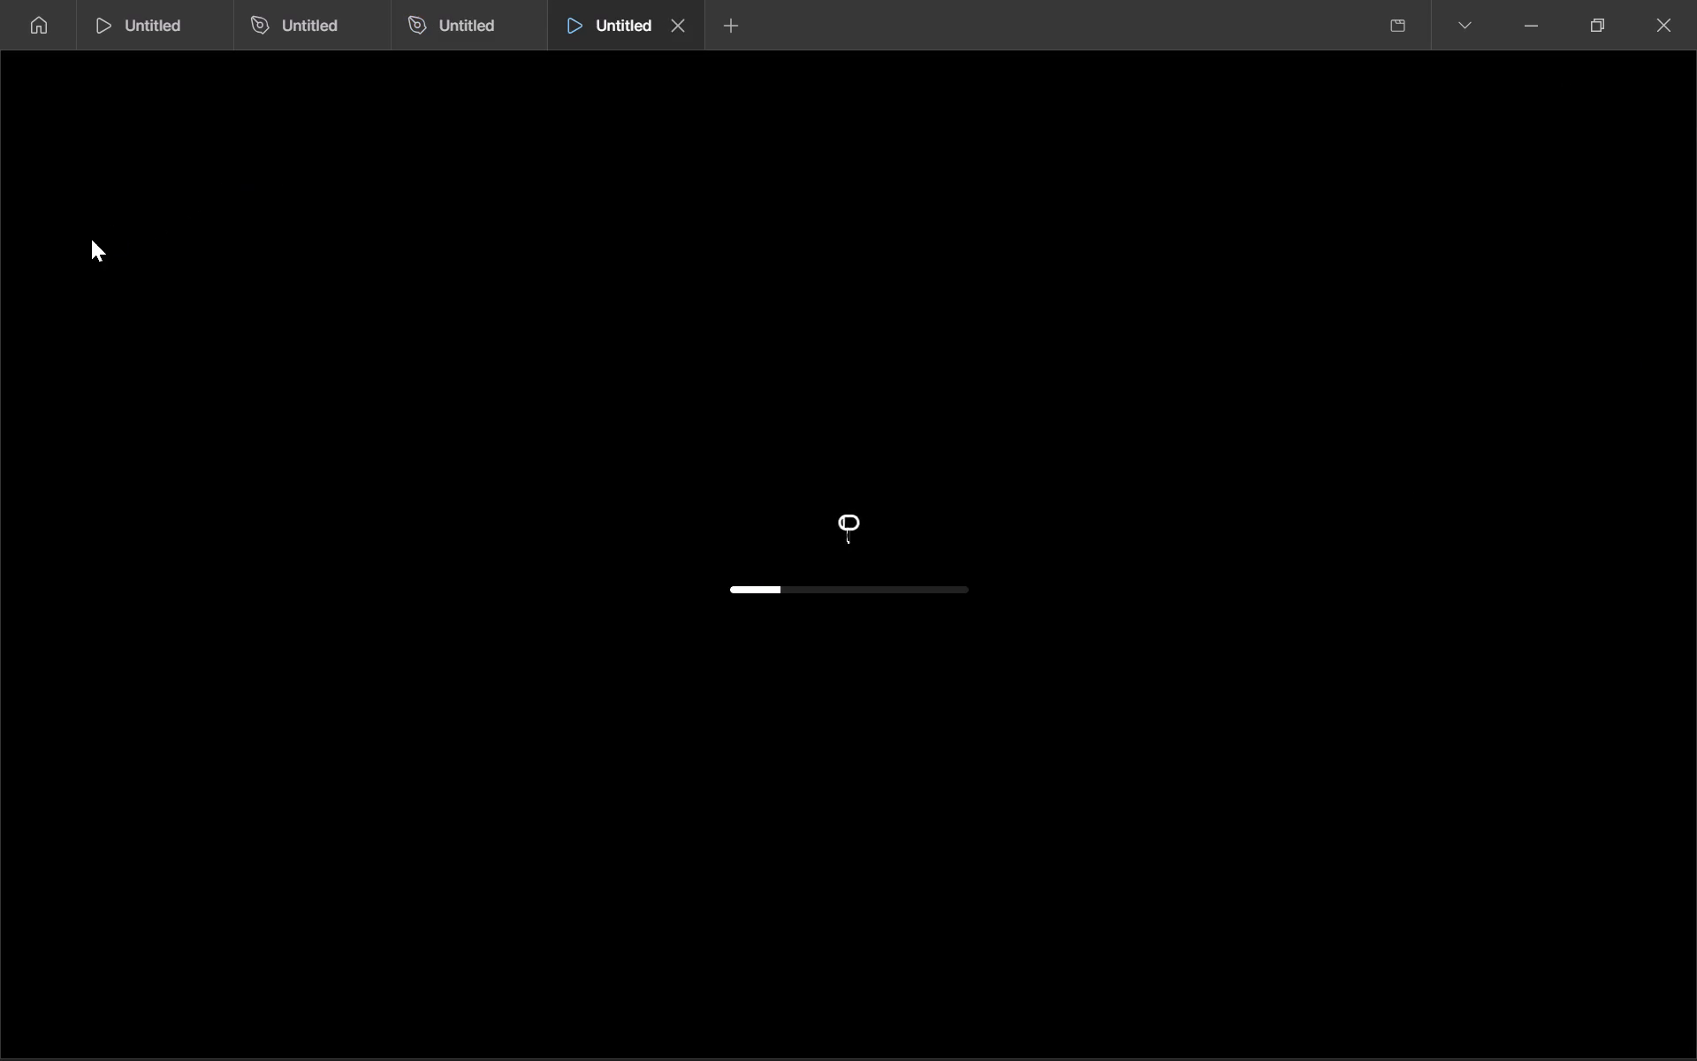
{"action": "left_click", "coordinate": [80, 242]}
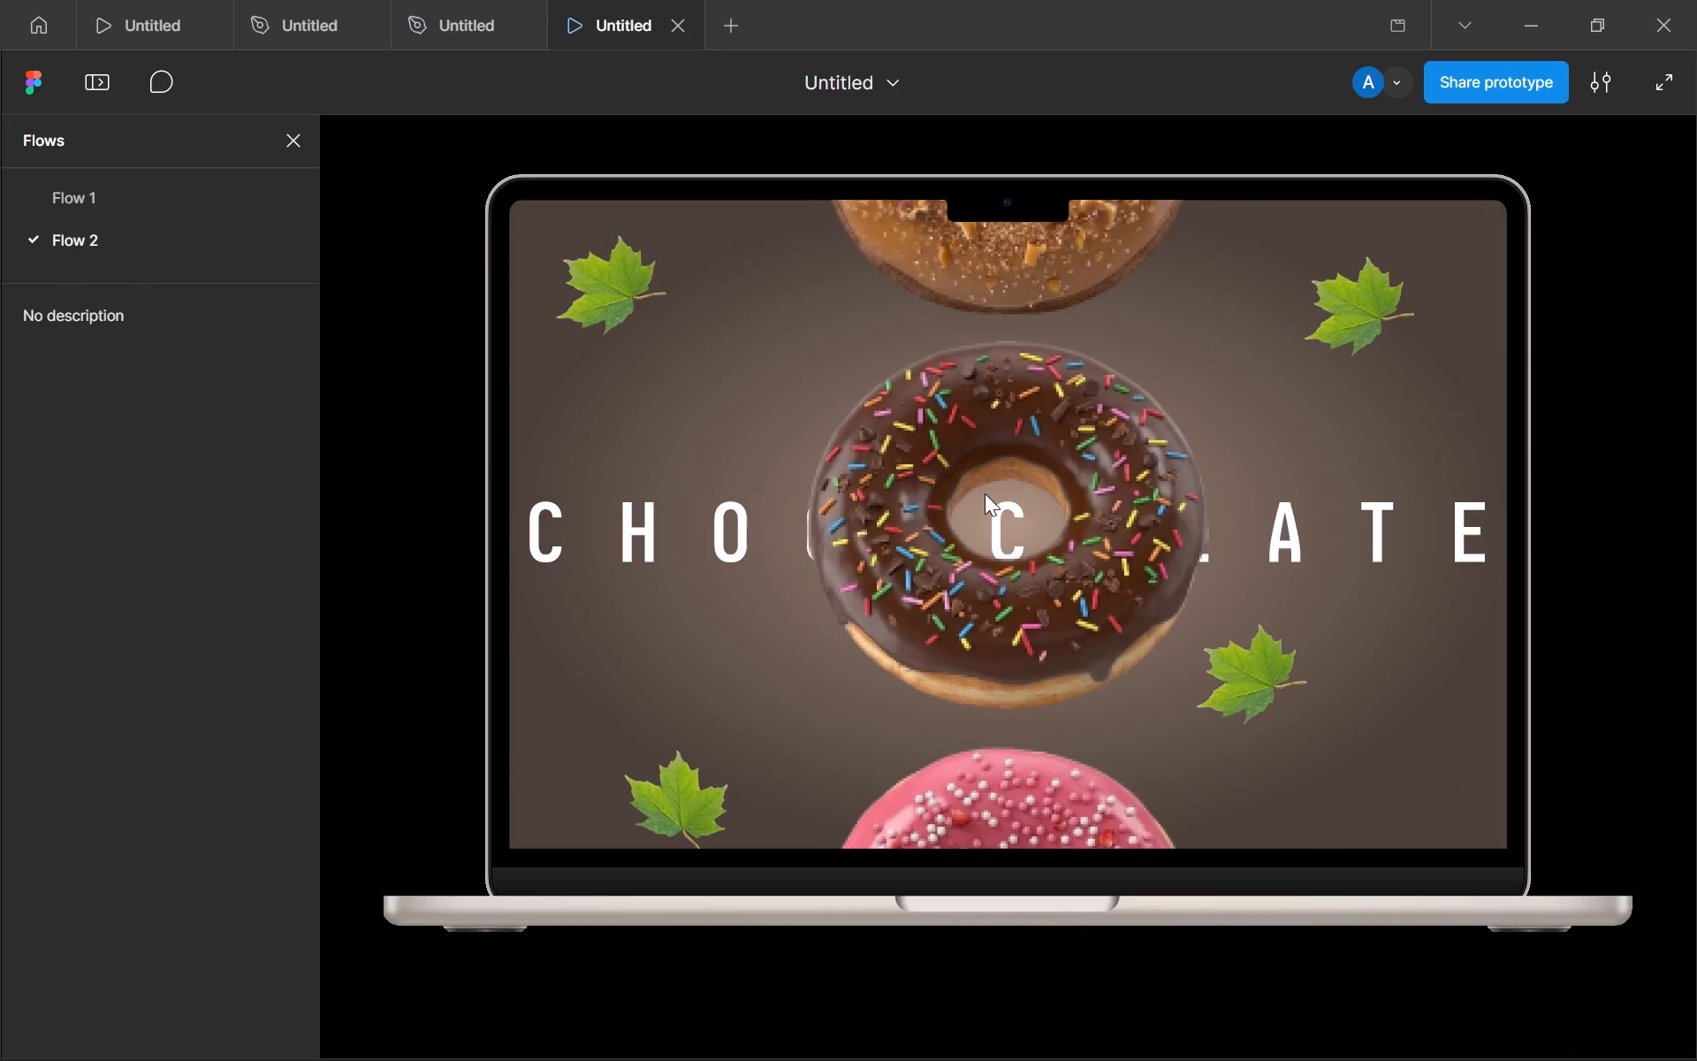
{"action": "scroll", "coordinate": [985, 493], "scroll_direction": "down", "scroll_amount": 6}
{"action": "scroll", "coordinate": [985, 493], "scroll_direction": "up", "scroll_amount": 16}
{"action": "scroll", "coordinate": [985, 493], "scroll_direction": "down", "scroll_amount": 4}
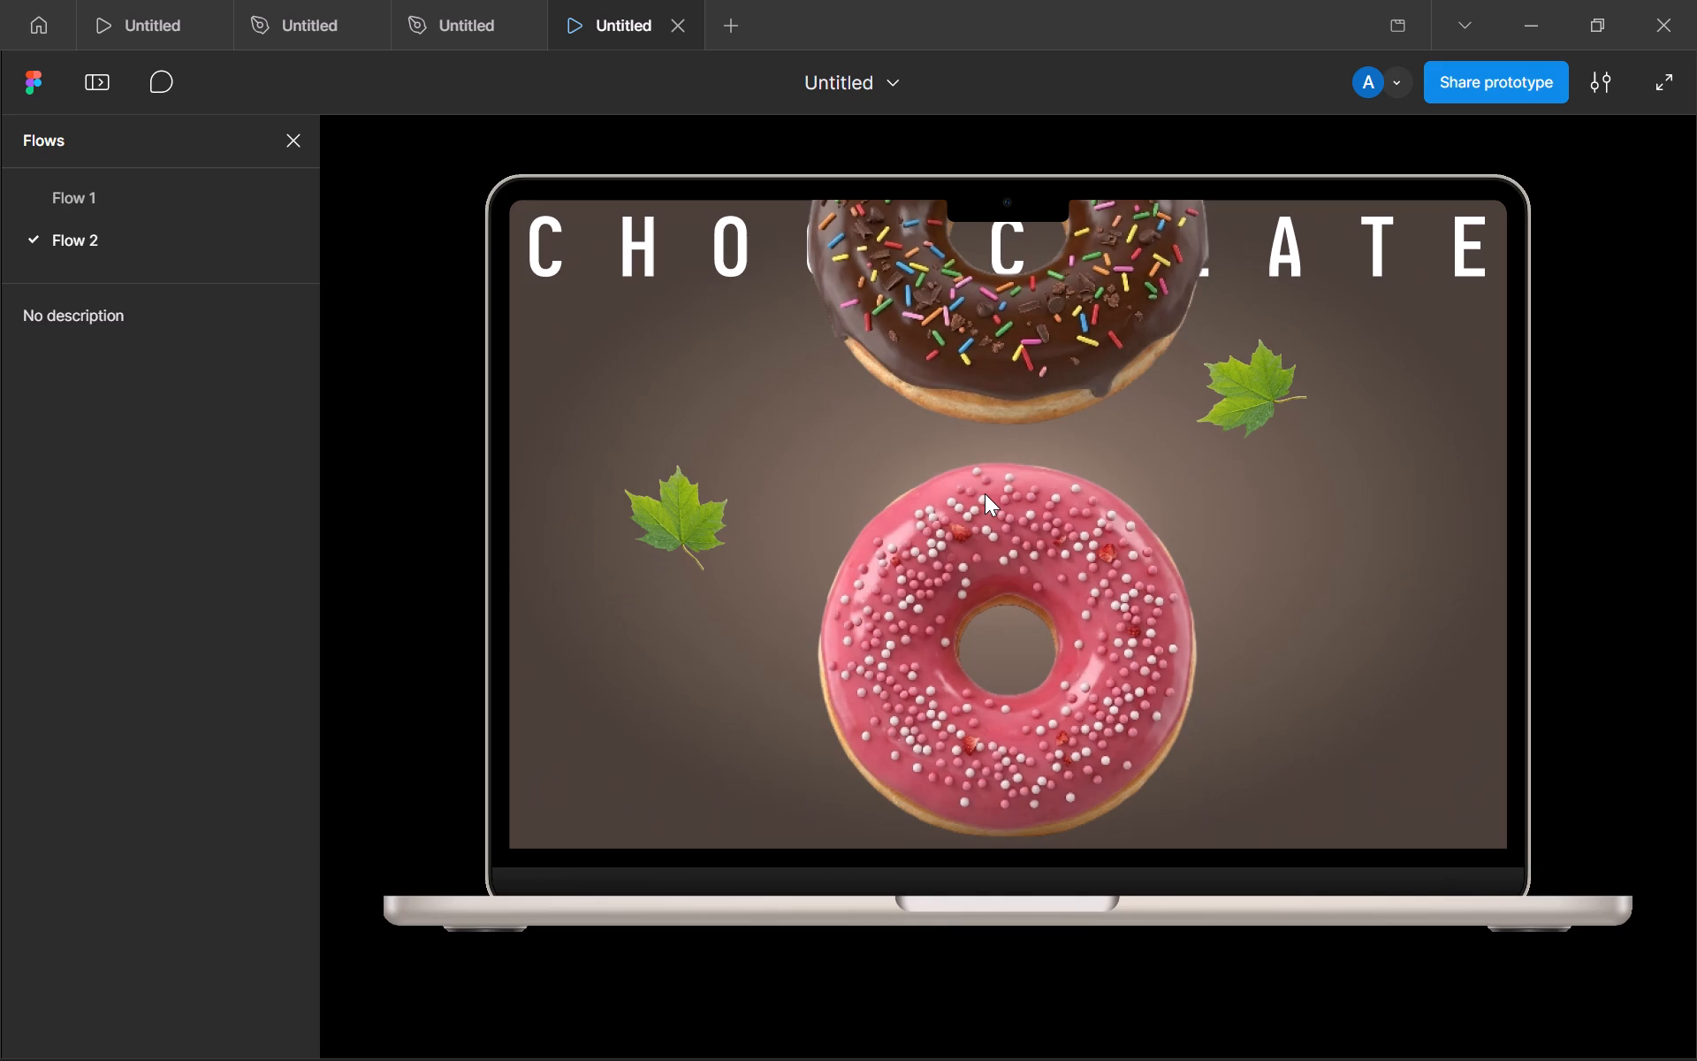
{"action": "scroll", "coordinate": [985, 493], "scroll_direction": "down", "scroll_amount": 13}
{"action": "scroll", "coordinate": [985, 493], "scroll_direction": "up", "scroll_amount": 8}
{"action": "scroll", "coordinate": [985, 493], "scroll_direction": "down", "scroll_amount": 7}
{"action": "scroll", "coordinate": [985, 493], "scroll_direction": "up", "scroll_amount": 9}
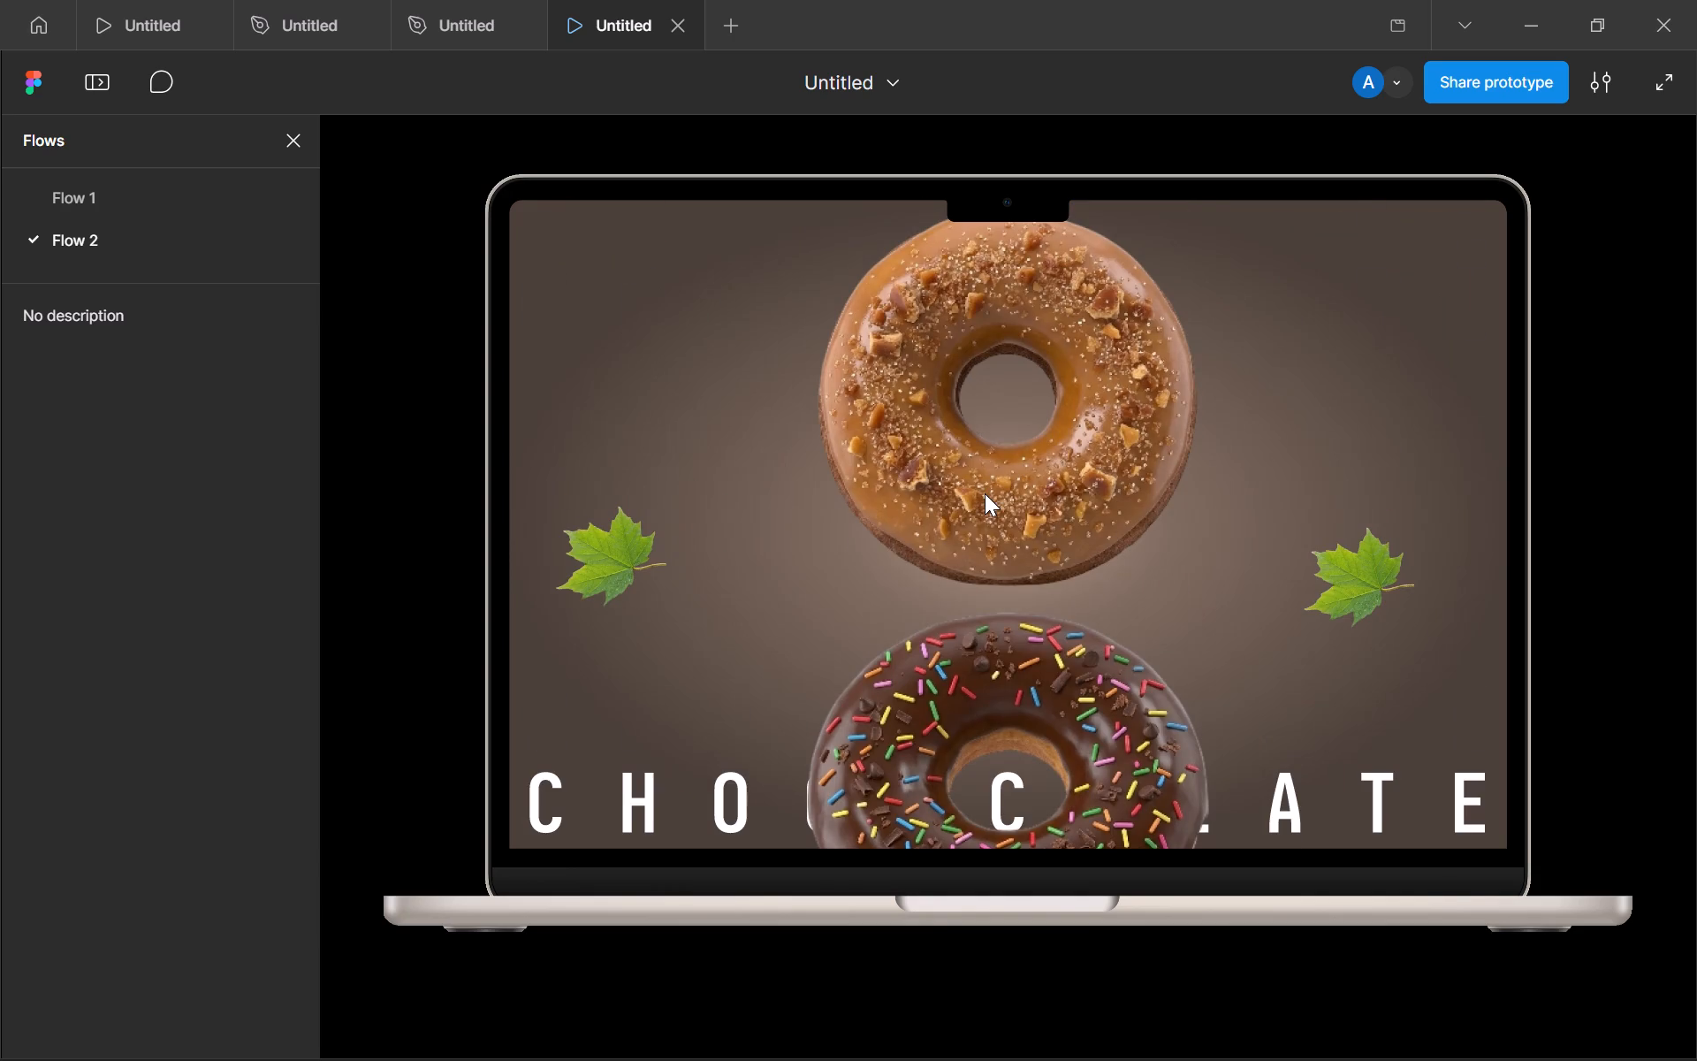
{"action": "scroll", "coordinate": [985, 493], "scroll_direction": "down", "scroll_amount": 5}
{"action": "scroll", "coordinate": [985, 493], "scroll_direction": "up", "scroll_amount": 7}
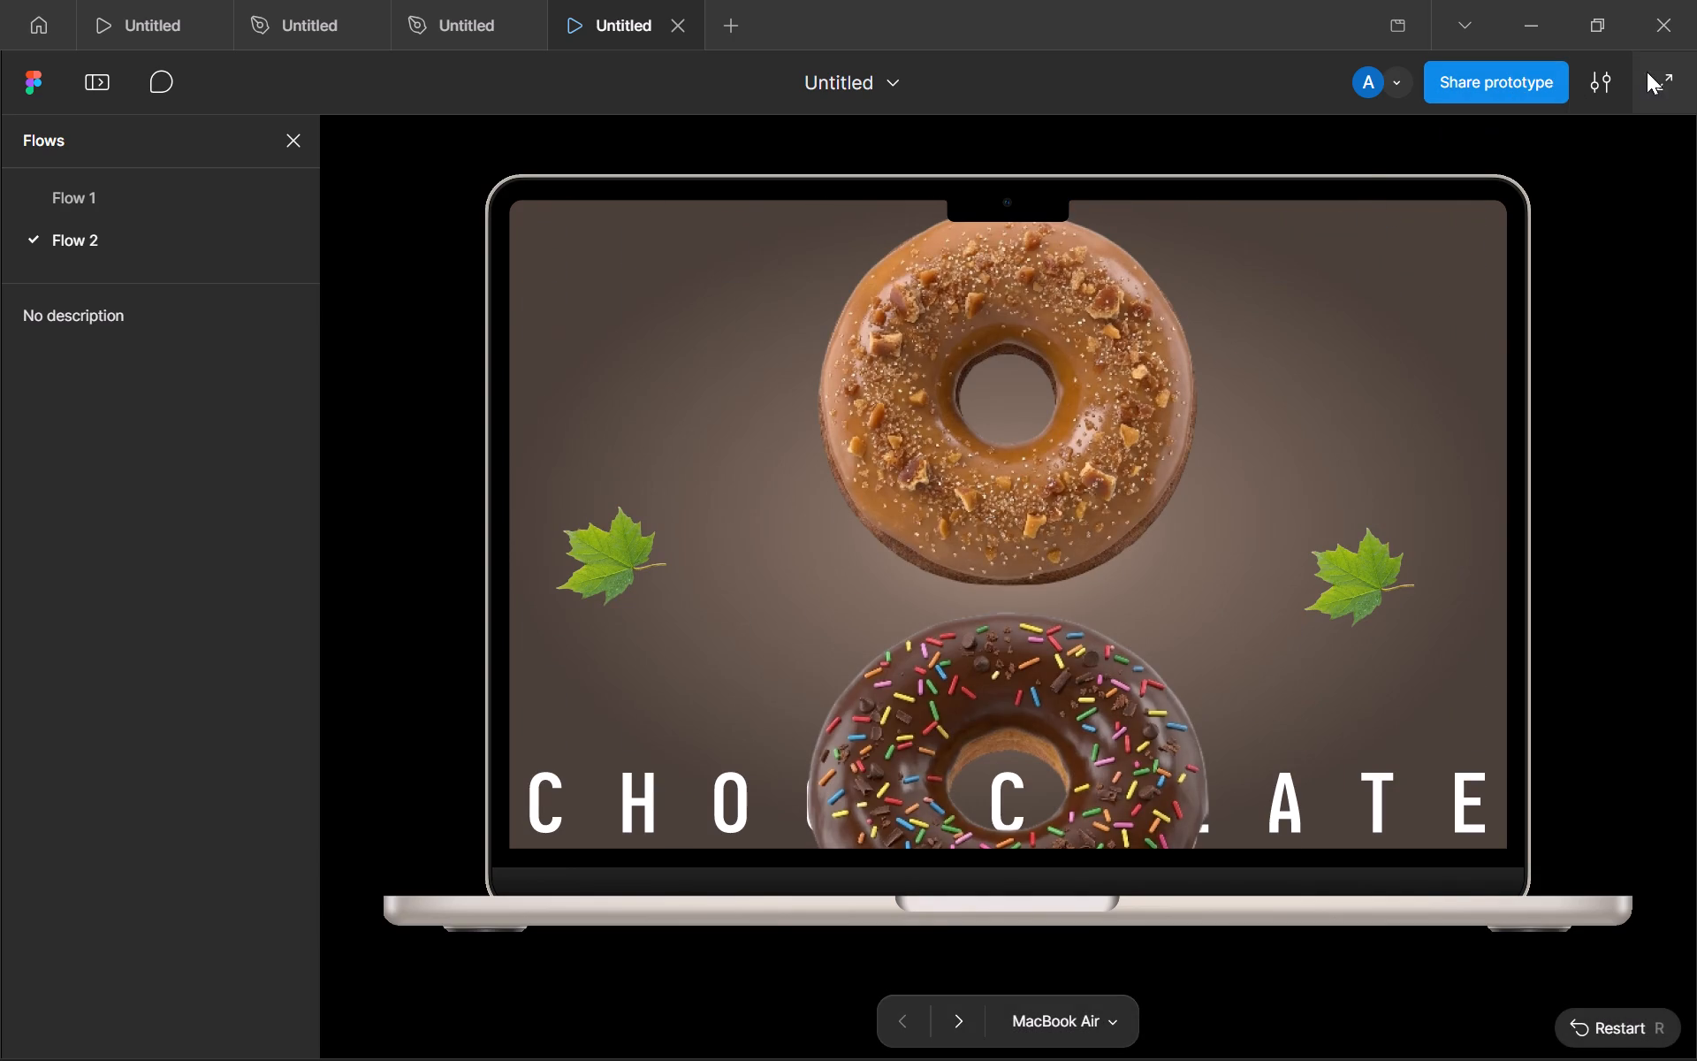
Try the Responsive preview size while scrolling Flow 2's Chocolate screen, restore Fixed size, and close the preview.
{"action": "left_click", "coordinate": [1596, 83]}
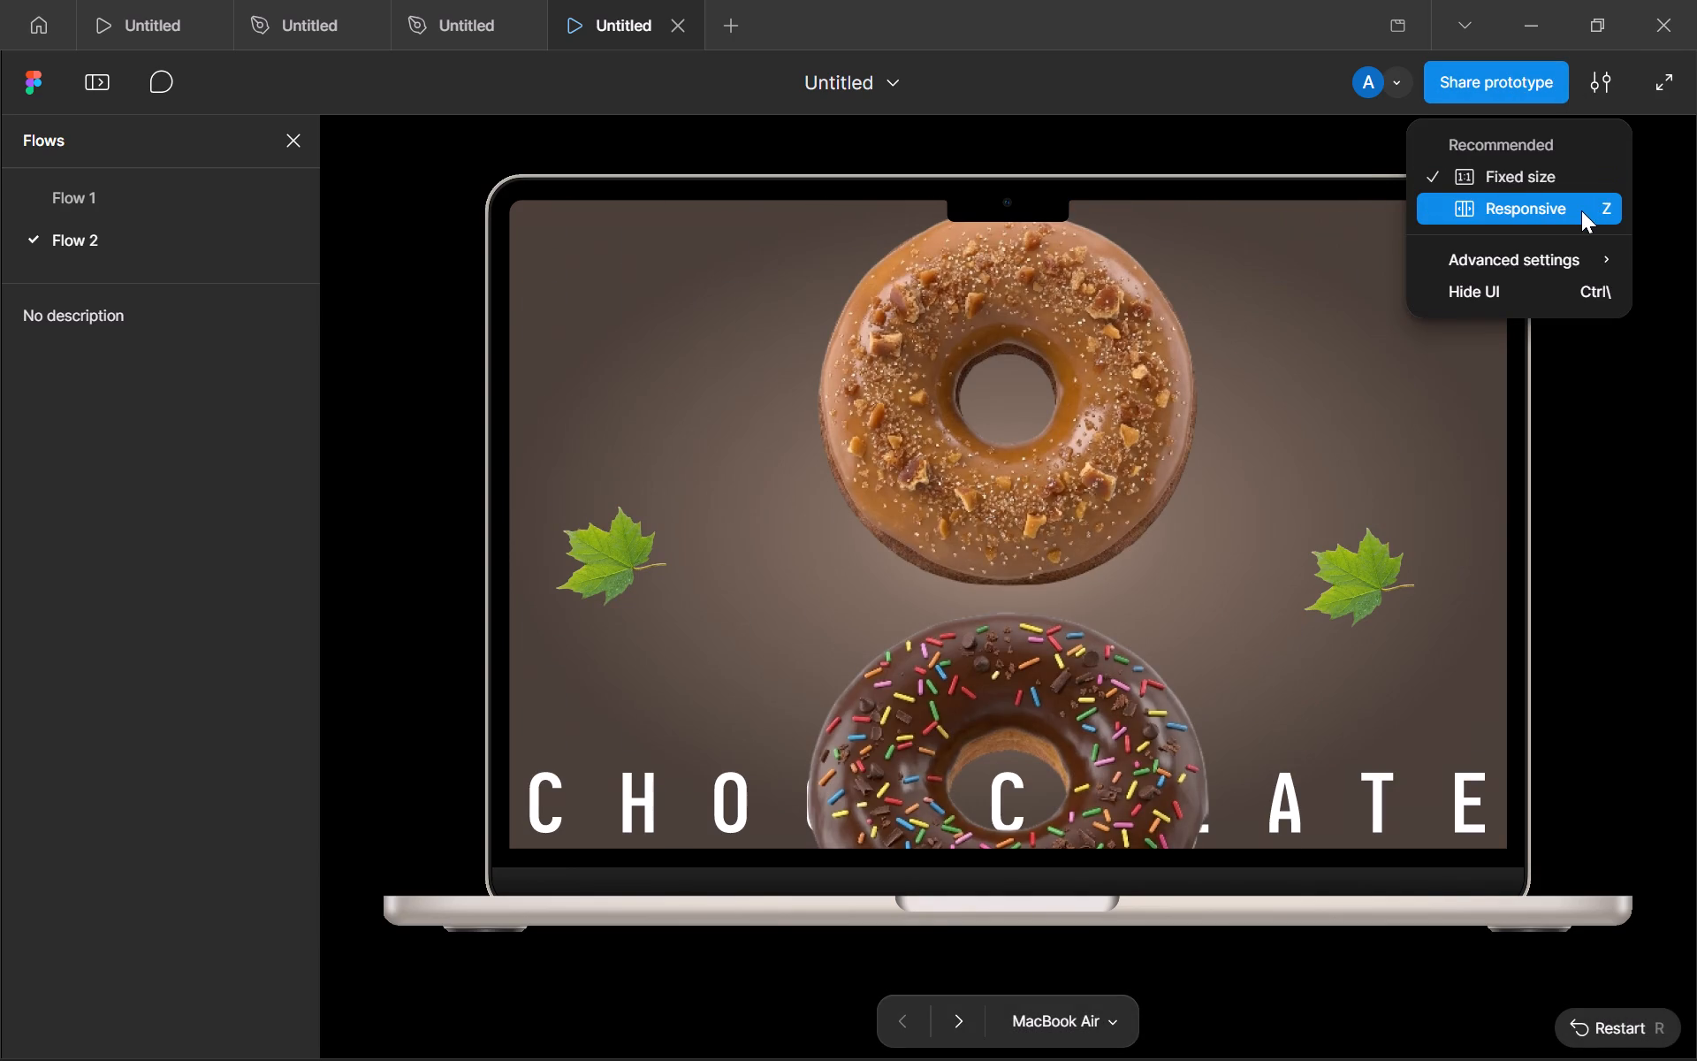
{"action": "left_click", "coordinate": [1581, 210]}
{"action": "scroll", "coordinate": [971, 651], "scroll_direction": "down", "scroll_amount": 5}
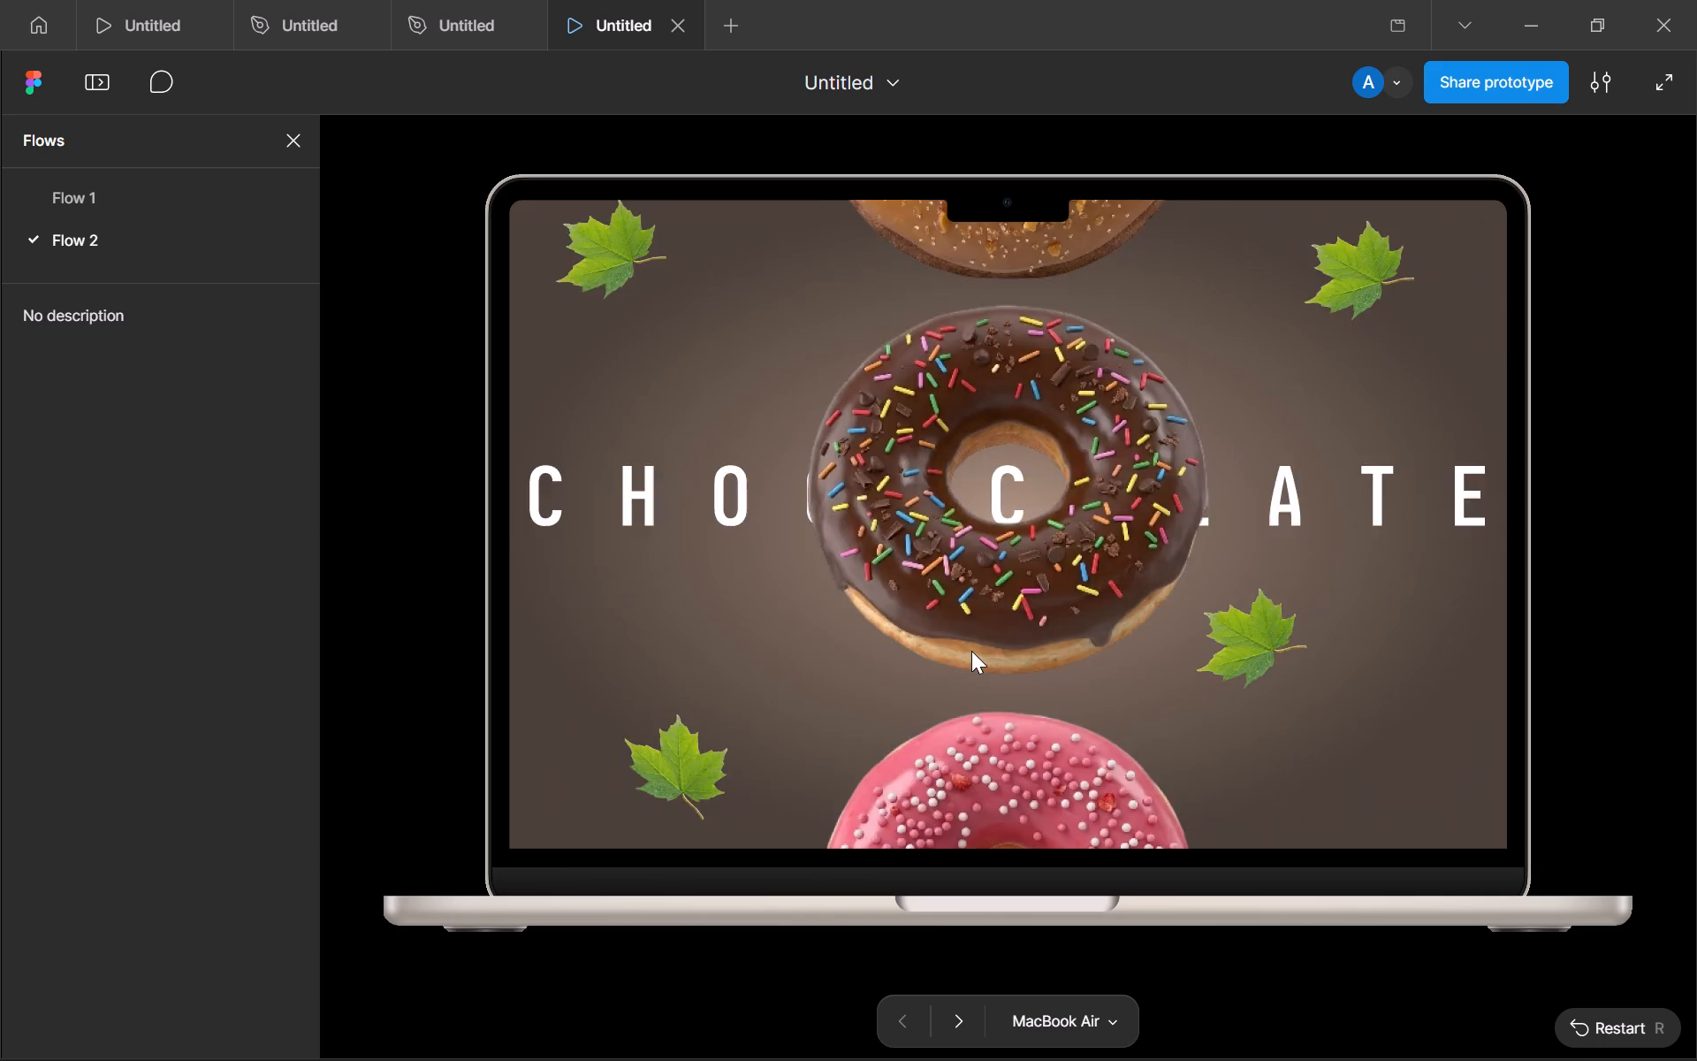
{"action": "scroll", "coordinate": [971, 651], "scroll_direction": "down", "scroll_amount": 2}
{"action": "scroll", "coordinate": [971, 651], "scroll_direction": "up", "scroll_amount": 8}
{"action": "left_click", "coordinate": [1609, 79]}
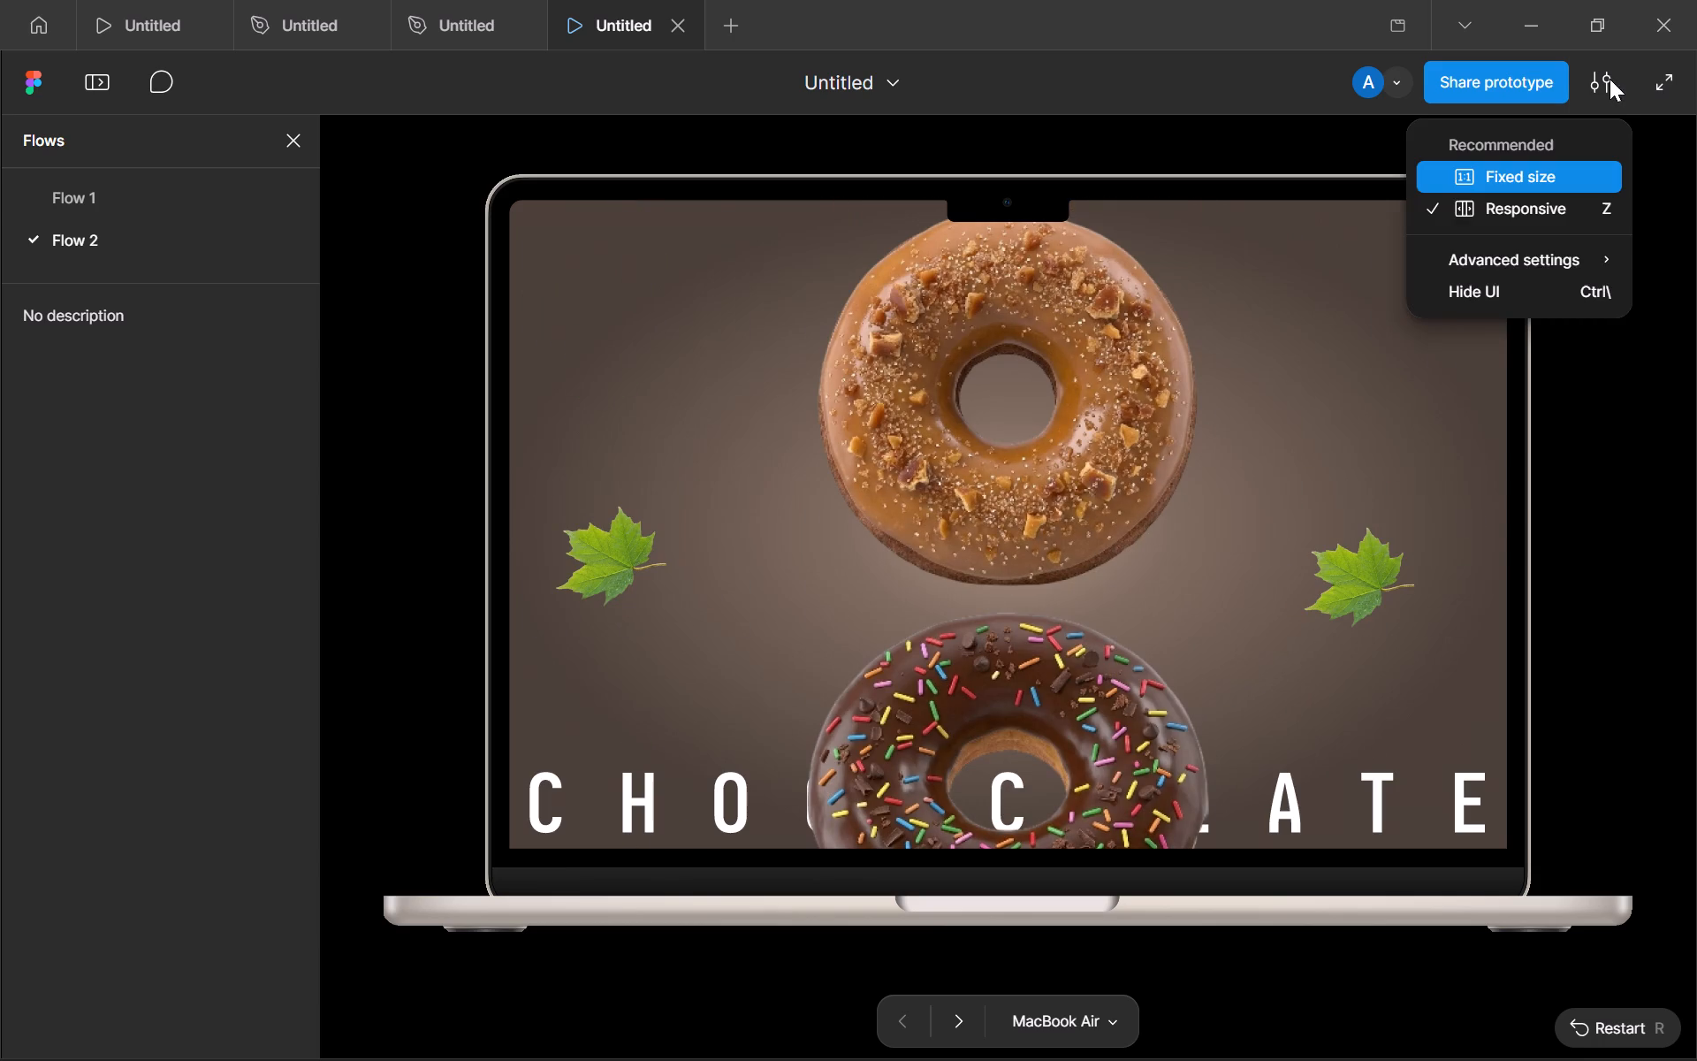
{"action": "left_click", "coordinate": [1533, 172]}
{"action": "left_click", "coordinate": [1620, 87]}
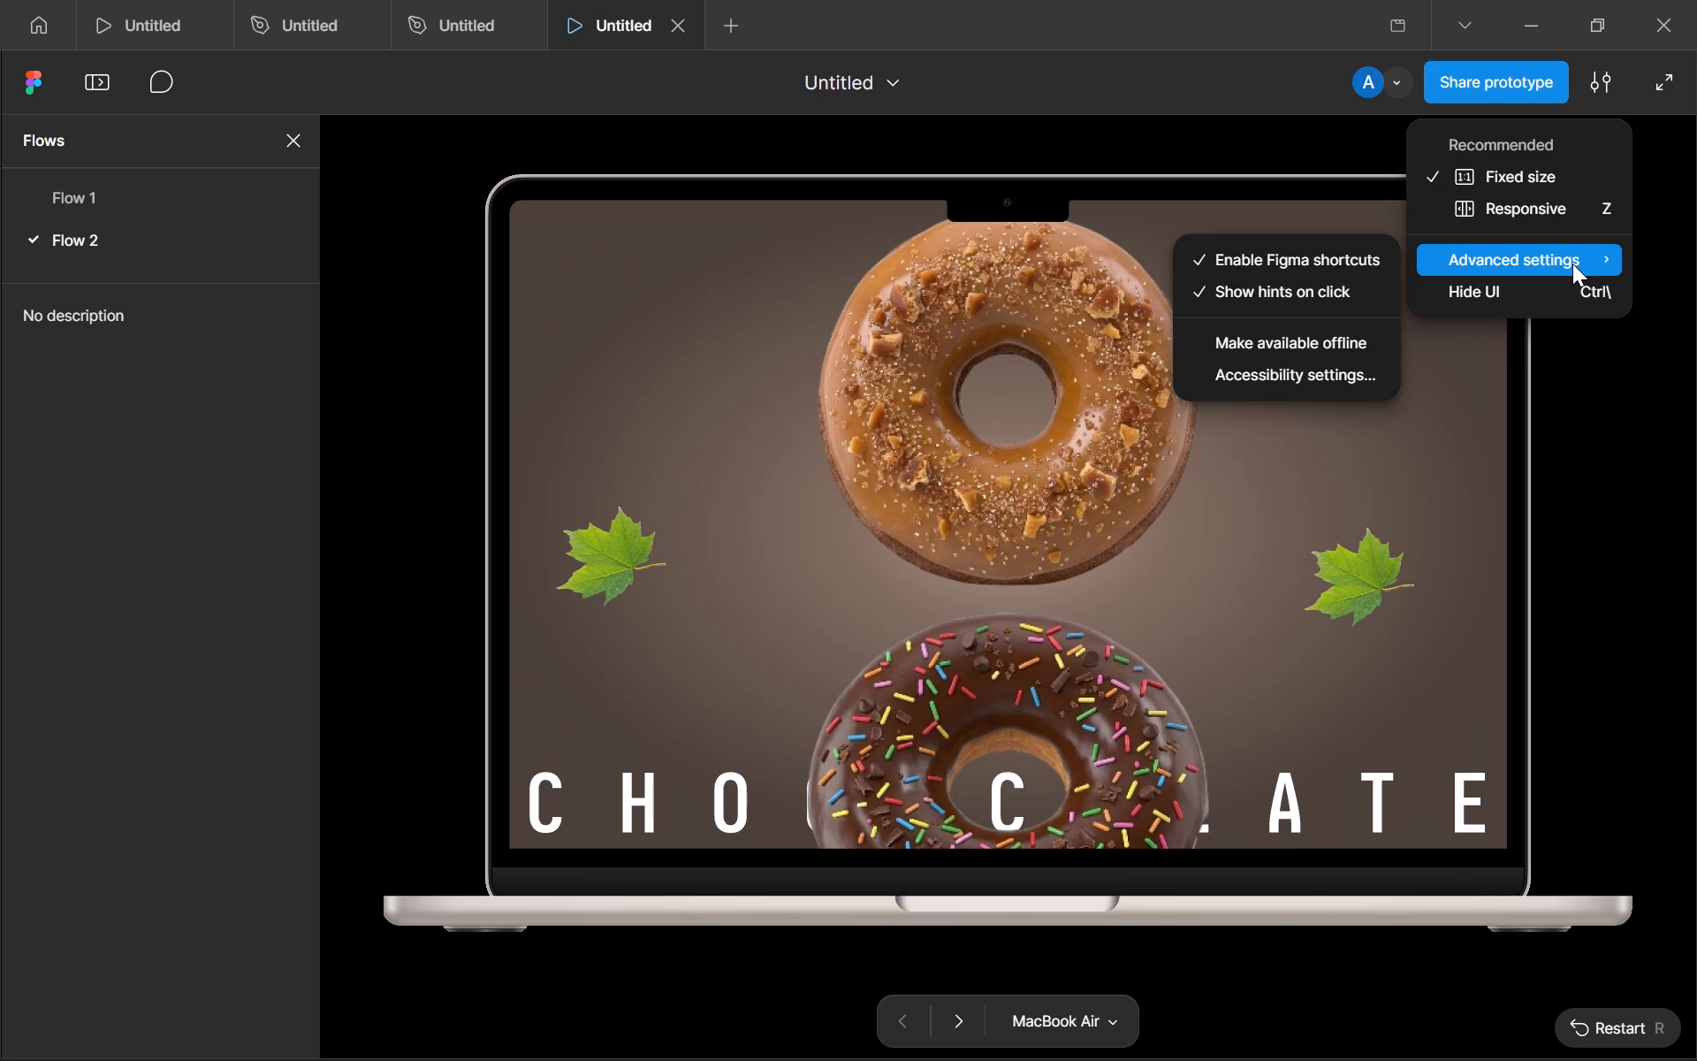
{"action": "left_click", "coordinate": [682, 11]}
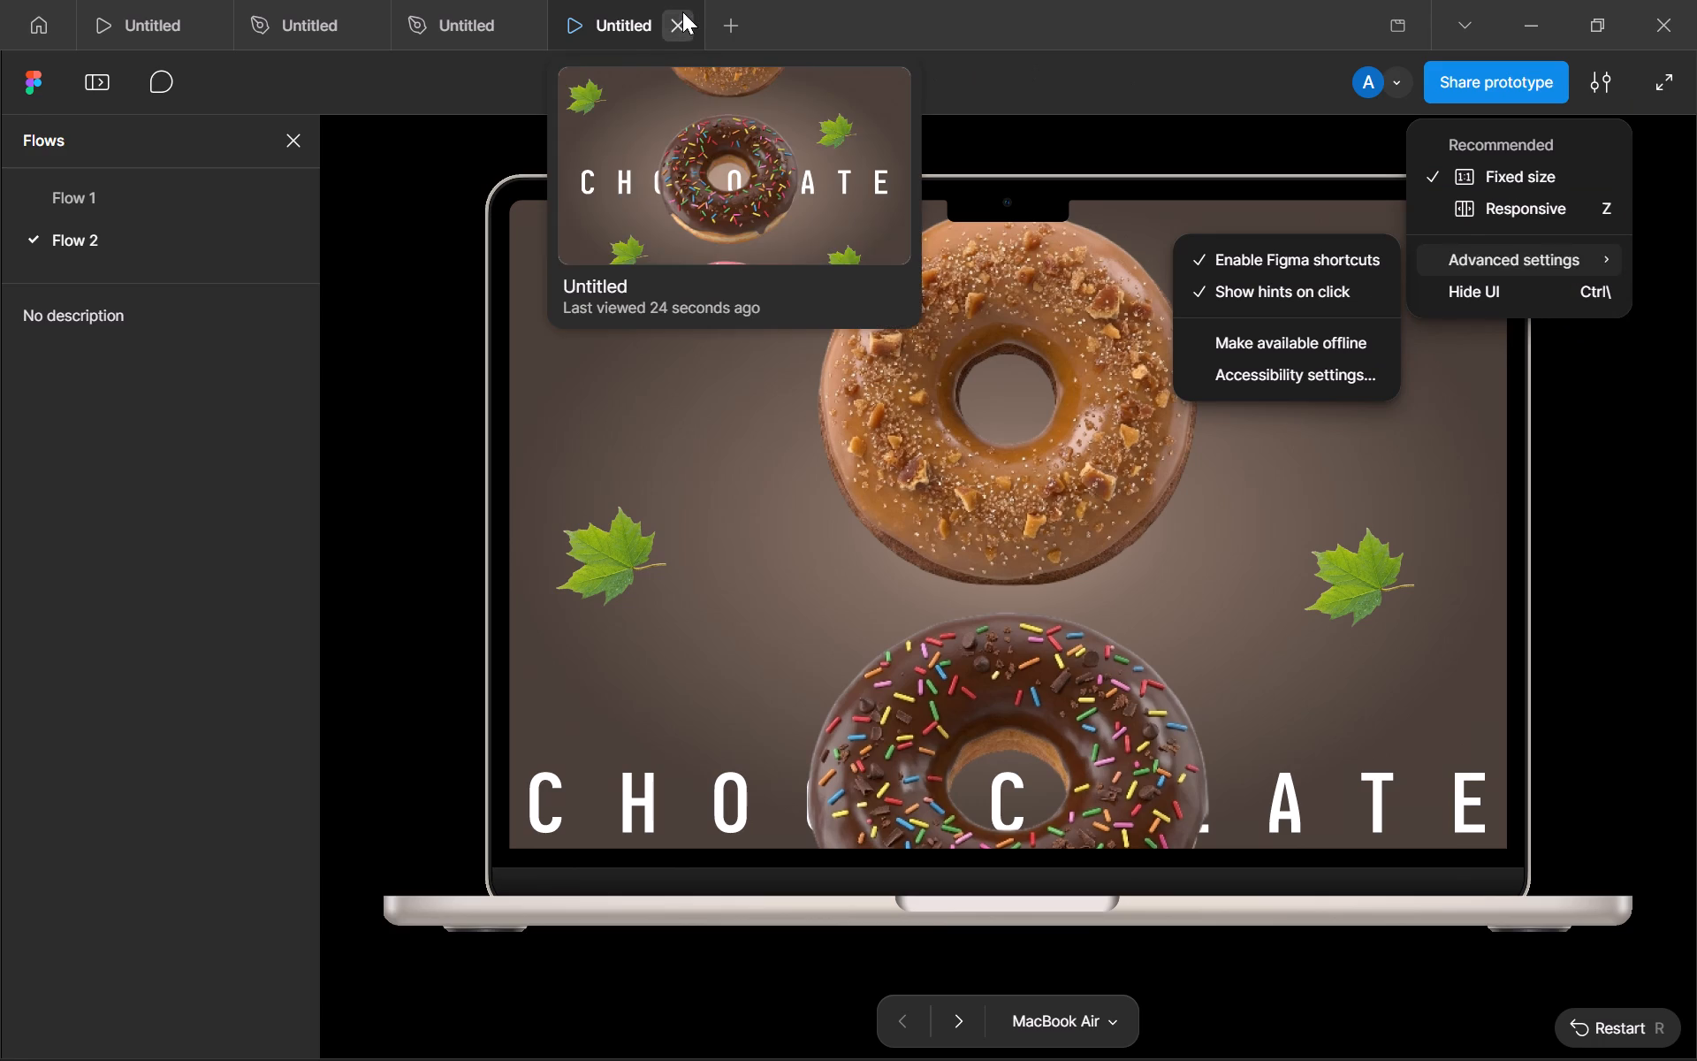
Open the inline preview of Flow 2 from frame MacBook Air - 7 and test vertical scrolling on its Chocolate screen.
{"action": "scroll", "coordinate": [979, 510], "scroll_direction": "left", "scroll_amount": 5}
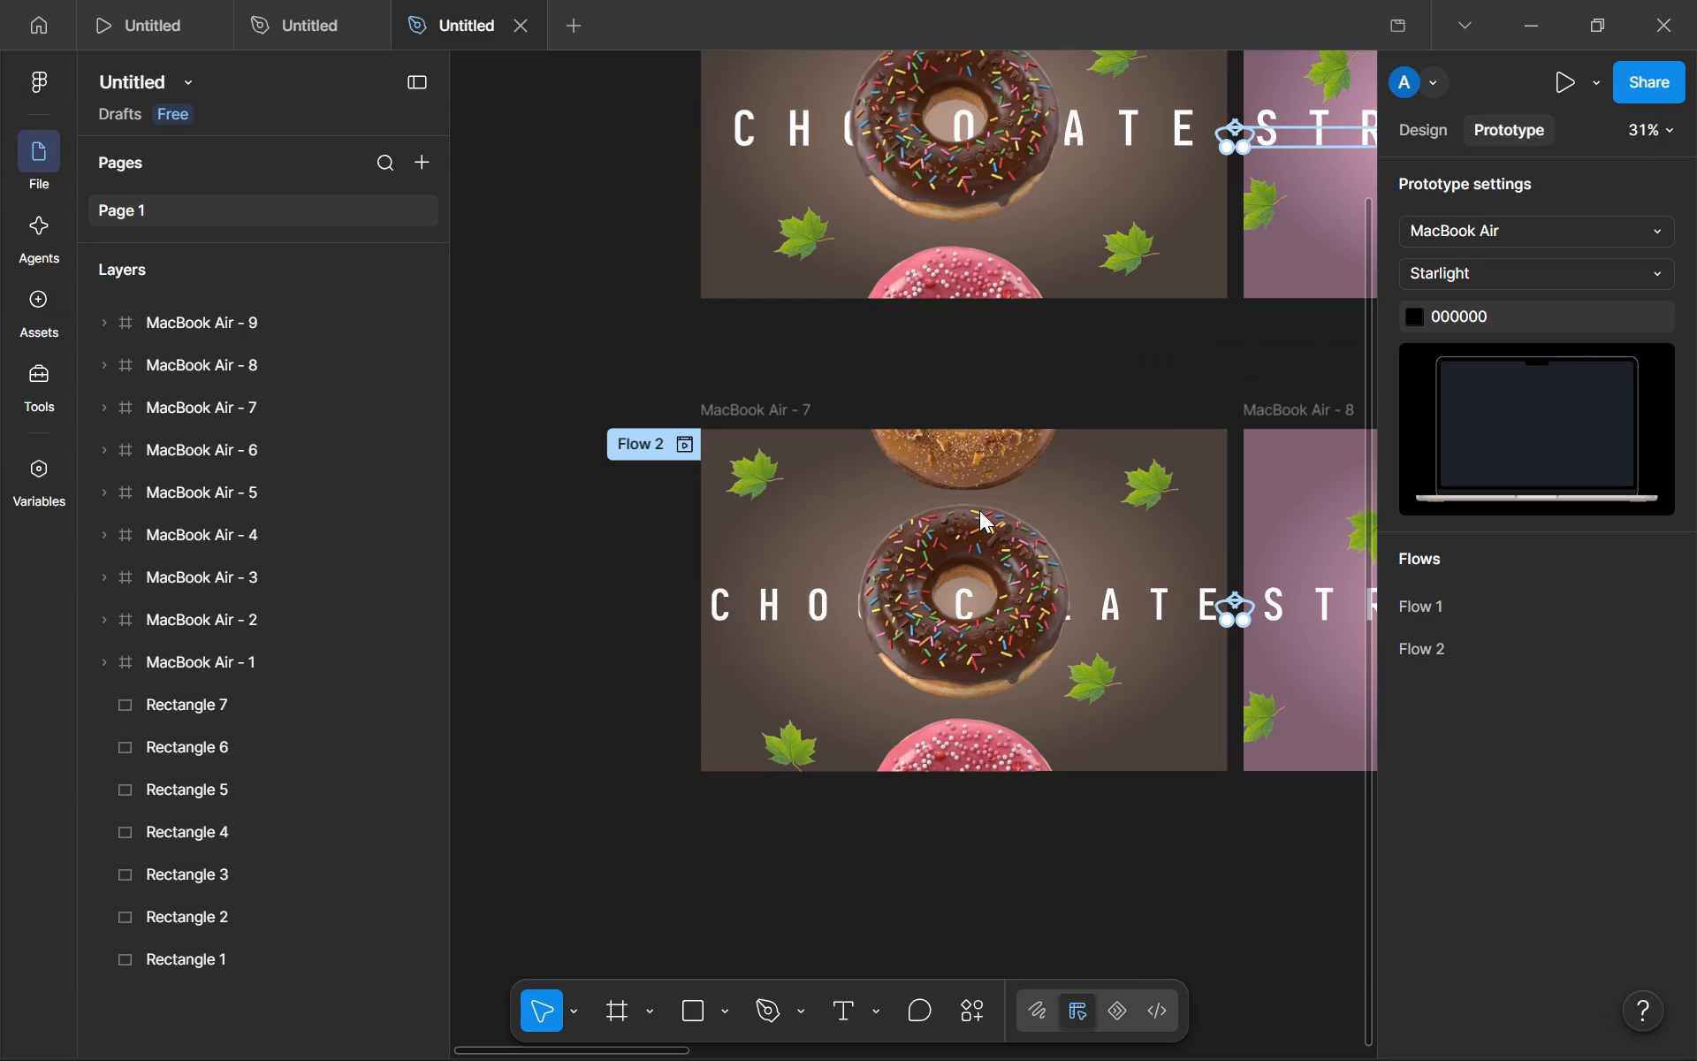
{"action": "left_click", "coordinate": [667, 434]}
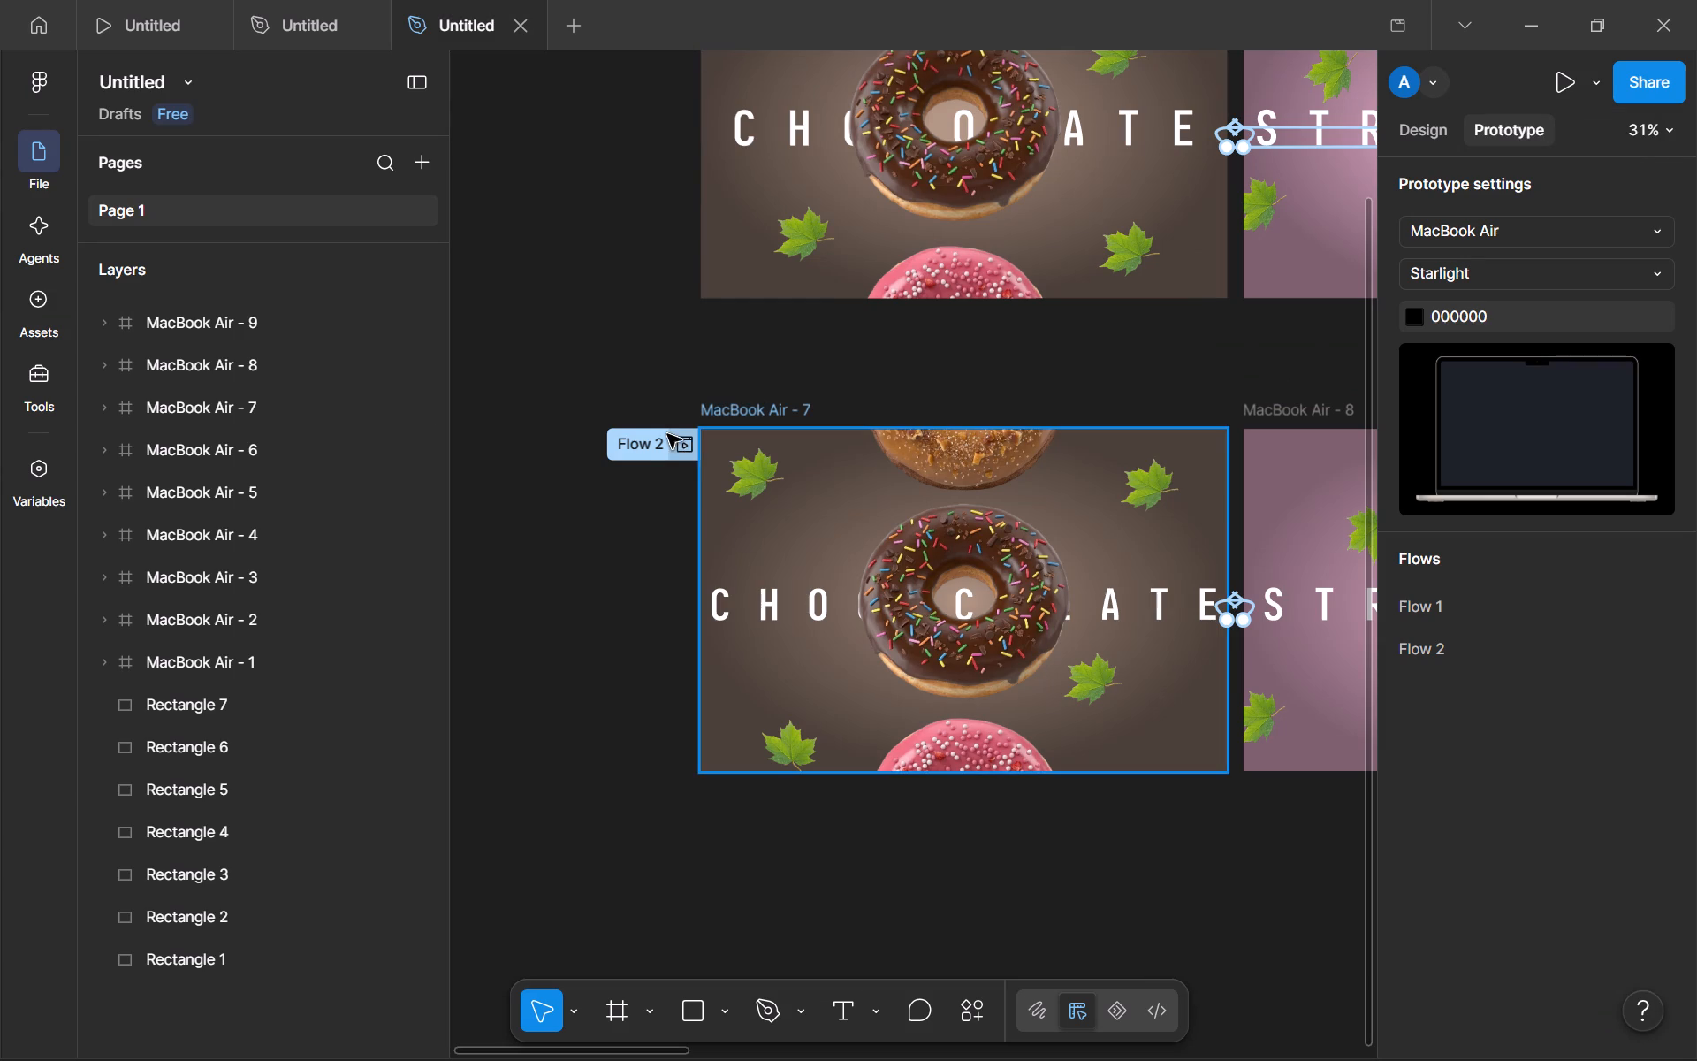
{"action": "left_click", "coordinate": [676, 453]}
{"action": "left_click", "coordinate": [676, 453]}
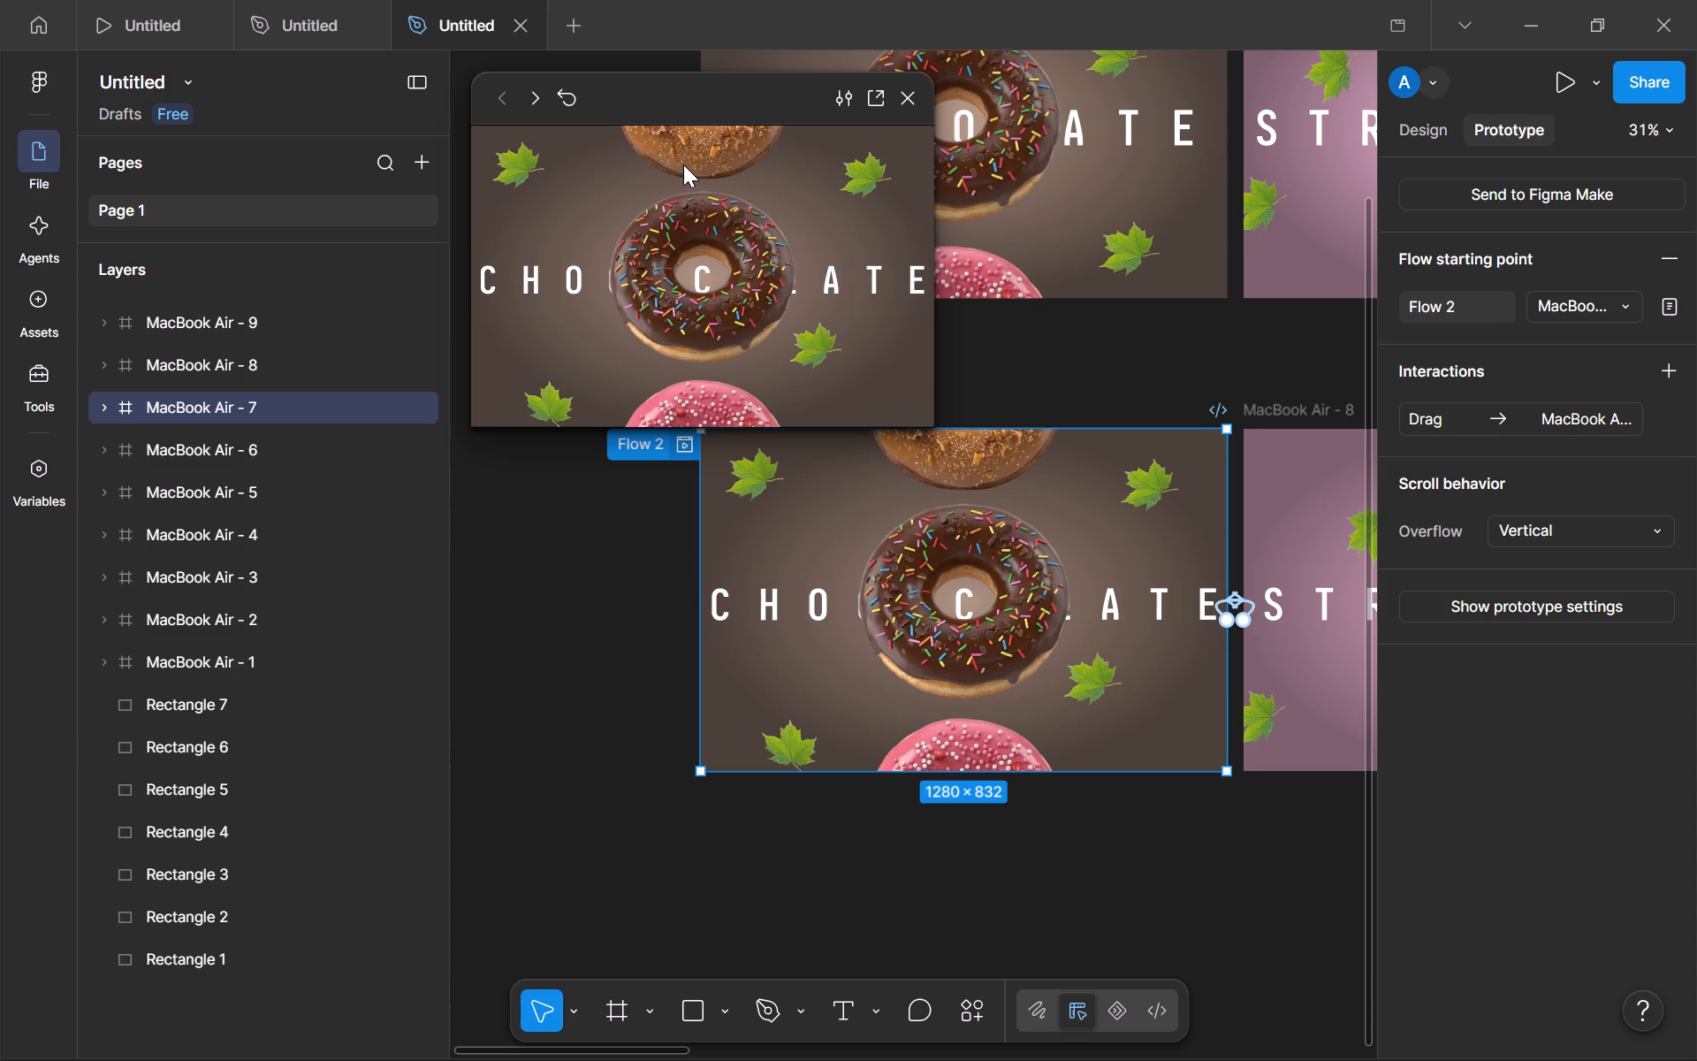
{"action": "scroll", "coordinate": [712, 256], "scroll_direction": "down", "scroll_amount": 3}
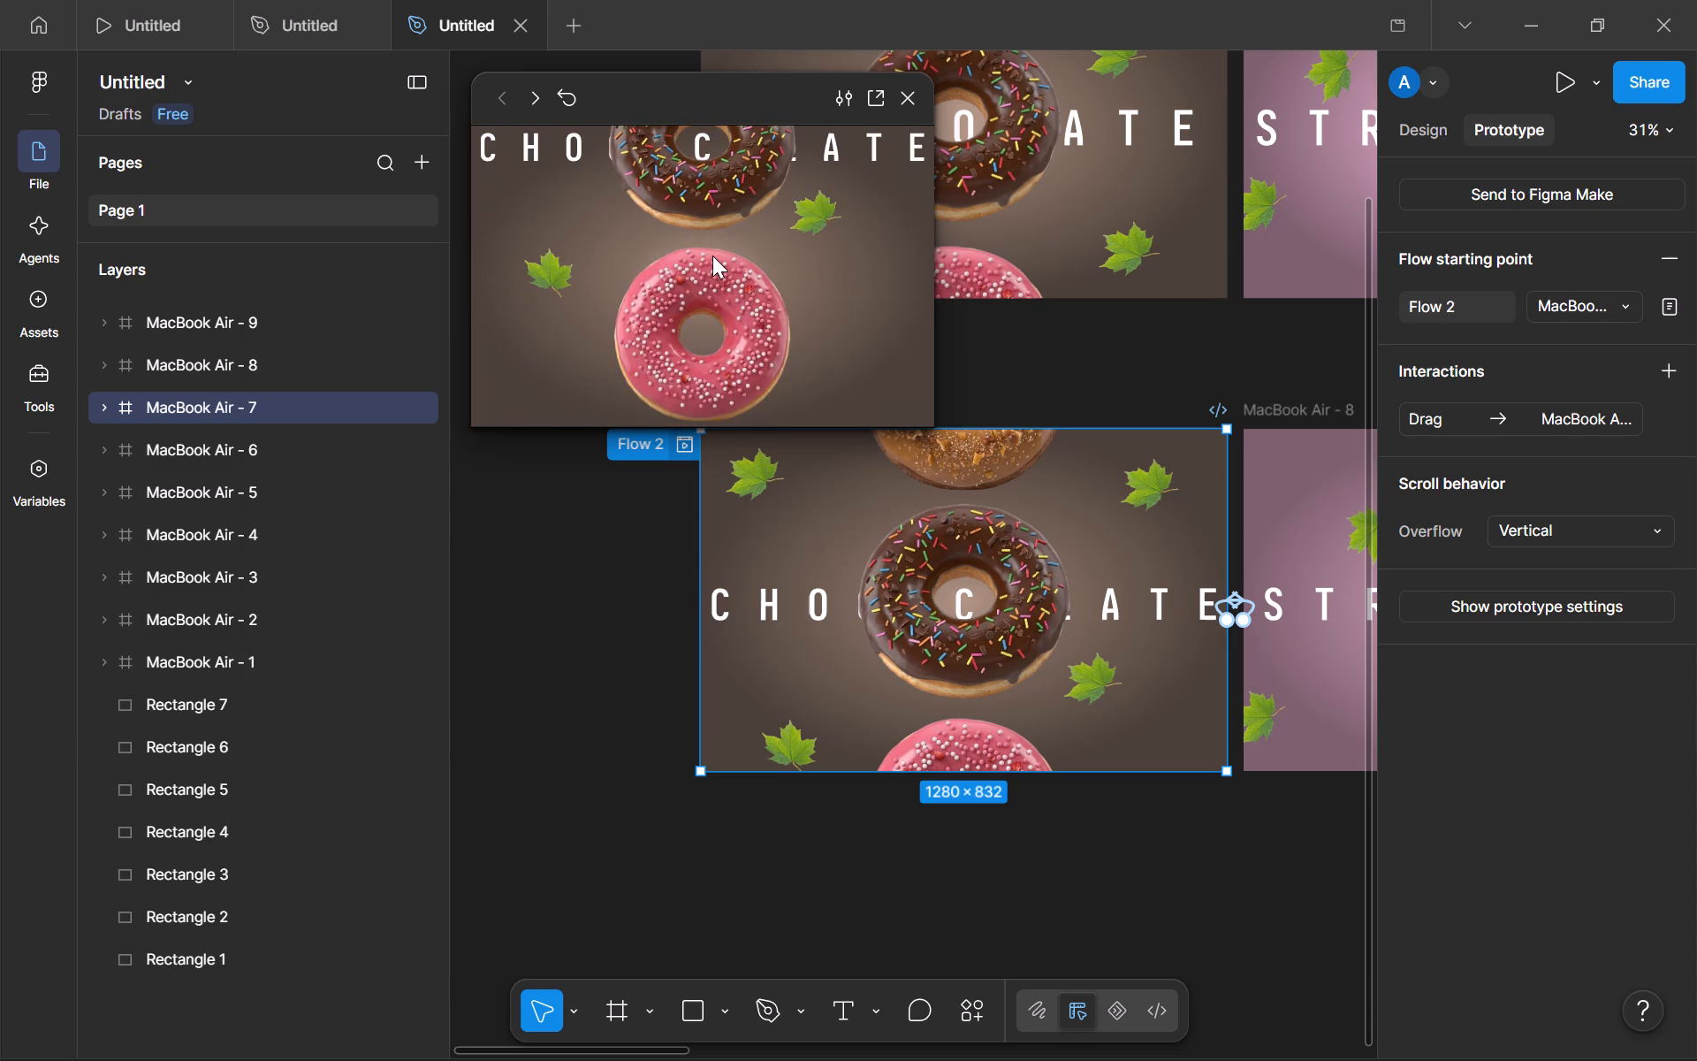
{"action": "scroll", "coordinate": [712, 256], "scroll_direction": "up", "scroll_amount": 5}
{"action": "key", "text": "Right"}
{"action": "key", "text": "Left"}
{"action": "key", "text": "Left"}
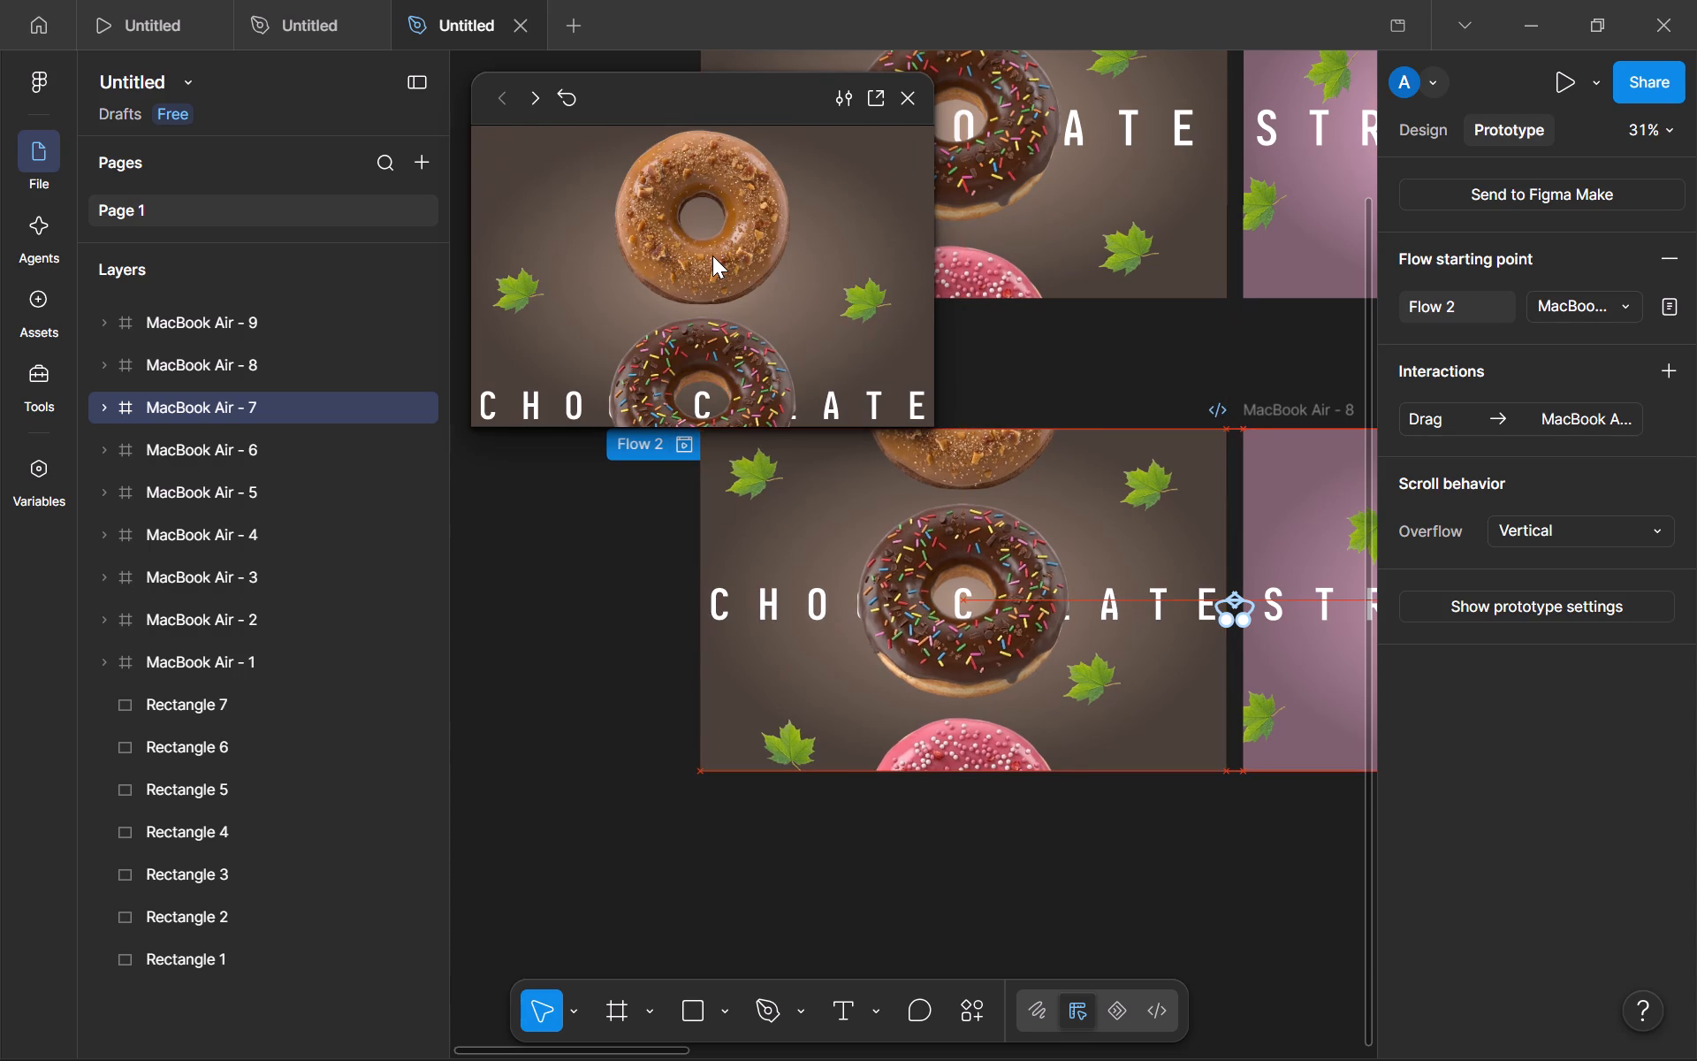
{"action": "key", "text": "Right"}
{"action": "key", "text": "Right"}
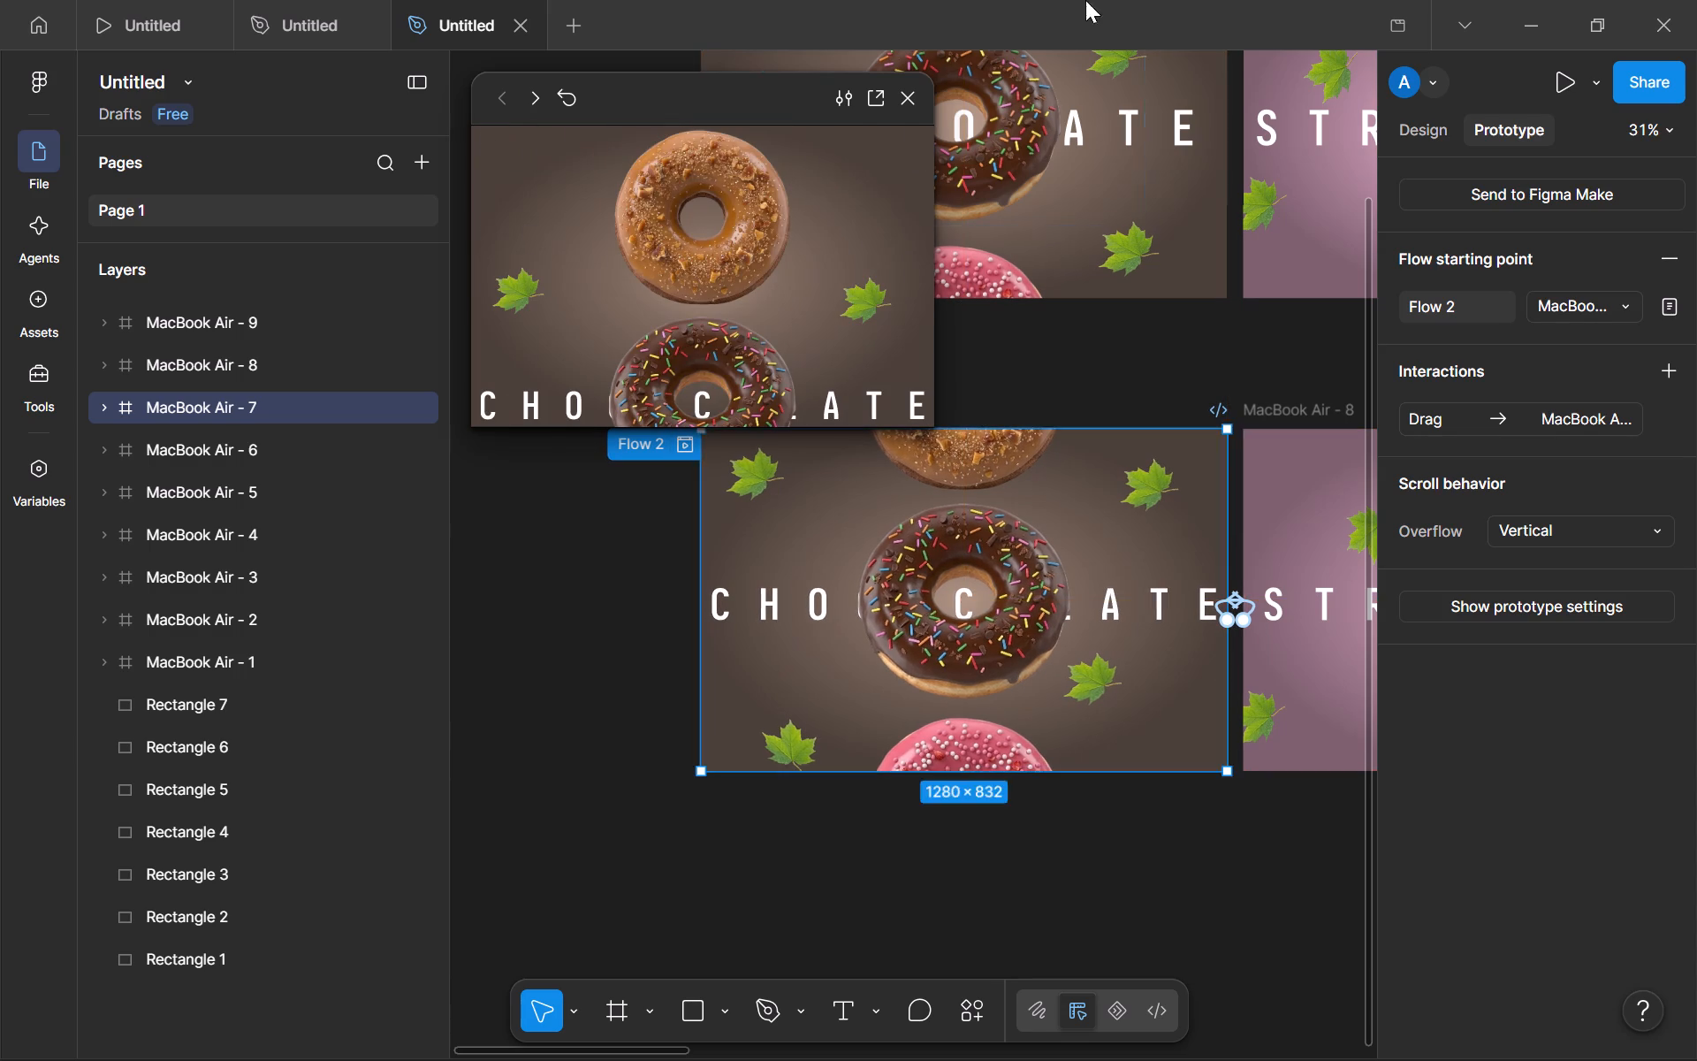
{"action": "left_click", "coordinate": [905, 110]}
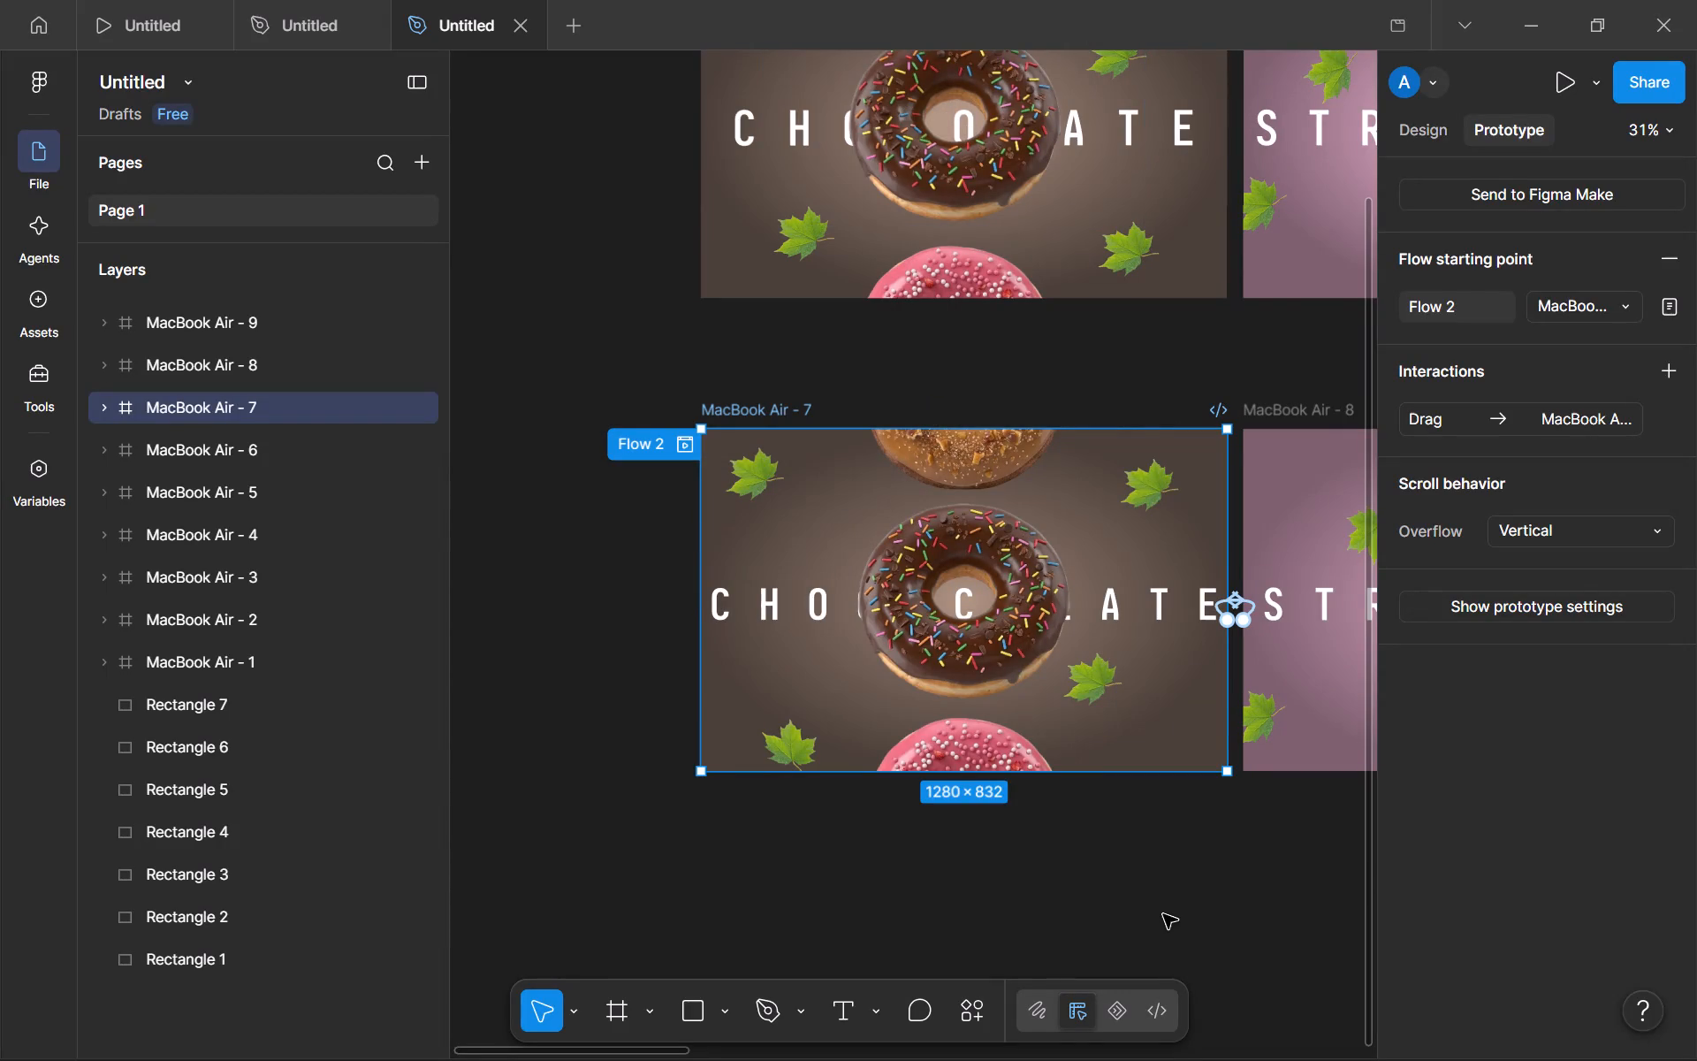
Present the prototype in its own preview and test Flow 2's forward and backward navigation between flavour screens.
{"action": "left_click", "coordinate": [1163, 914]}
{"action": "left_click", "coordinate": [1530, 127]}
{"action": "left_click", "coordinate": [1568, 63]}
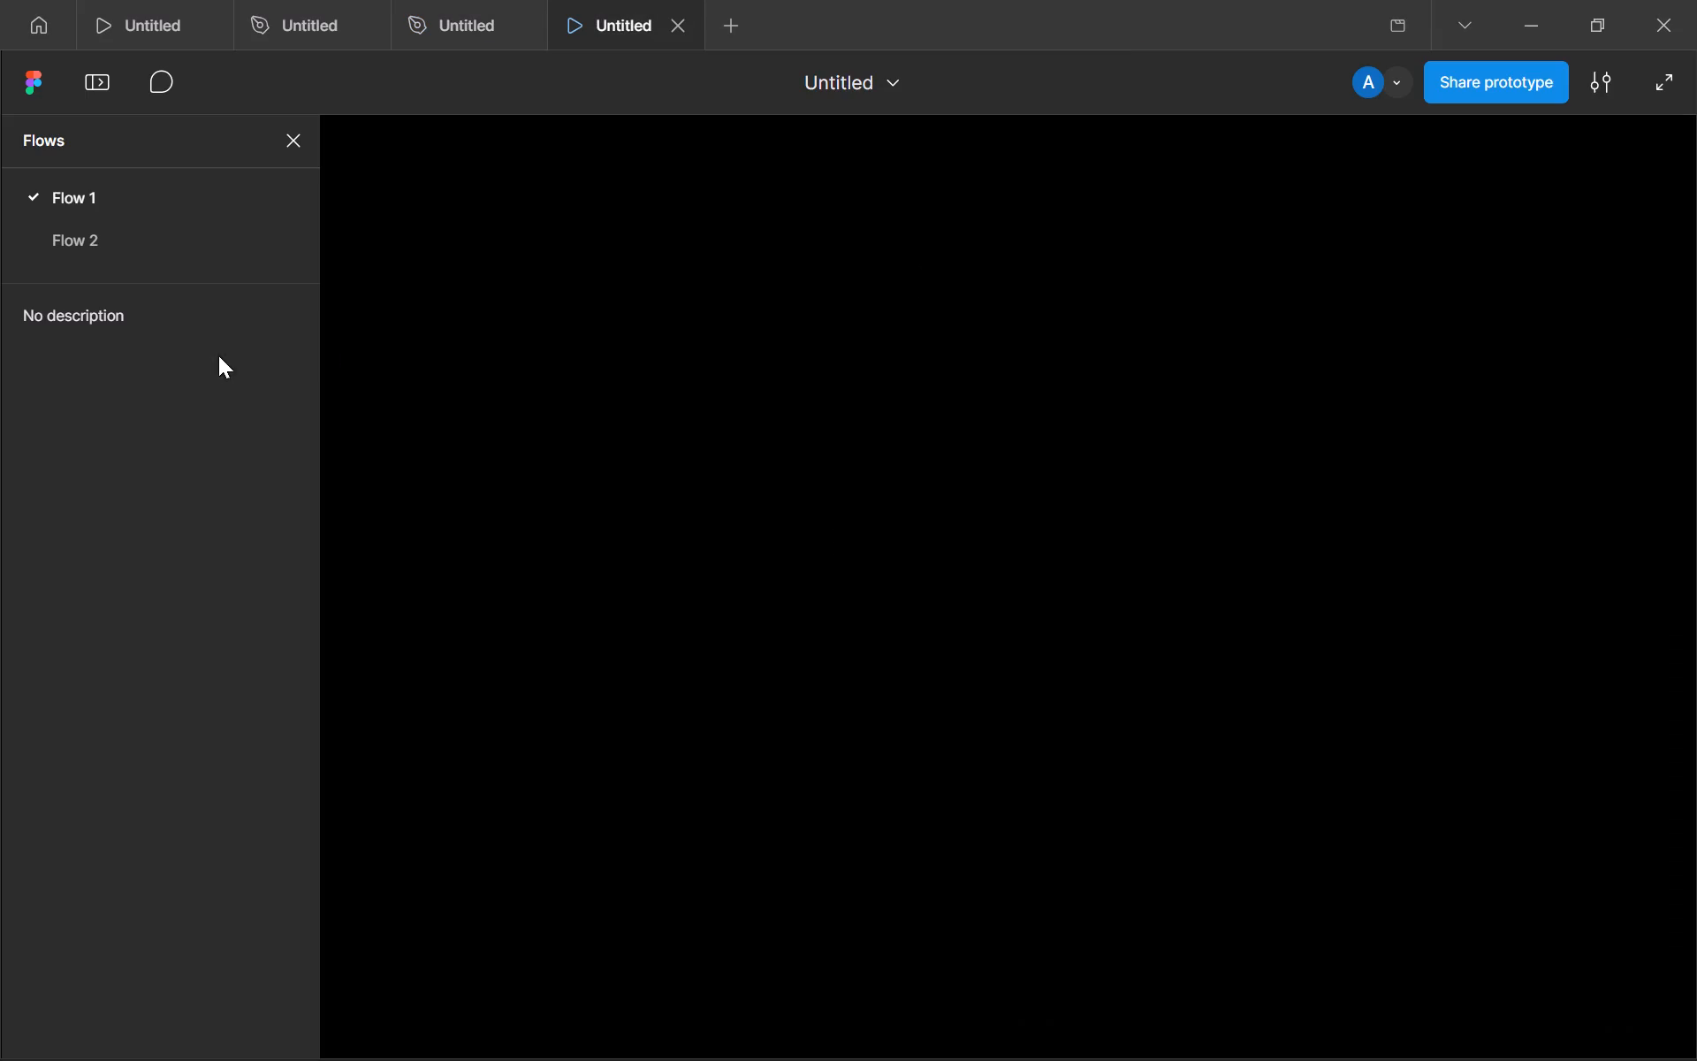
{"action": "left_click", "coordinate": [170, 242]}
{"action": "key", "text": "Right"}
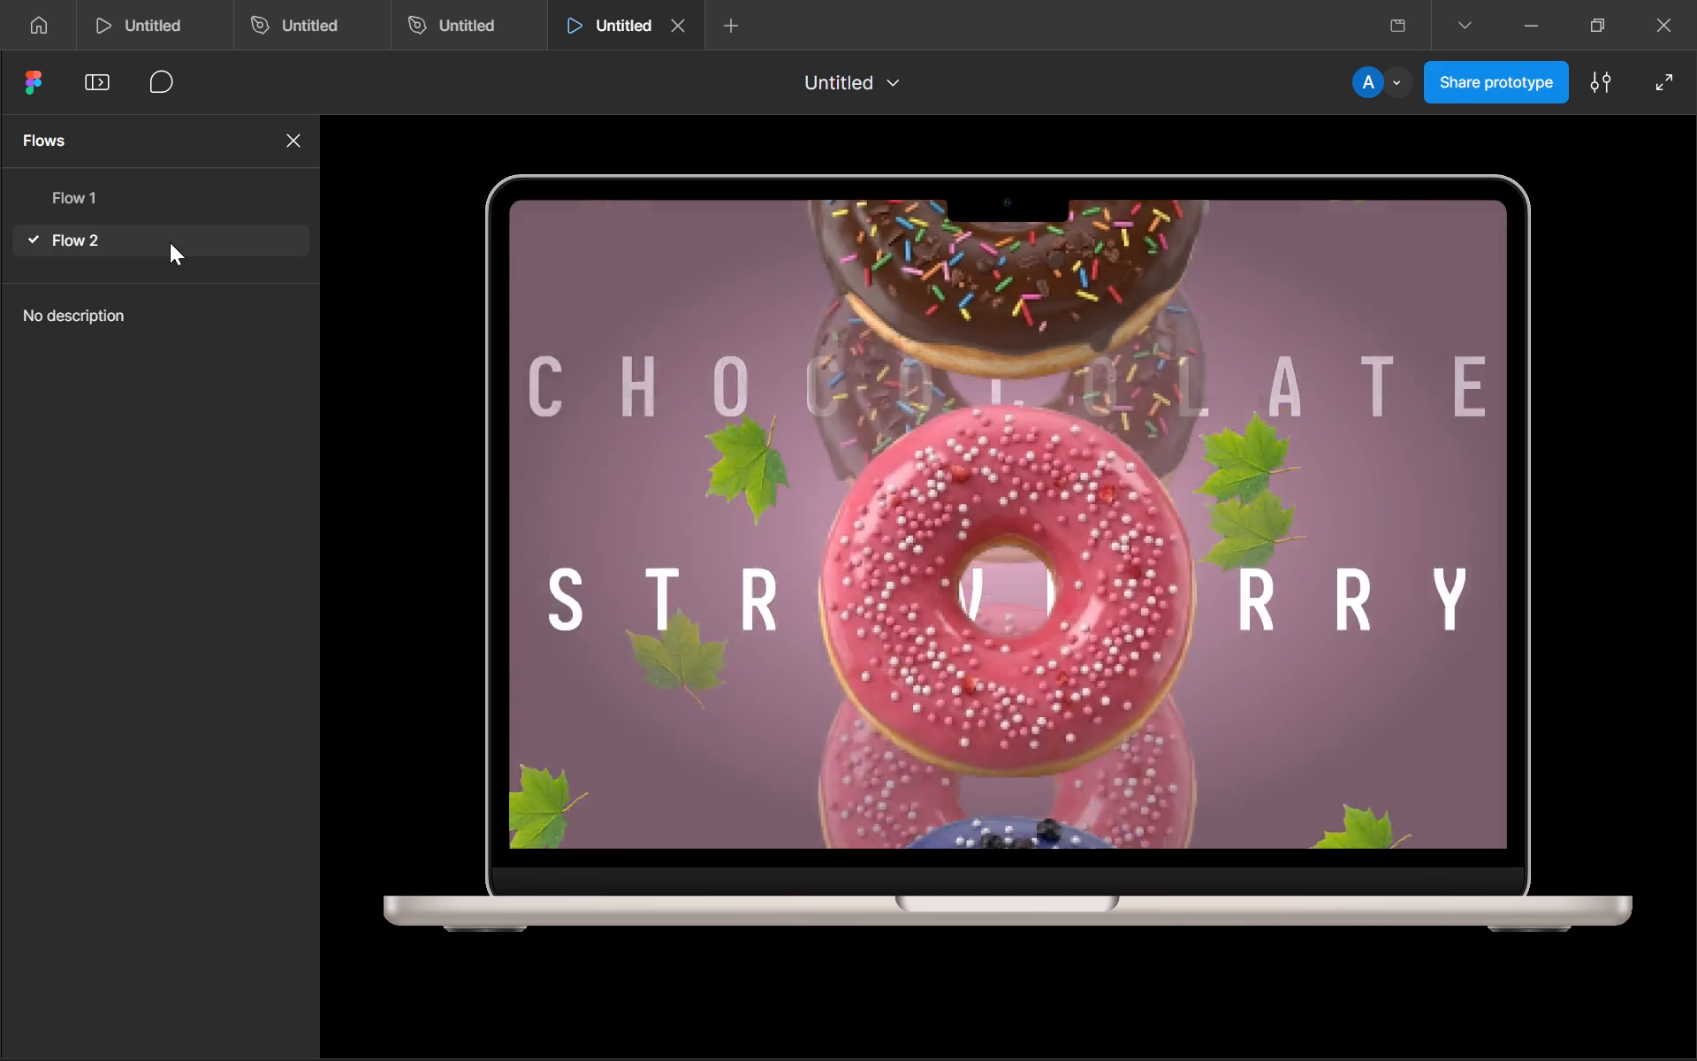
{"action": "key", "text": "Right"}
{"action": "key", "text": "Right"}
{"action": "key", "text": "Right"}
{"action": "key", "text": "Right"}
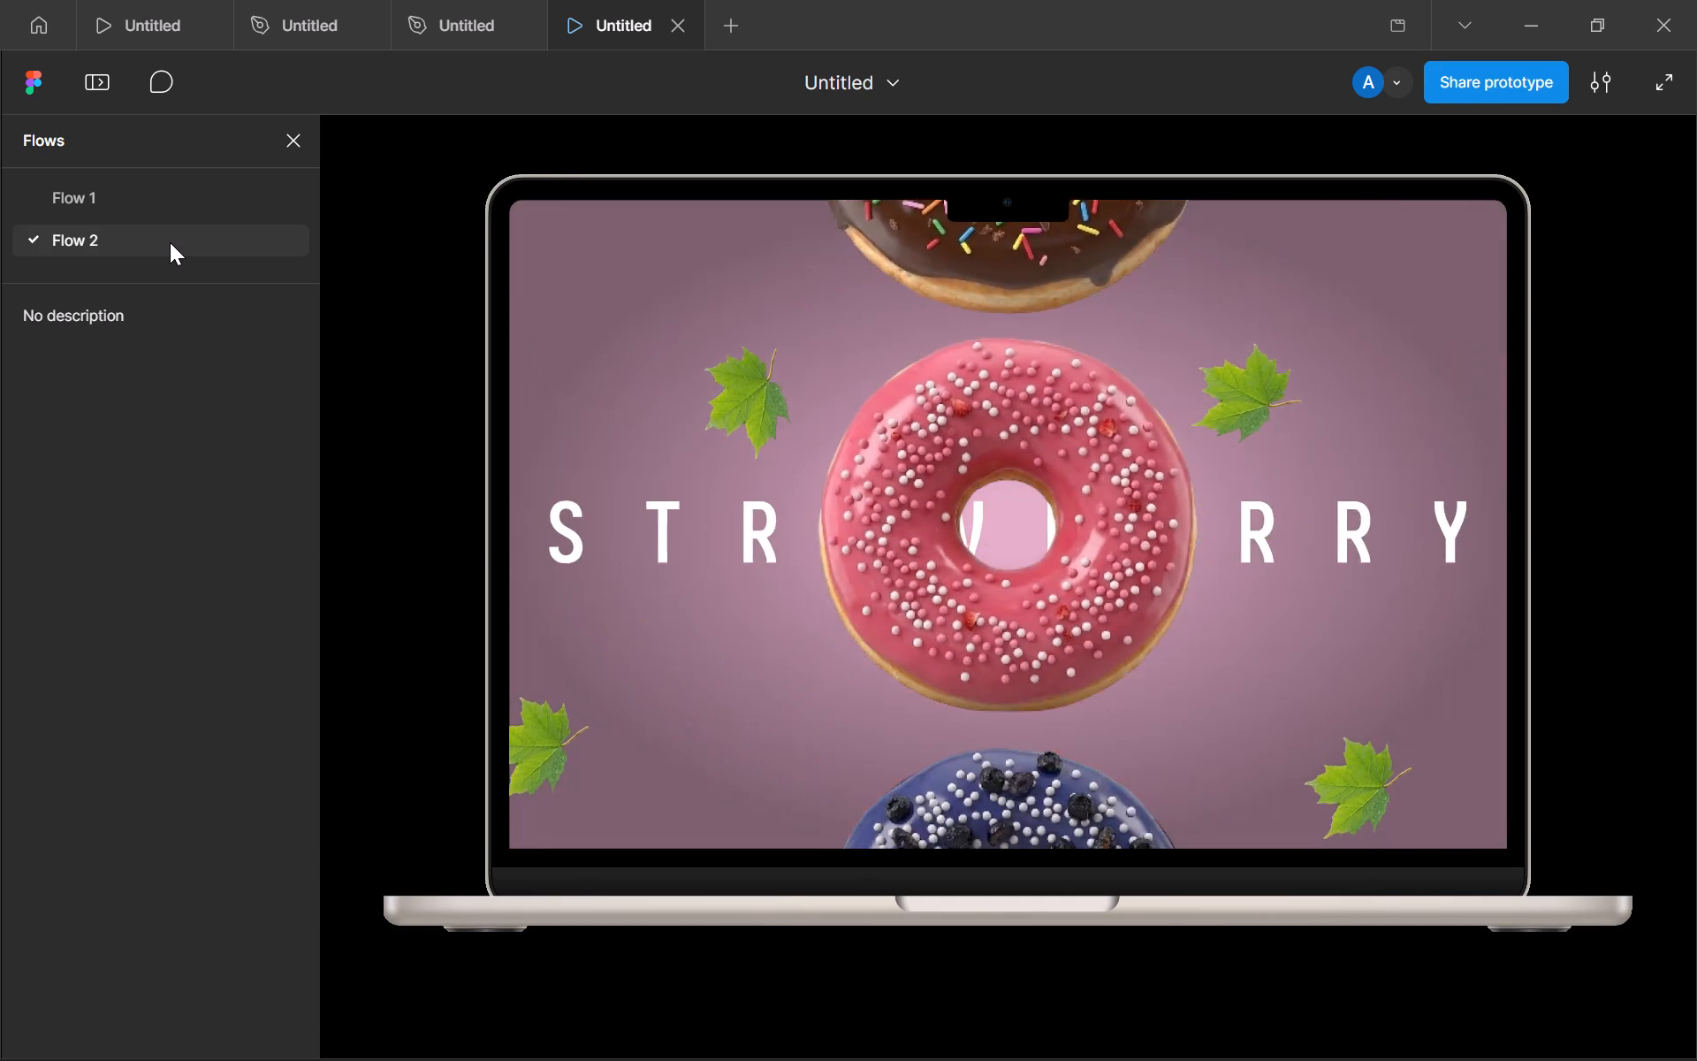
{"action": "key", "text": "Right"}
{"action": "key", "text": "Left"}
{"action": "key", "text": "Left"}
{"action": "key", "text": "Right"}
{"action": "key", "text": "Right"}
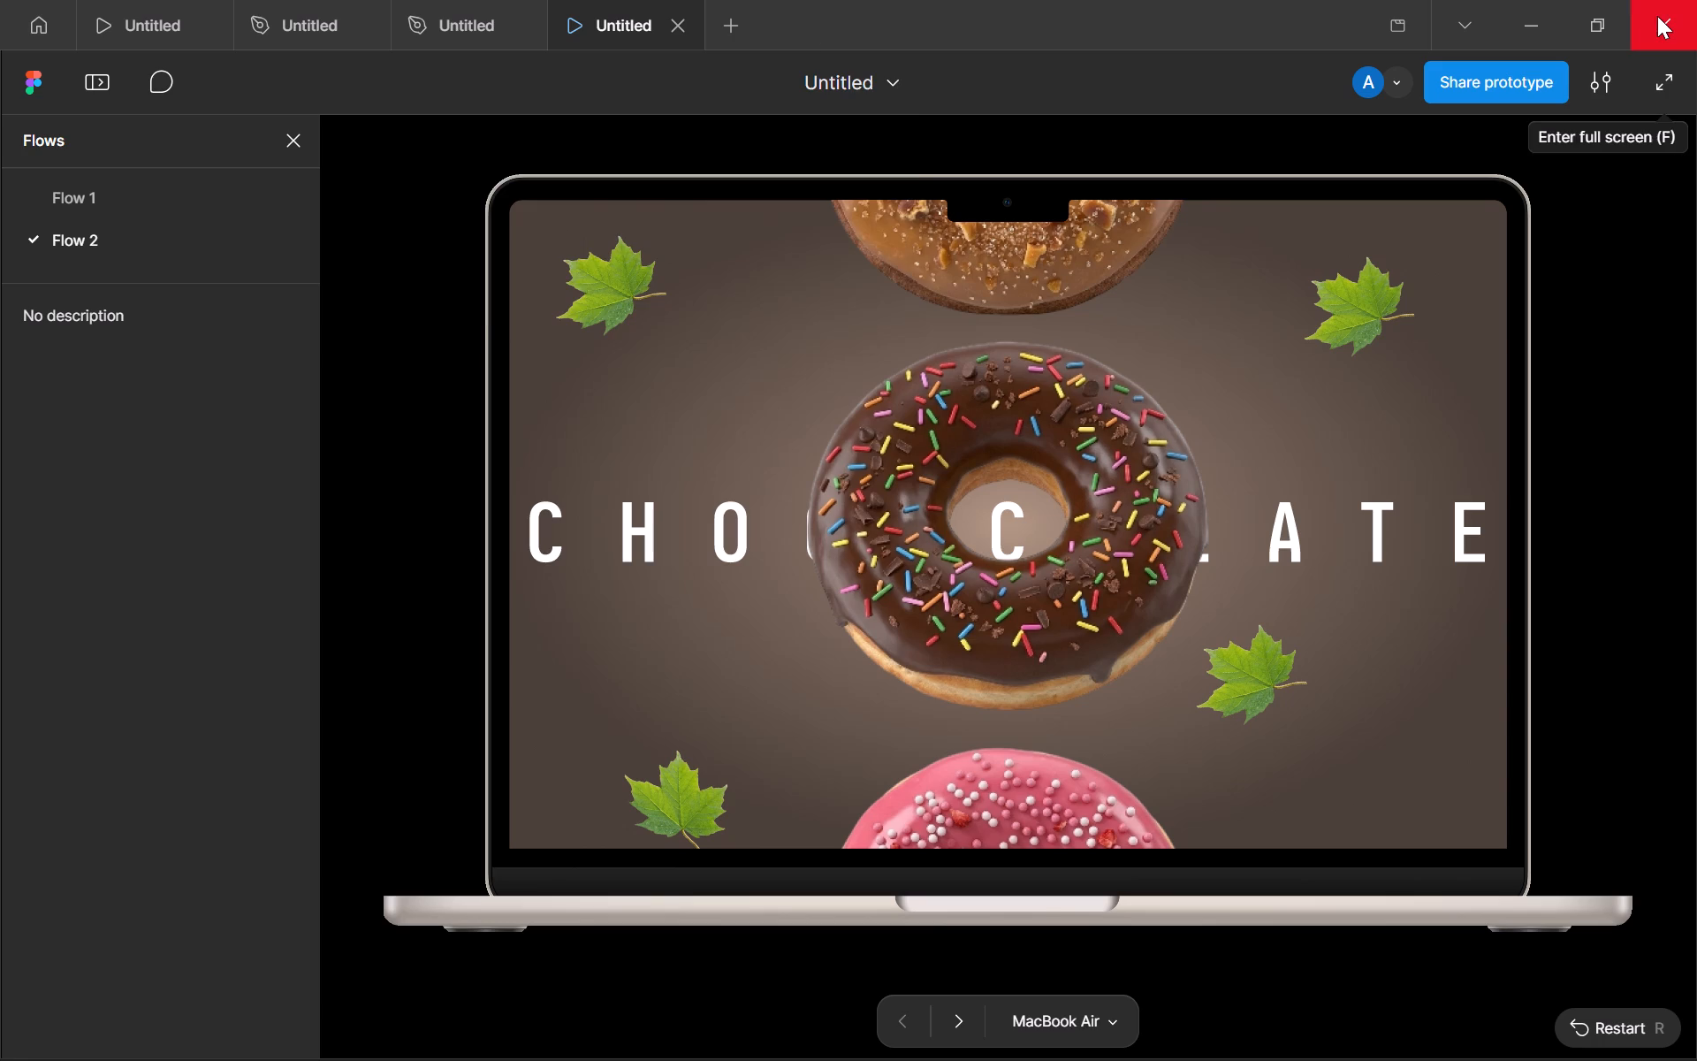
{"action": "left_click", "coordinate": [692, 34]}
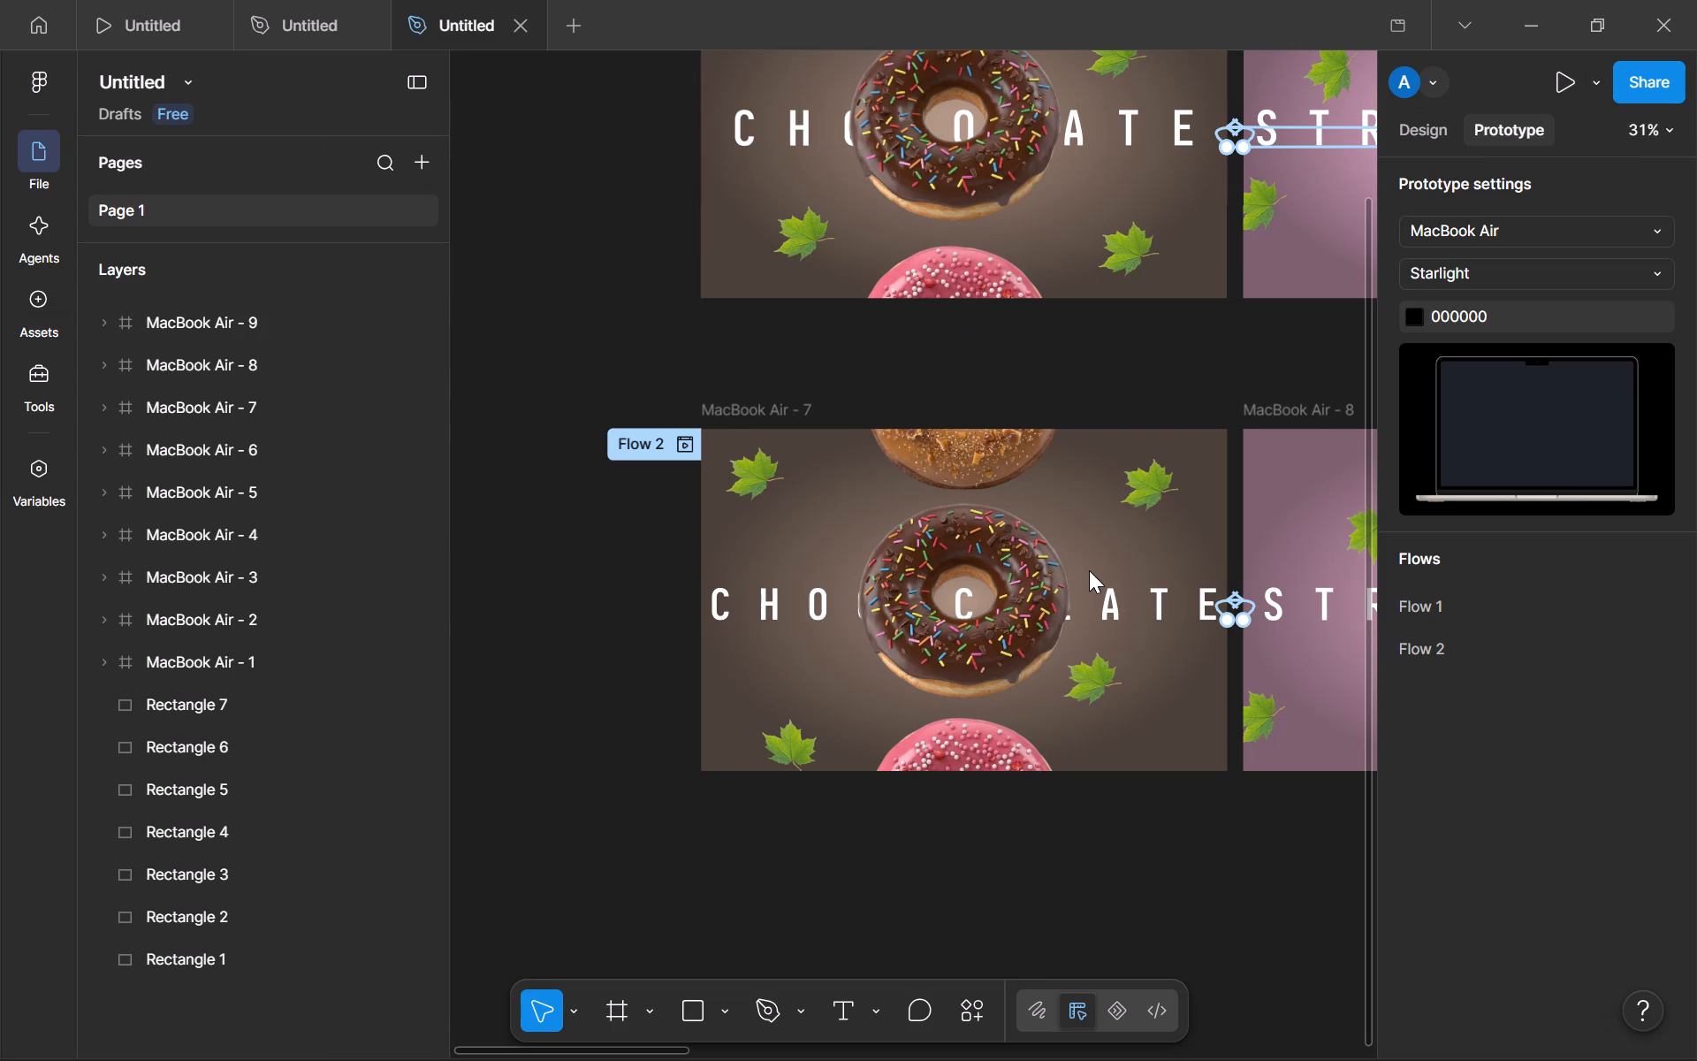
Add an On drag interaction to frame MacBook Air - 7 that navigates to MacBook Air - 9.
{"action": "scroll", "coordinate": [1062, 882], "scroll_direction": "left", "scroll_amount": 1}
{"action": "double_click", "coordinate": [788, 415]}
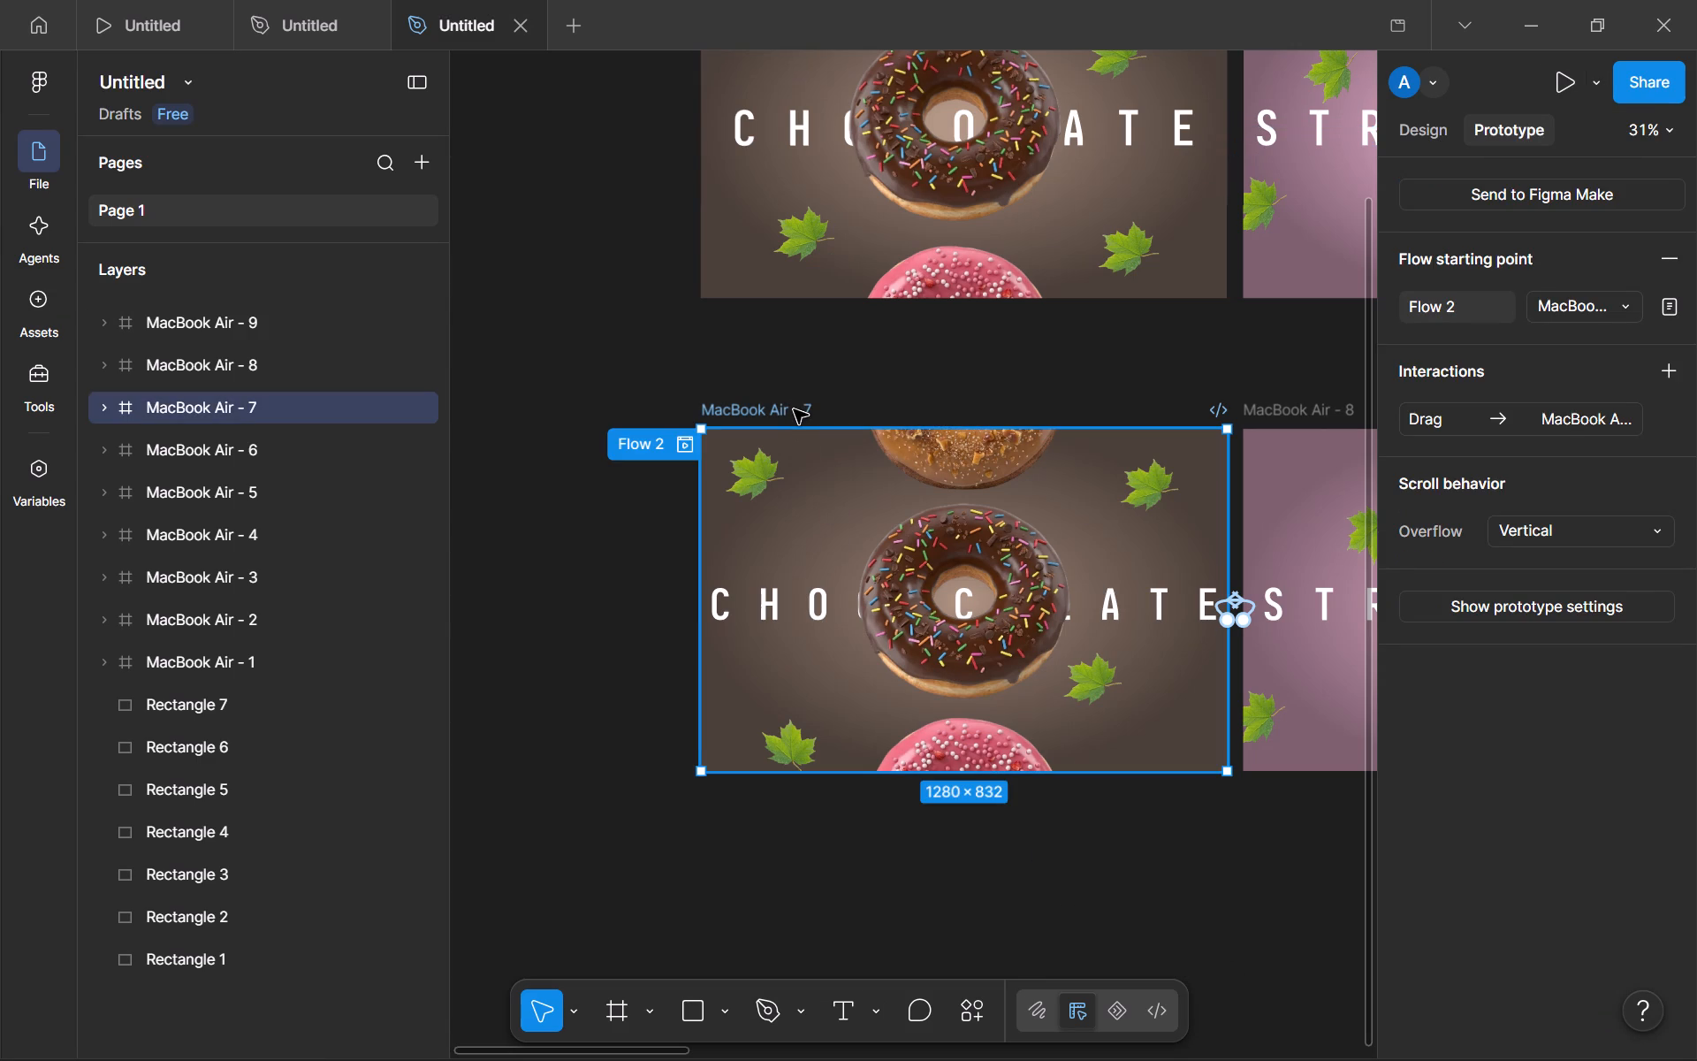
{"action": "left_click", "coordinate": [794, 409]}
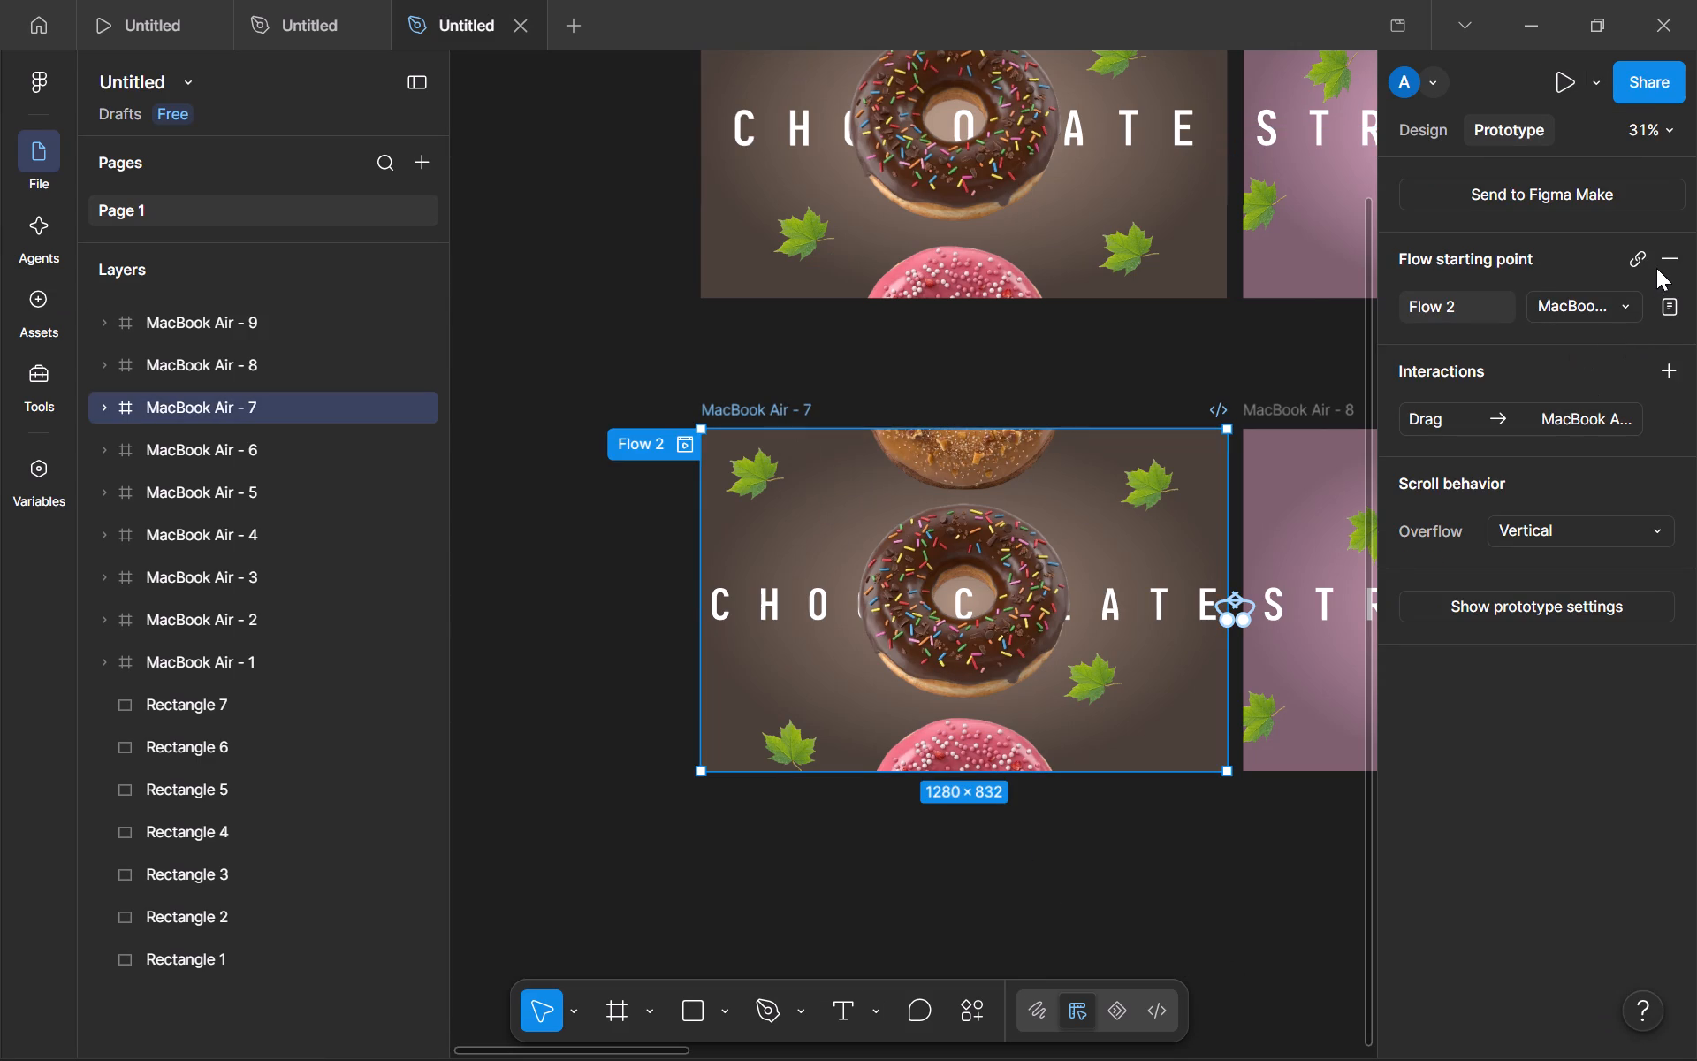
{"action": "left_click", "coordinate": [1655, 372]}
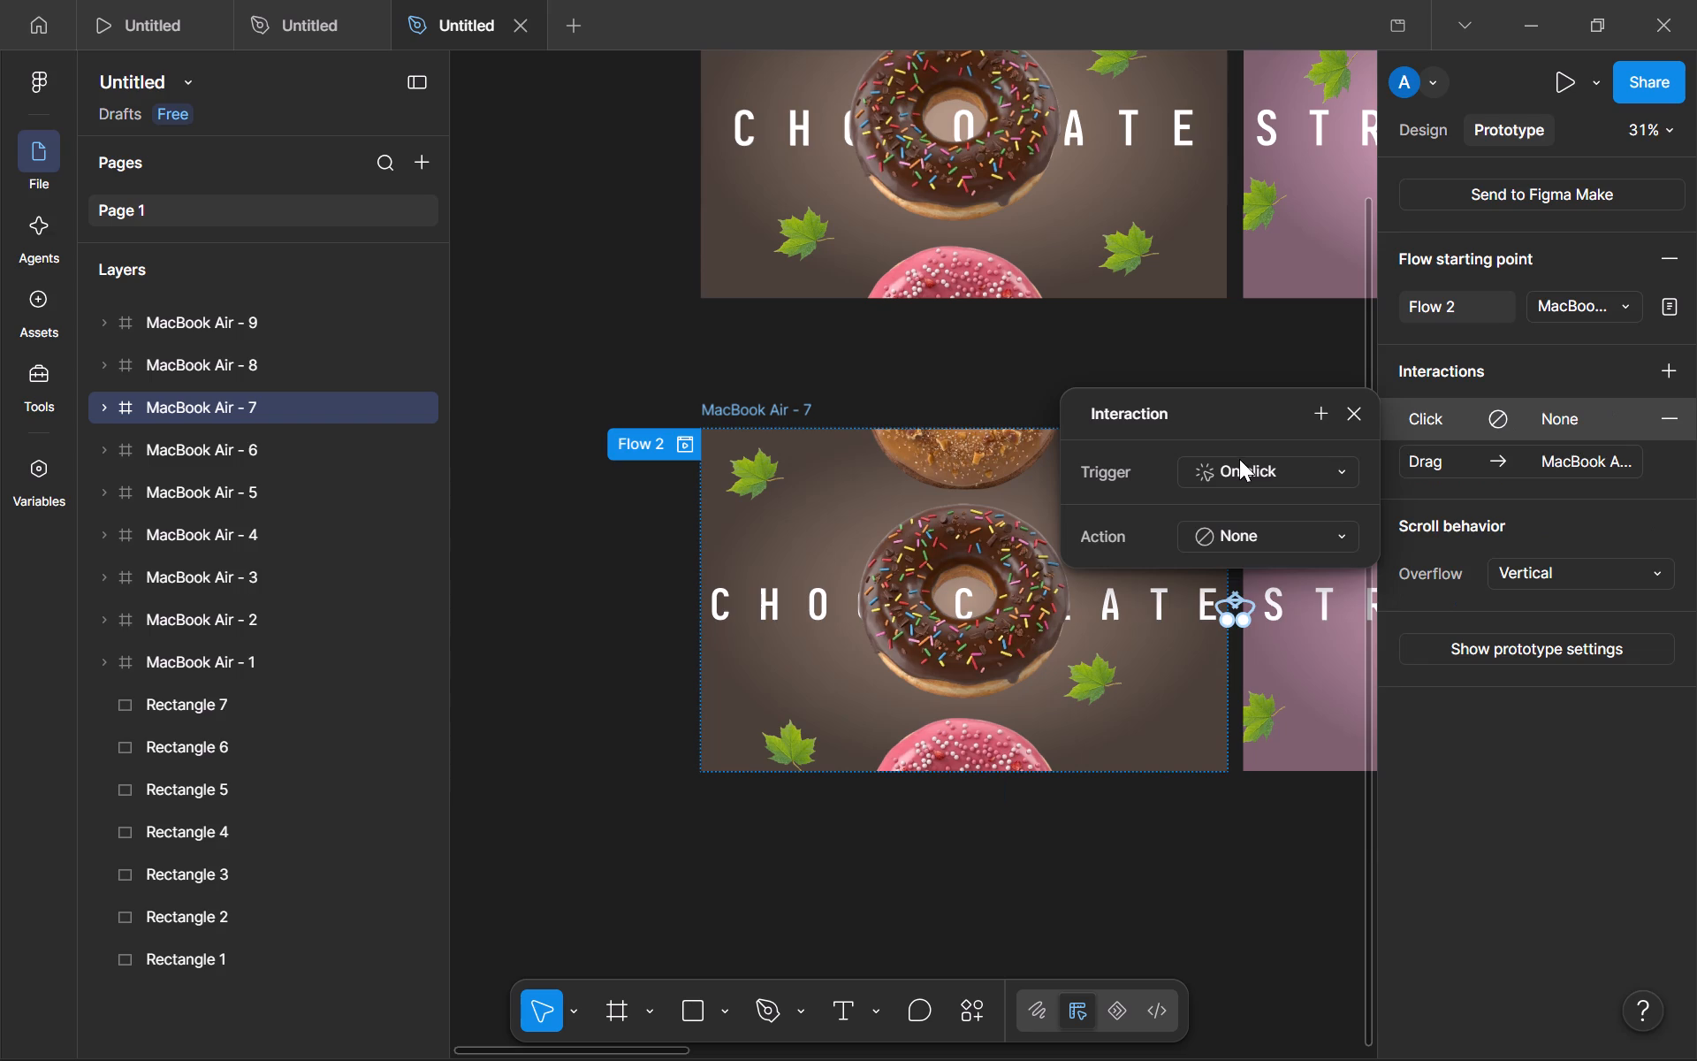
{"action": "left_click", "coordinate": [1239, 459]}
{"action": "left_click", "coordinate": [1270, 515]}
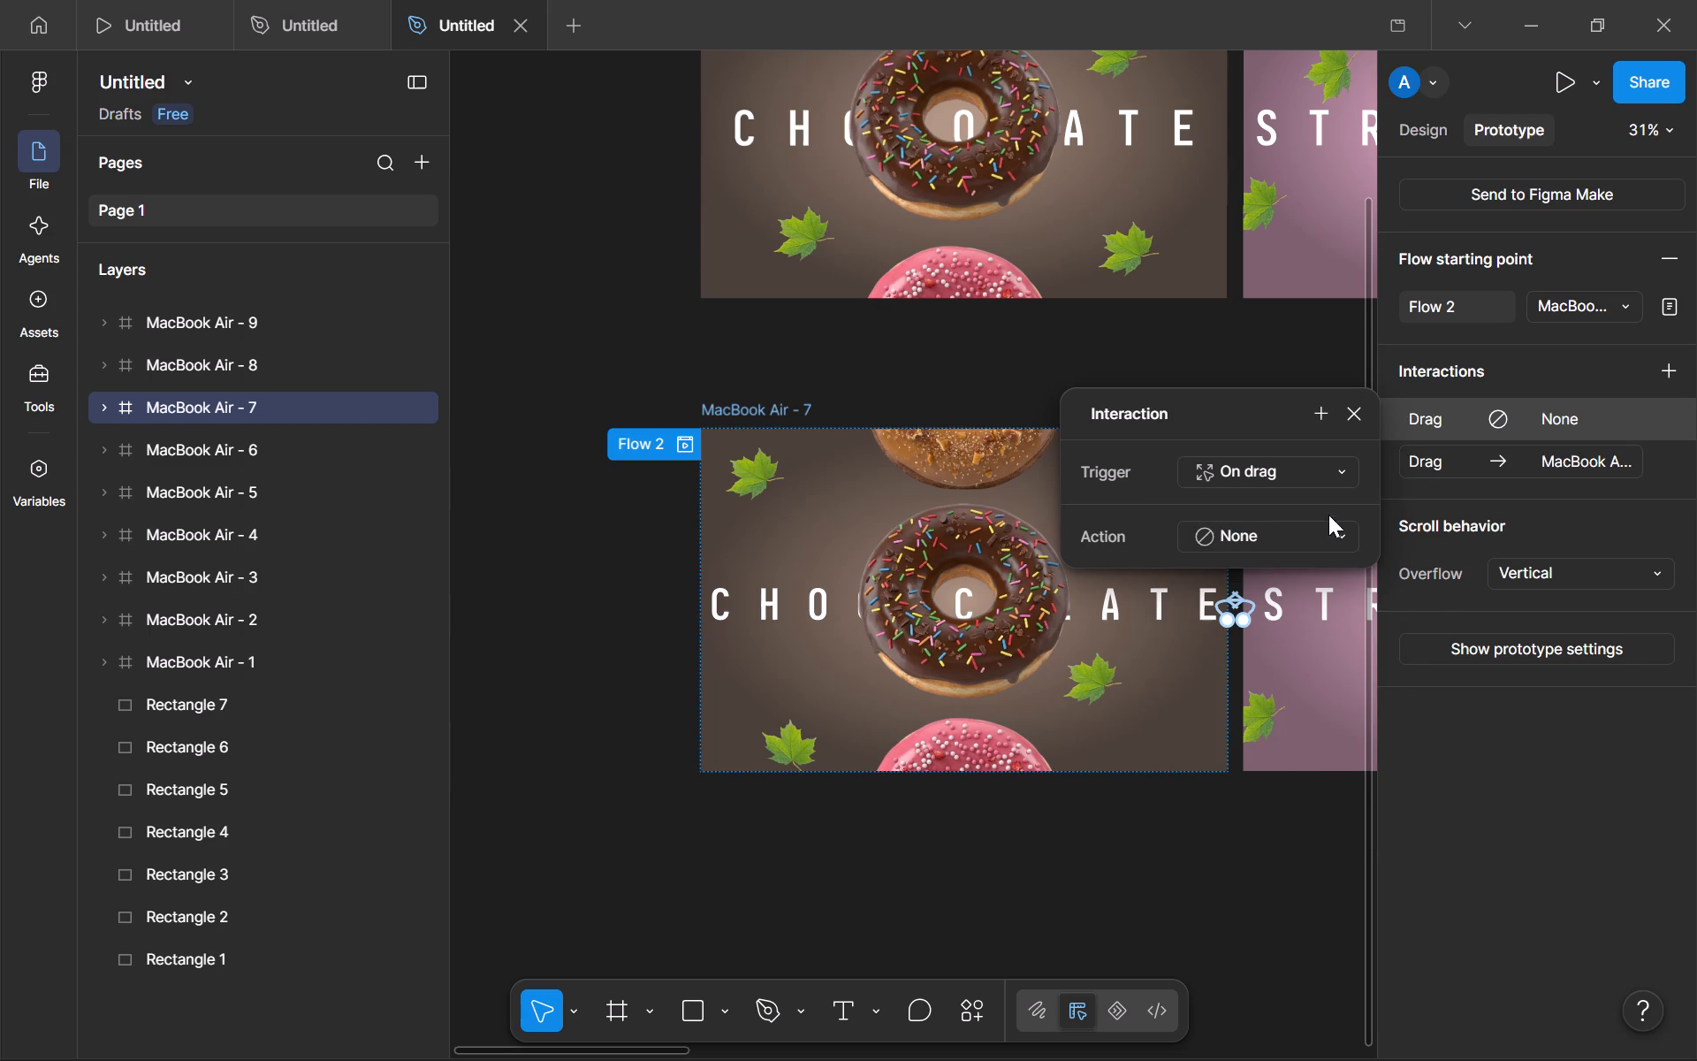
{"action": "left_click", "coordinate": [1335, 522]}
{"action": "left_click", "coordinate": [1302, 574]}
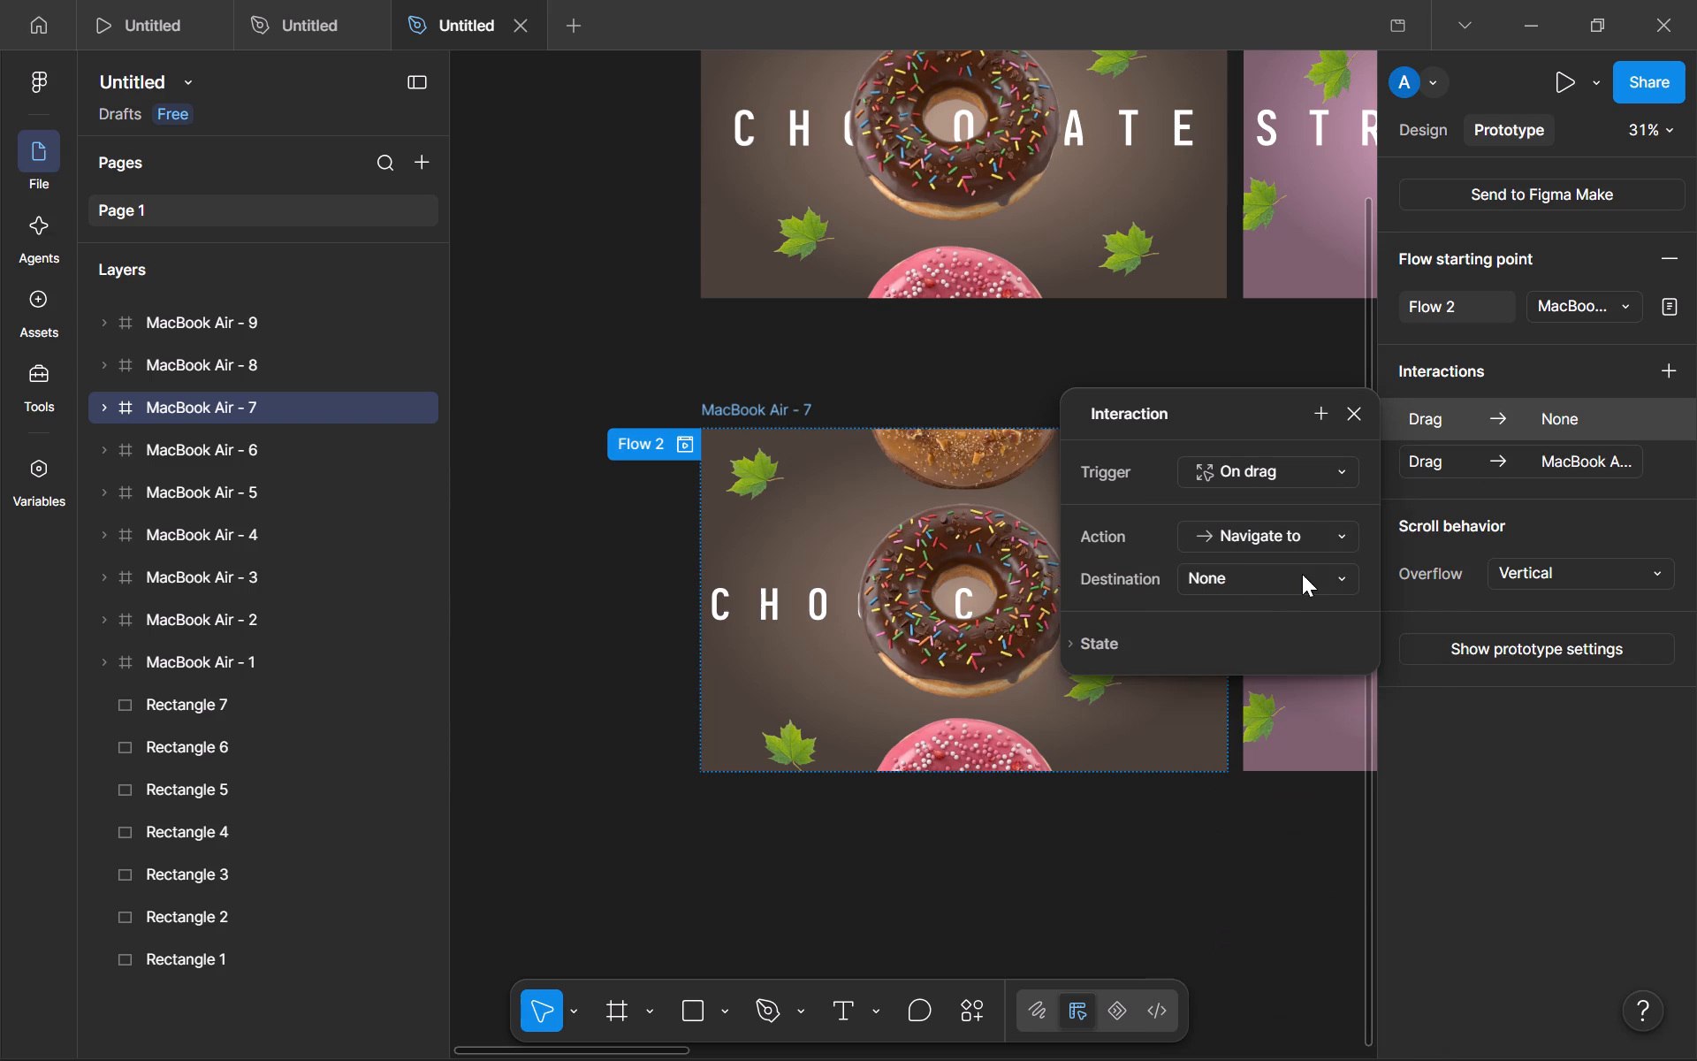
{"action": "left_click", "coordinate": [1291, 589]}
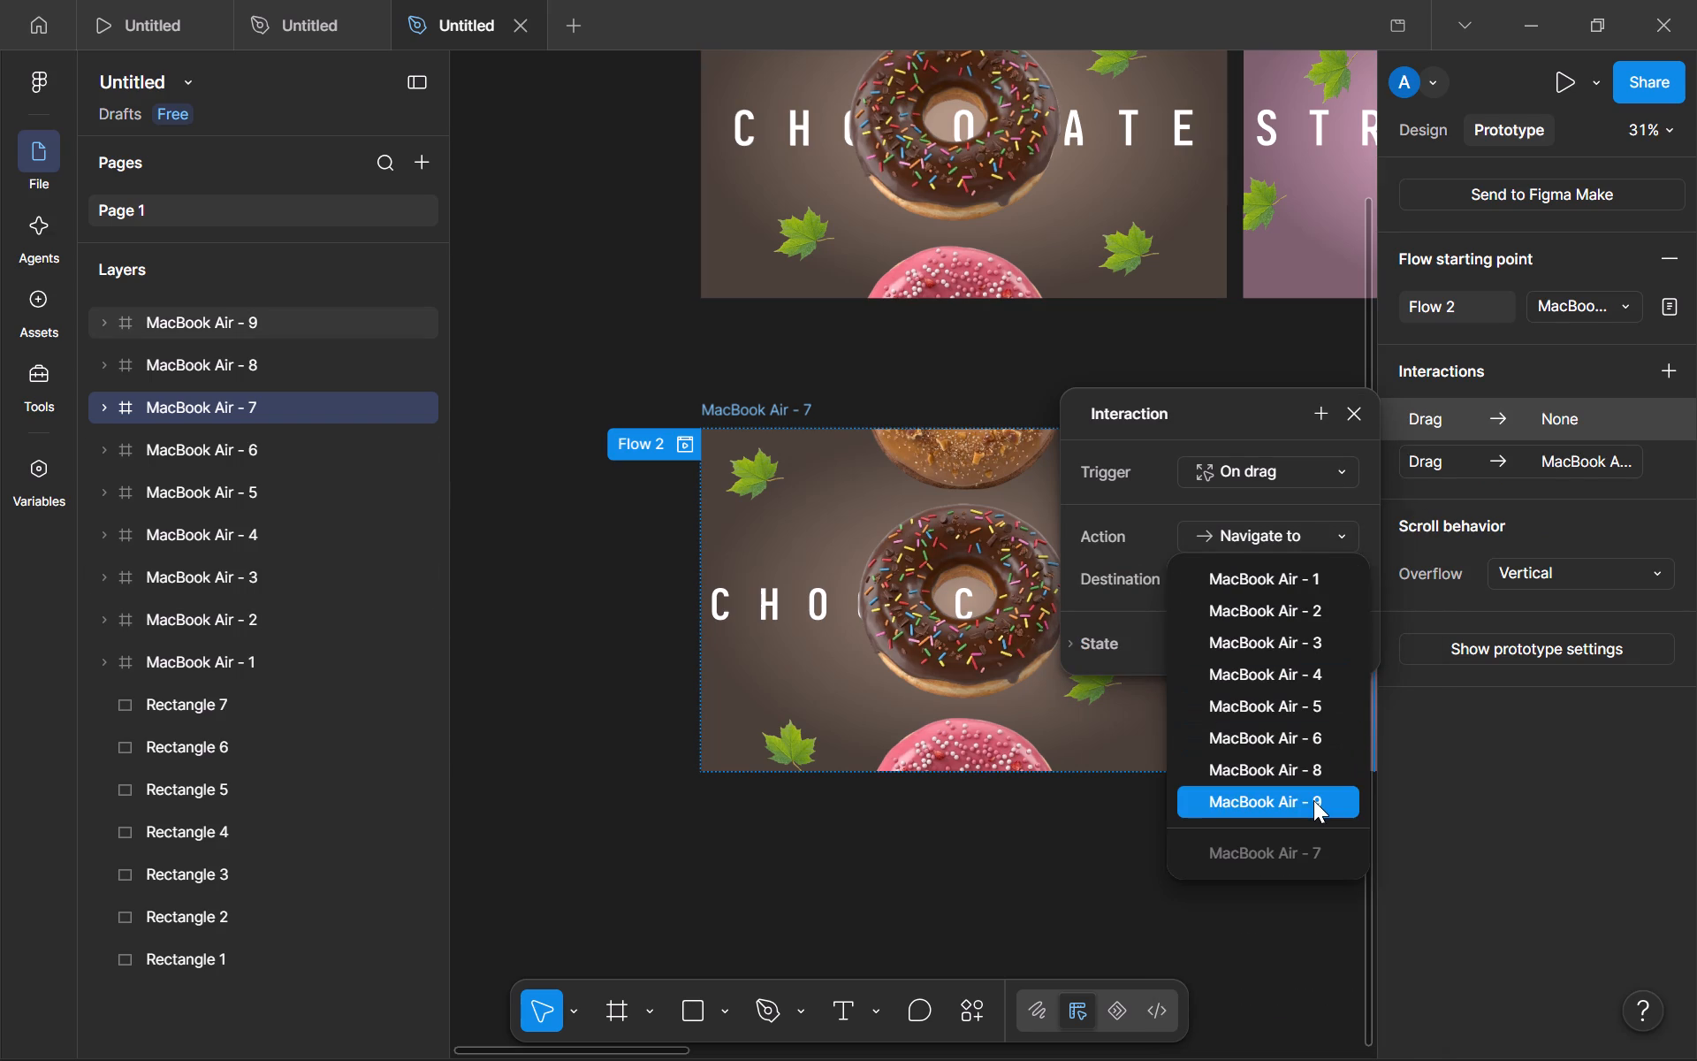
{"action": "left_click", "coordinate": [1313, 797]}
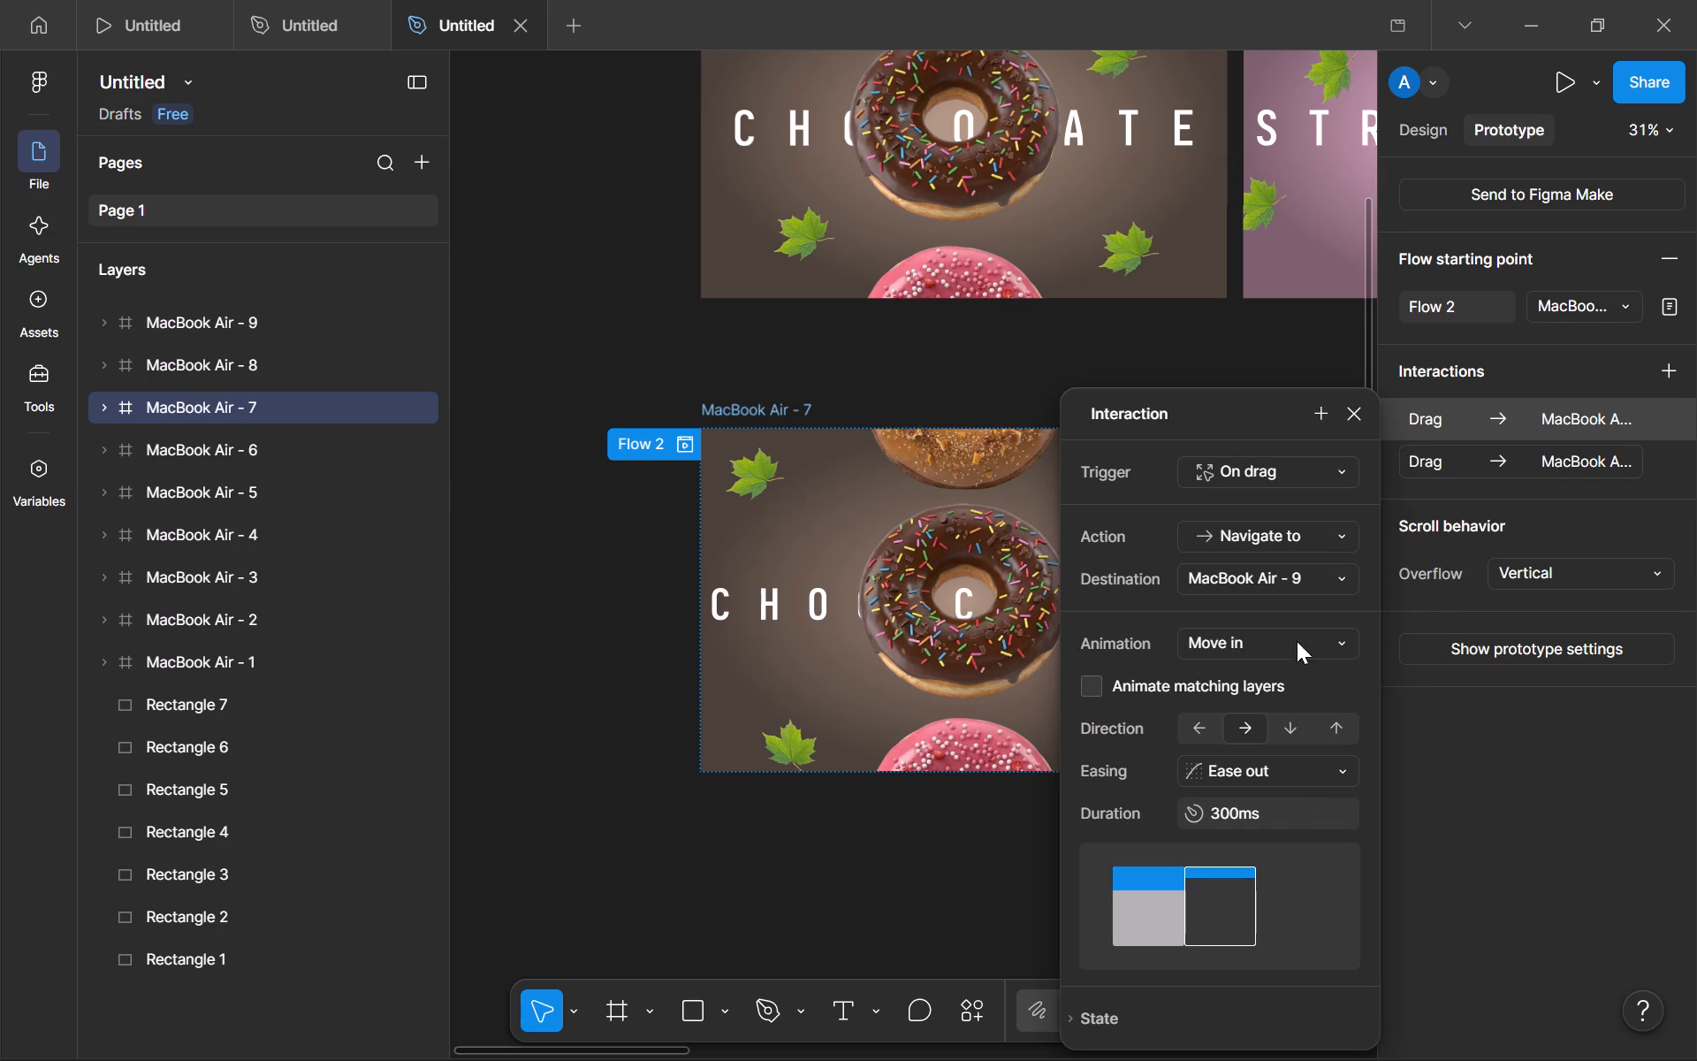
Set the new drag interaction's animation to Slide in with direction Up and matching layers animated.
{"action": "left_click", "coordinate": [1275, 636]}
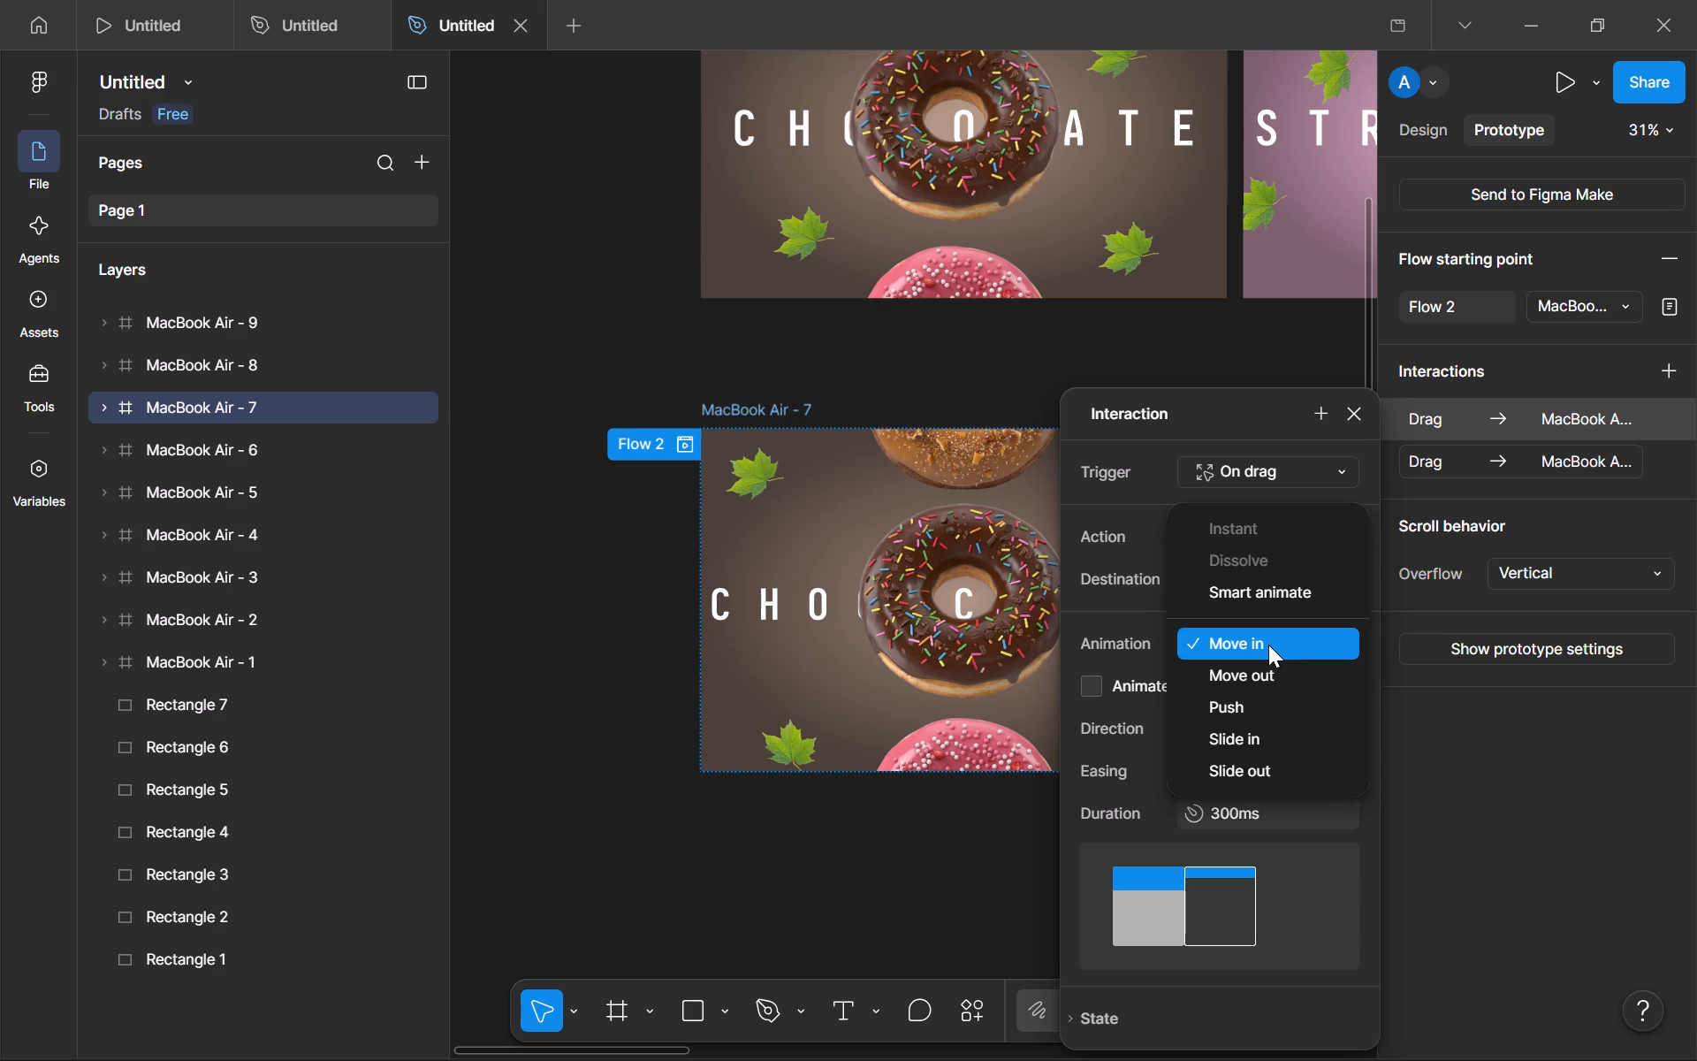
{"action": "left_click", "coordinate": [1269, 723]}
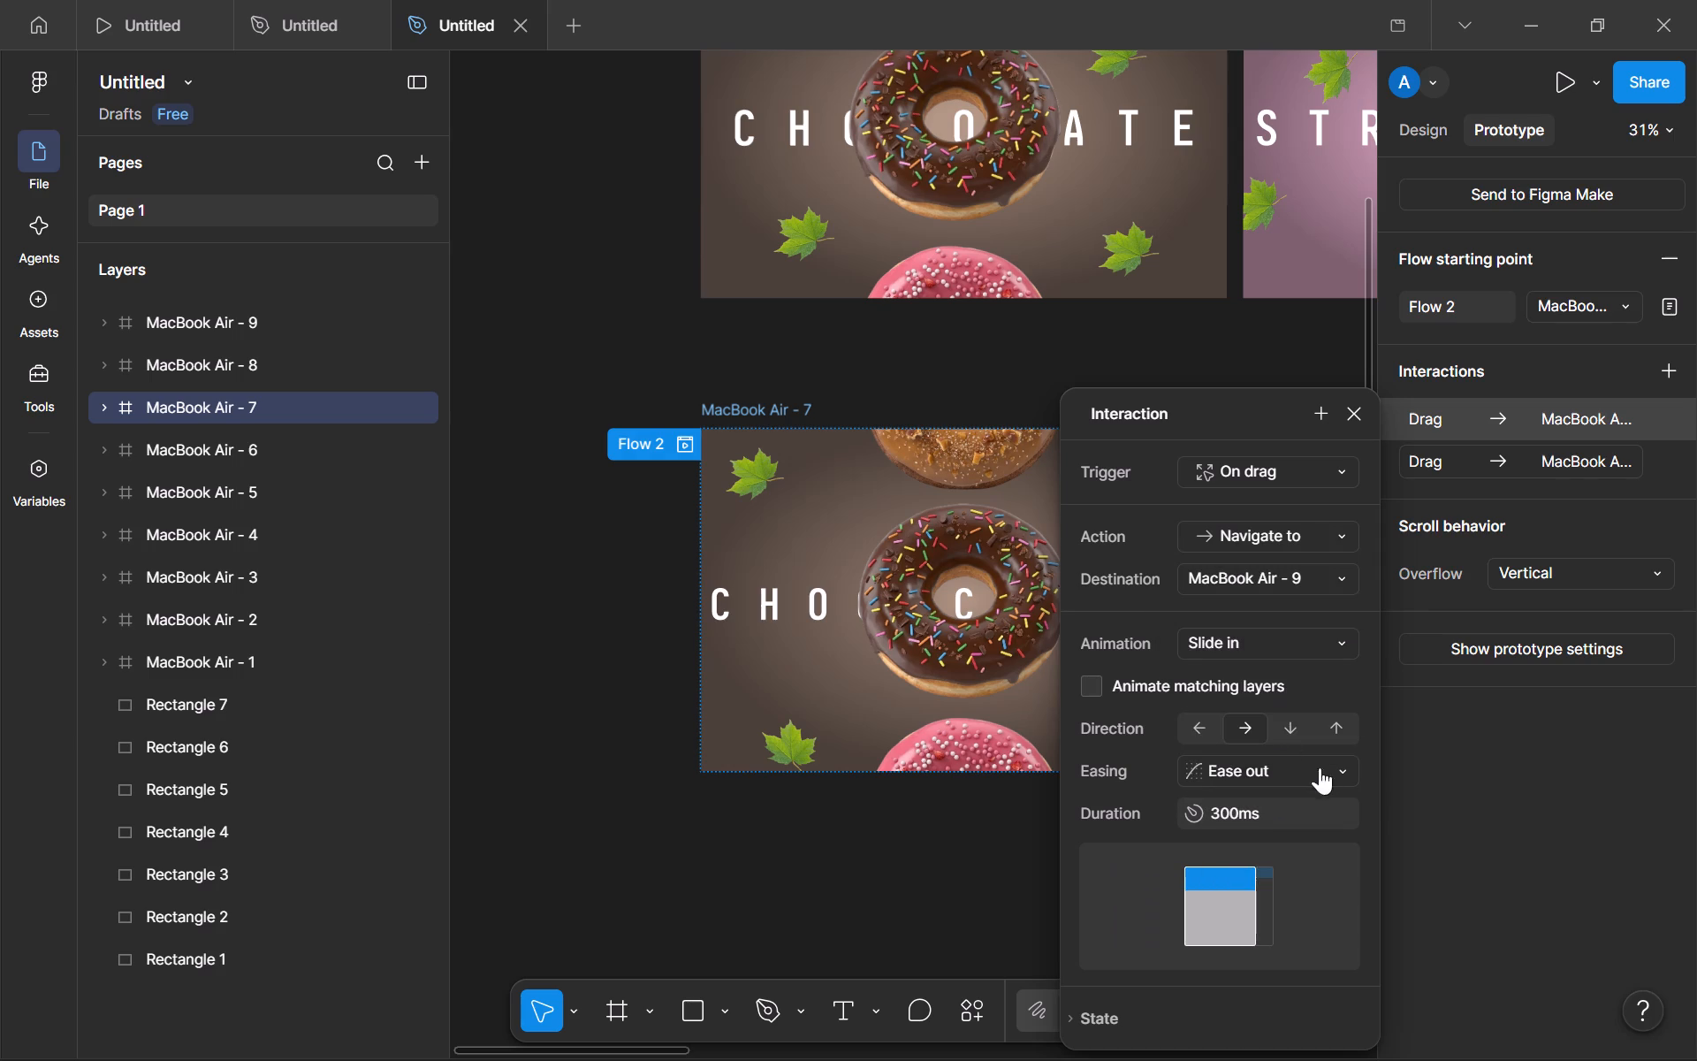
{"action": "left_click", "coordinate": [1339, 728]}
{"action": "left_click", "coordinate": [1122, 695]}
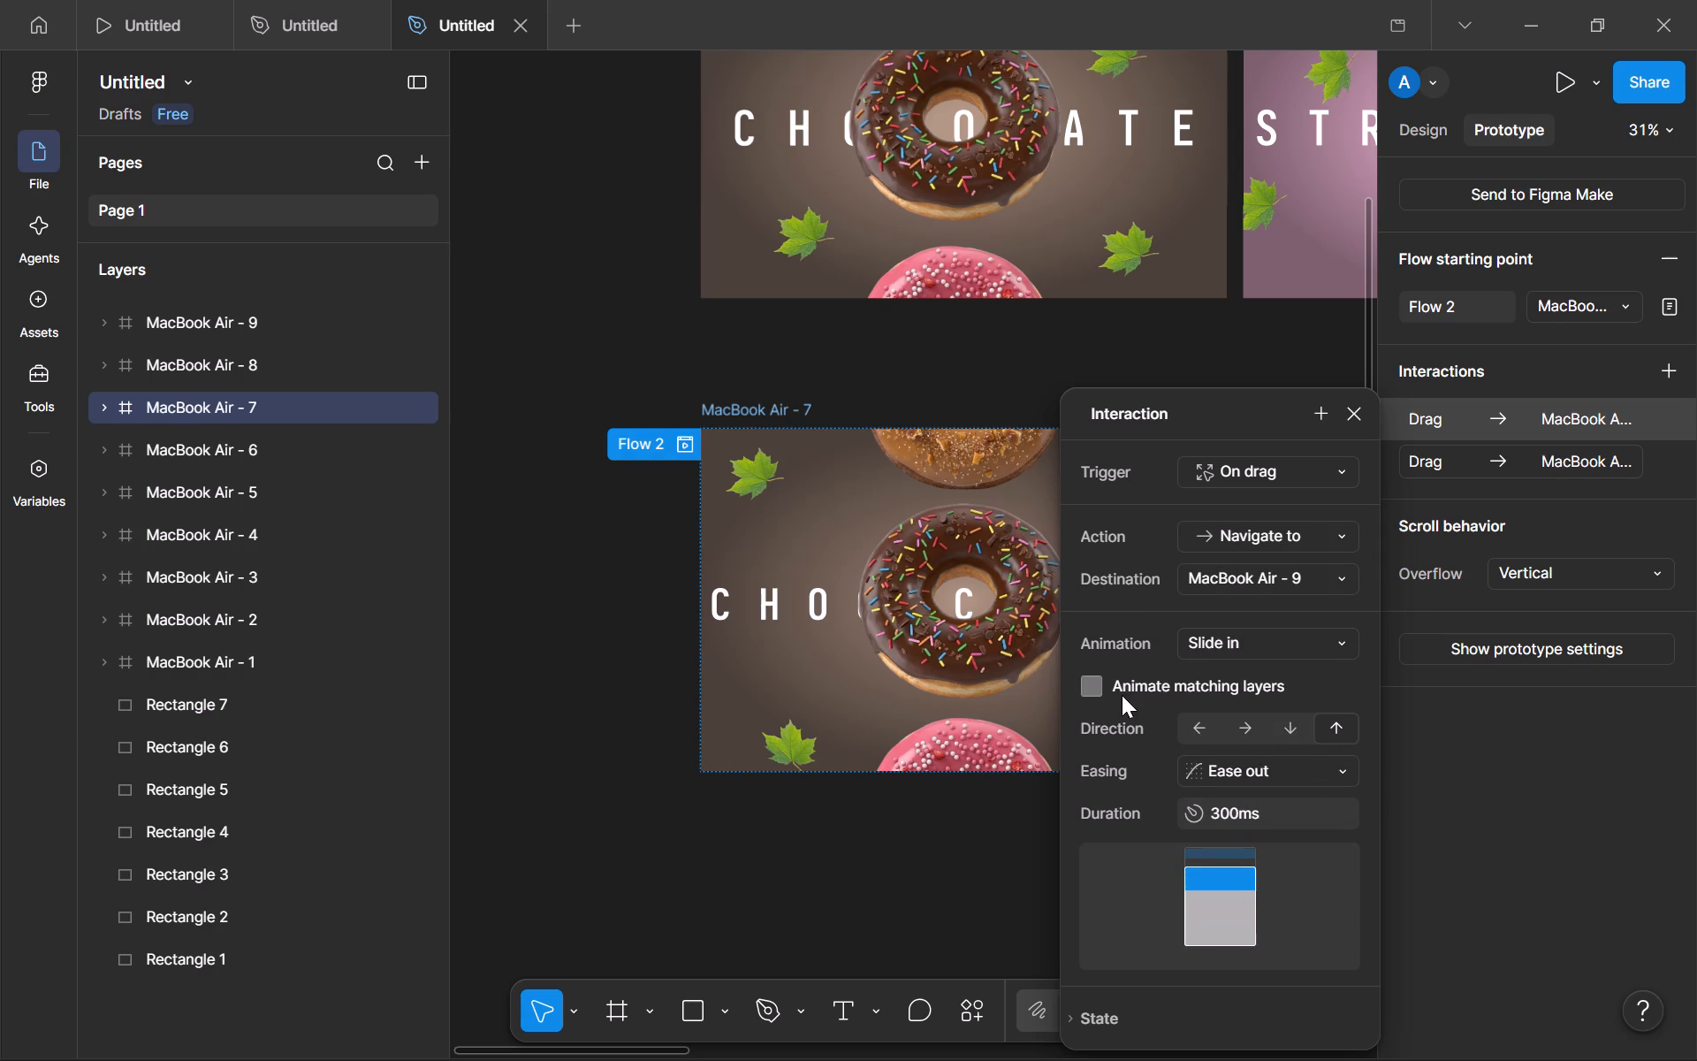
{"action": "left_click", "coordinate": [1011, 376]}
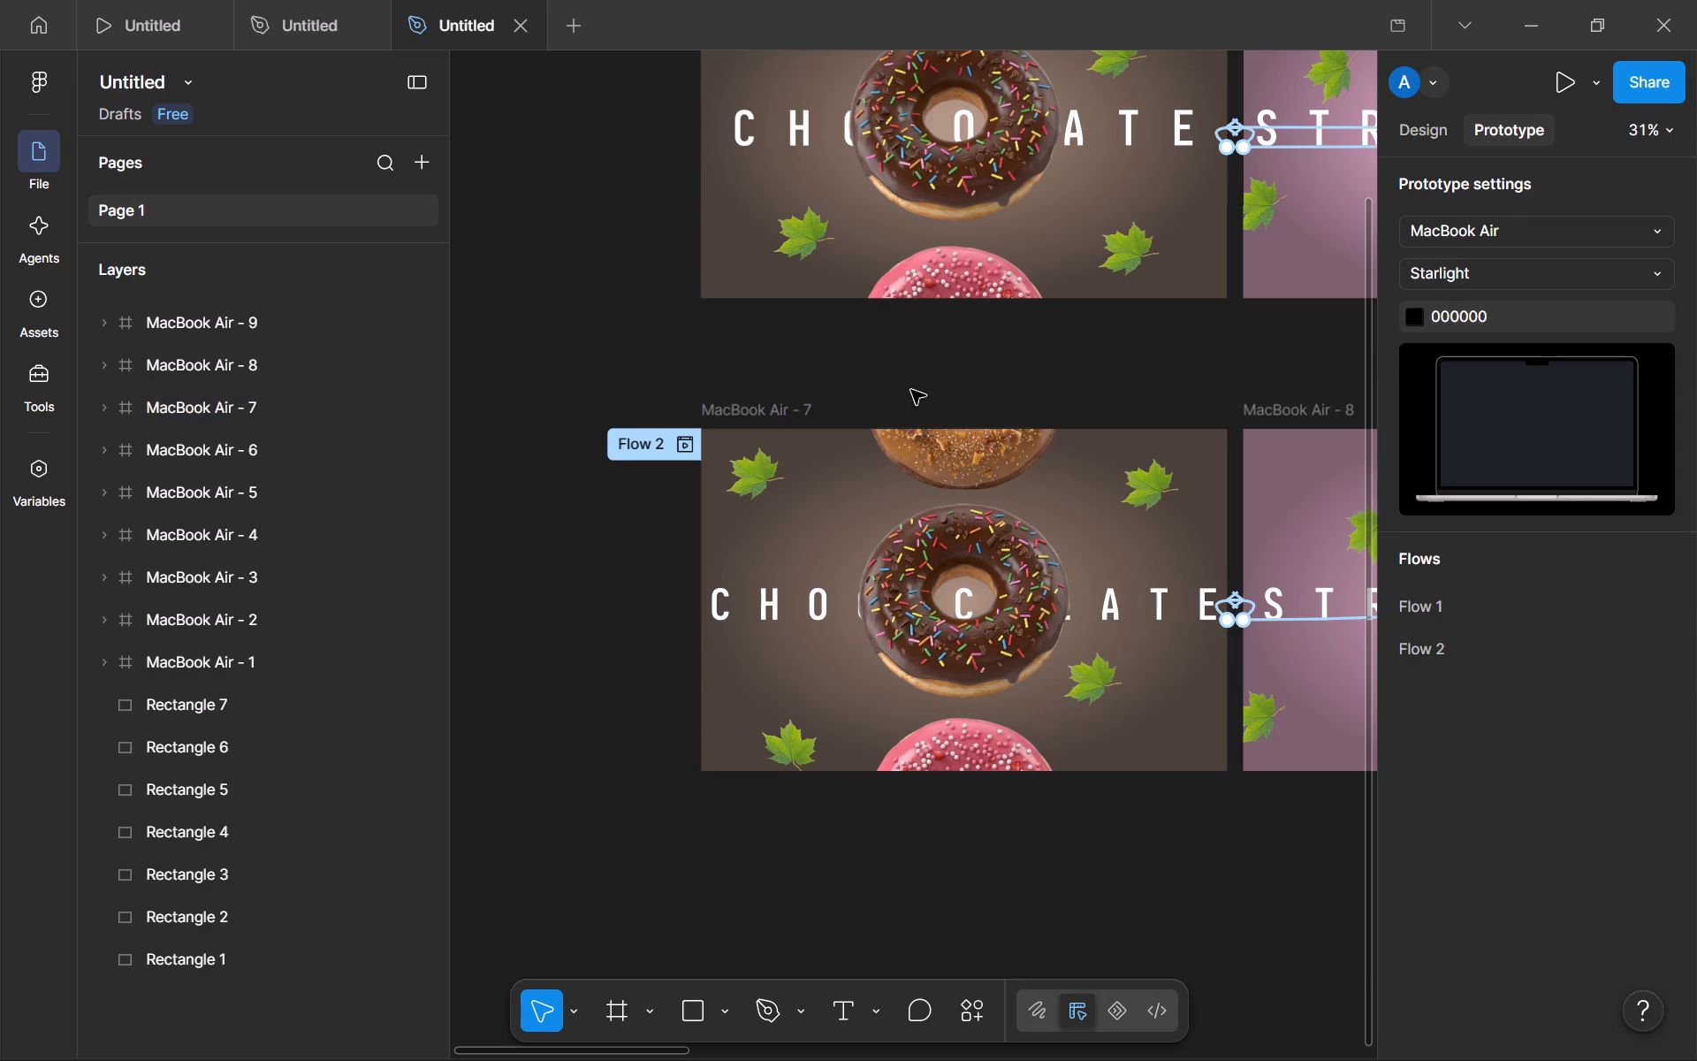
Preview Flow 2 again, testing vertical scrolling on the Chocolate screen and forward and backward navigation between screens.
{"action": "left_click", "coordinate": [1579, 65]}
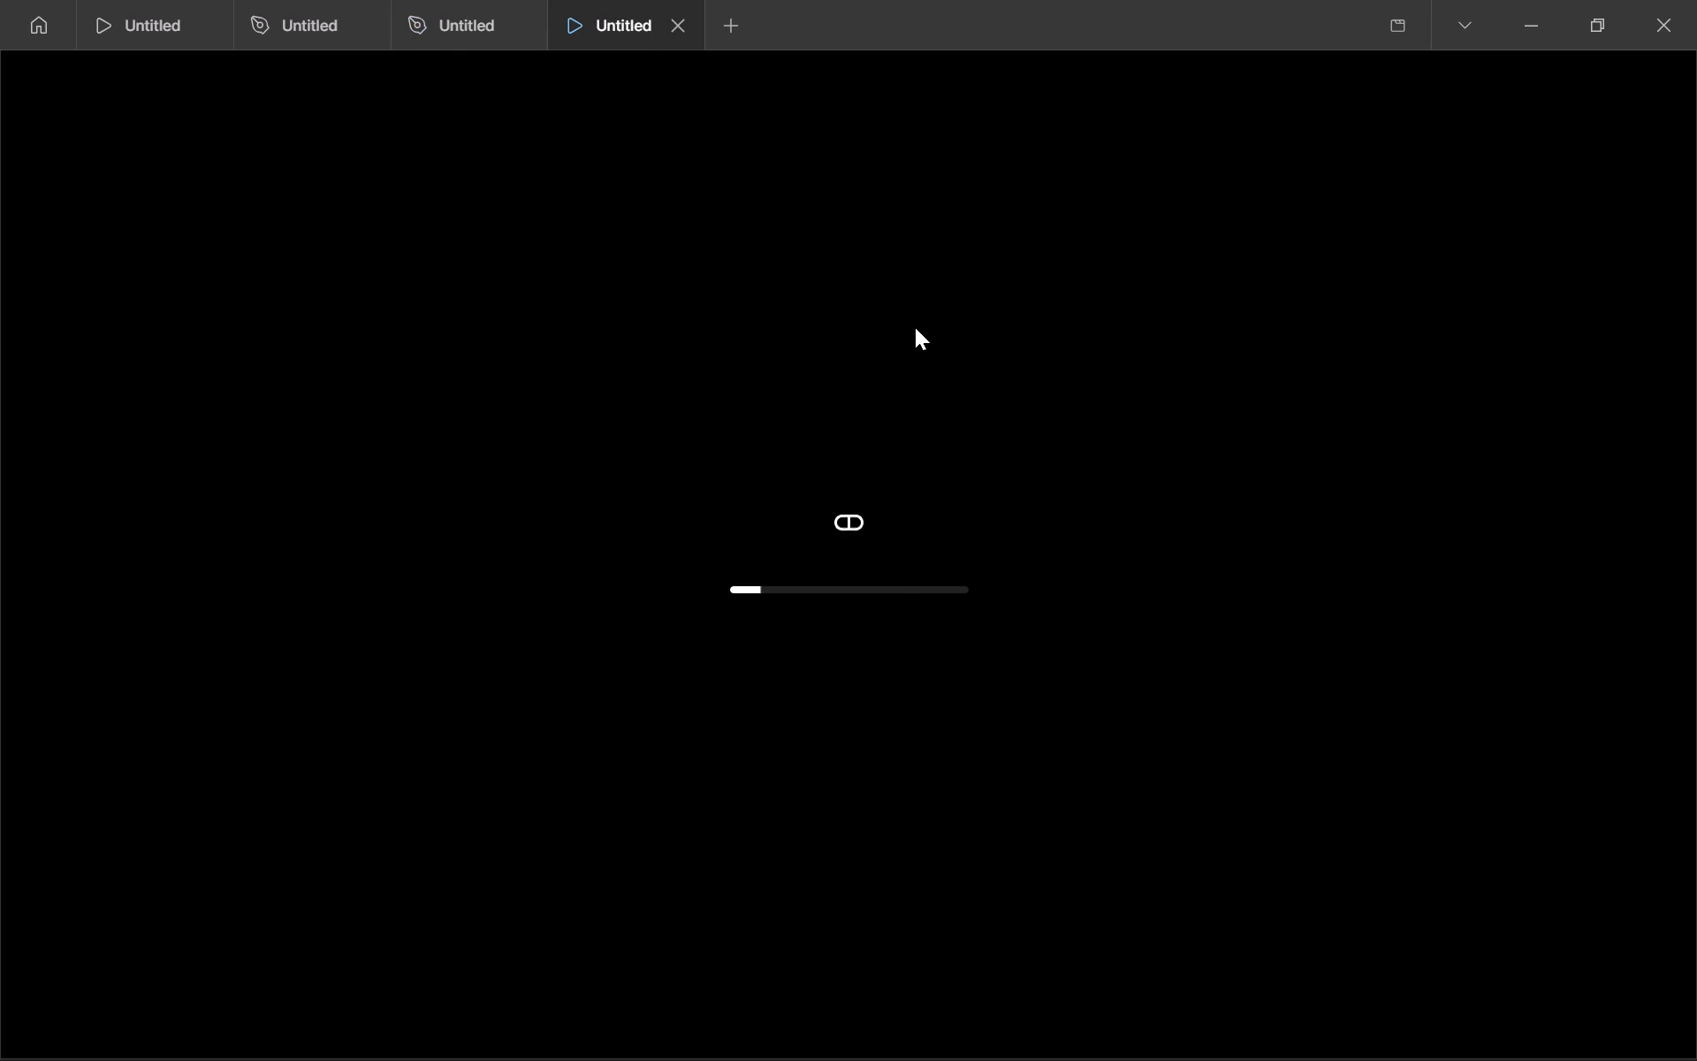
{"action": "left_click", "coordinate": [85, 240]}
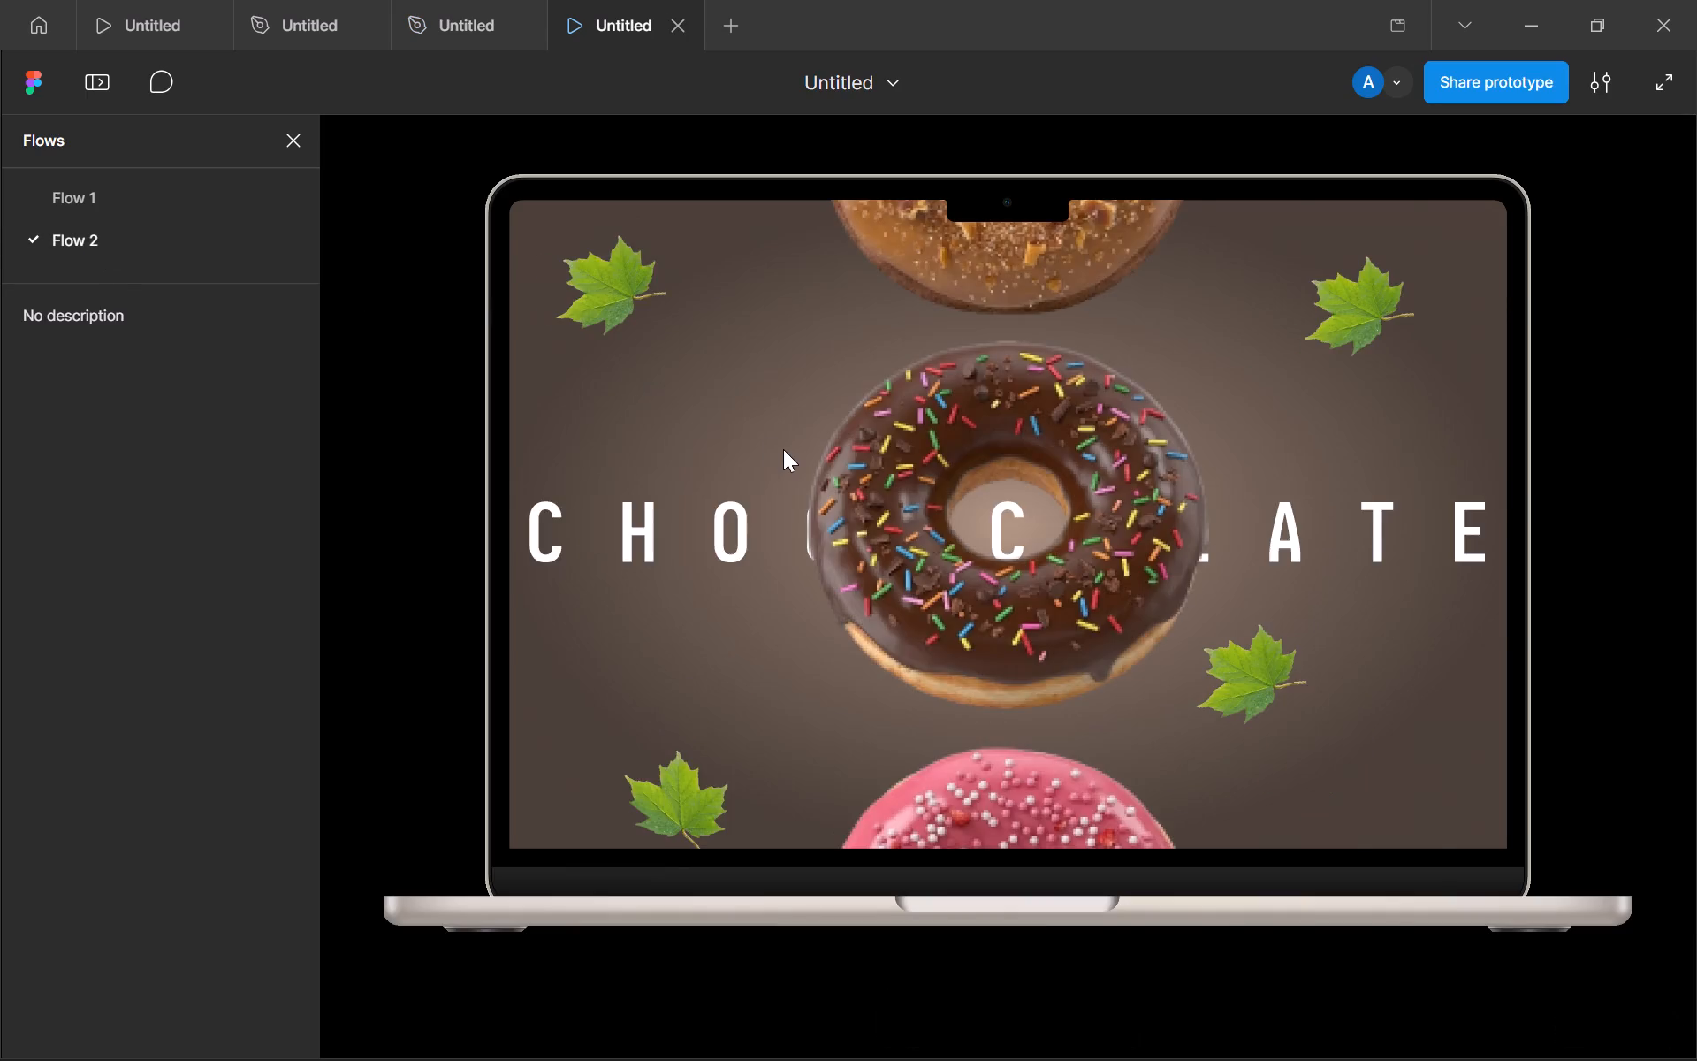
{"action": "scroll", "coordinate": [783, 449], "scroll_direction": "down", "scroll_amount": 12}
{"action": "scroll", "coordinate": [783, 449], "scroll_direction": "up", "scroll_amount": 10}
{"action": "scroll", "coordinate": [783, 449], "scroll_direction": "down", "scroll_amount": 12}
{"action": "key", "text": "Right"}
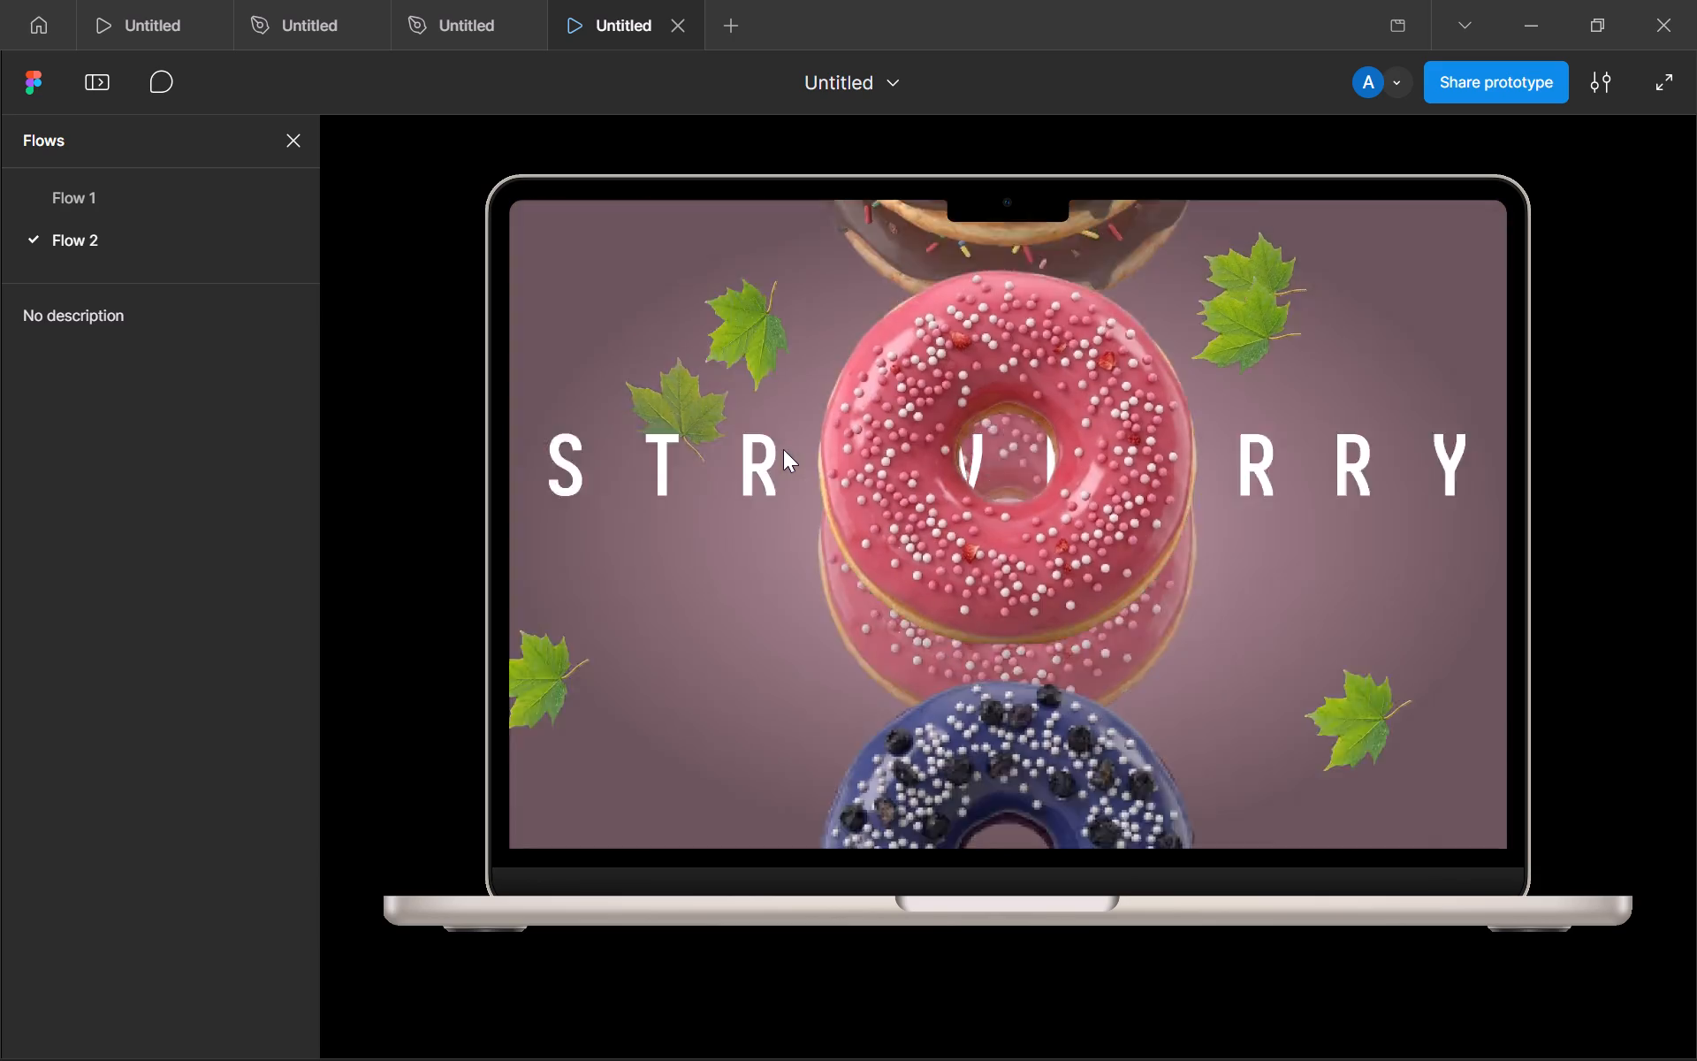
{"action": "key", "text": "Left"}
{"action": "key", "text": "Left"}
{"action": "key", "text": "Right"}
{"action": "key", "text": "Right"}
{"action": "key", "text": "Right"}
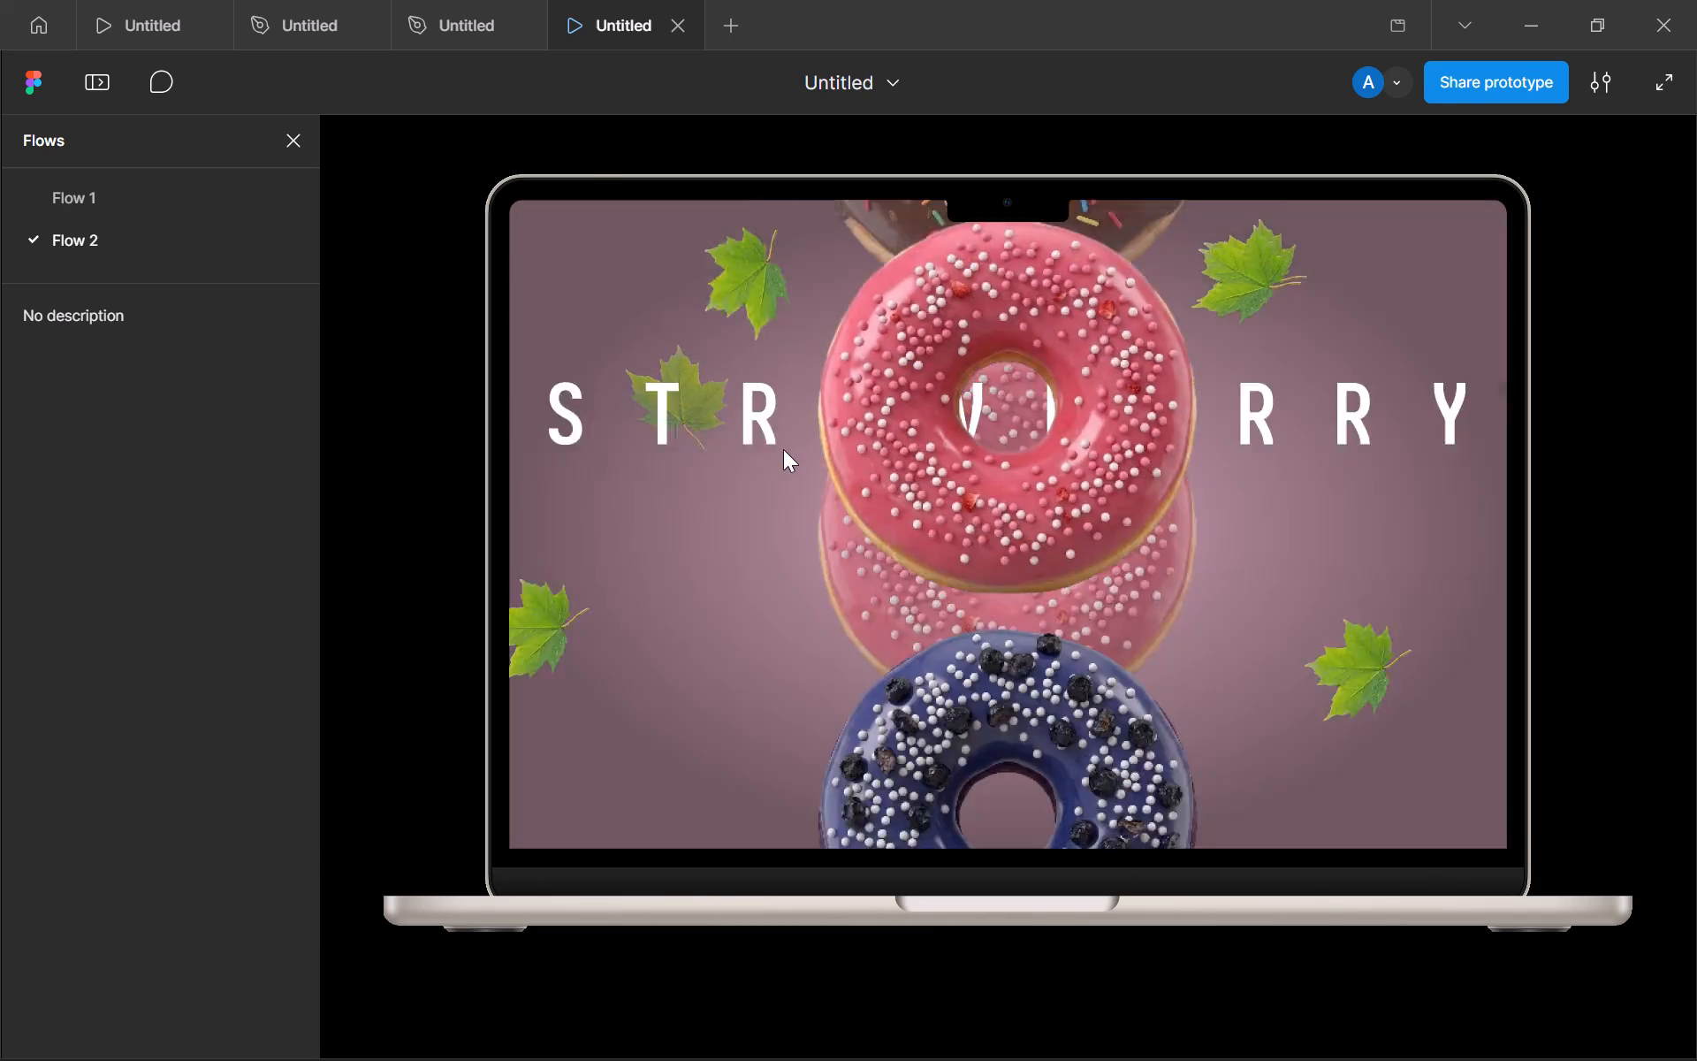
{"action": "key", "text": "Right"}
{"action": "key", "text": "Right"}
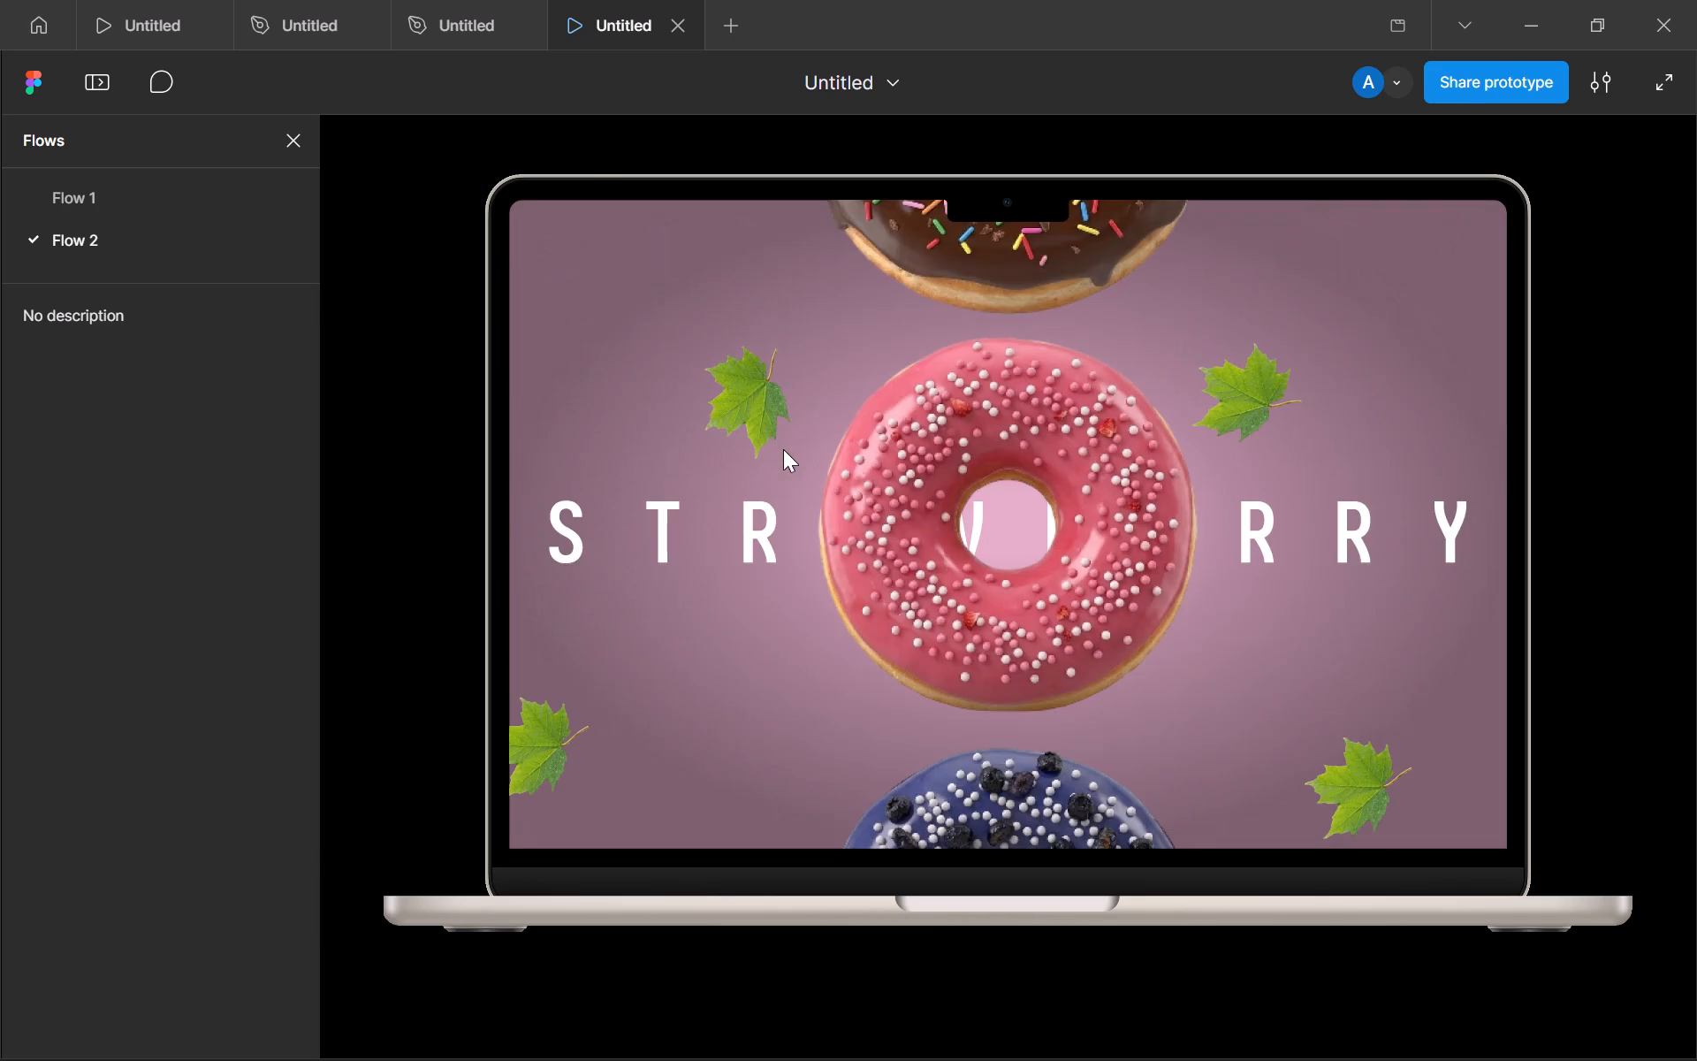
Test Flow 2's forward and backward navigation between the Strawberry, blueberry and Chocolate screens, and close the prototype preview.
{"action": "key", "text": "Right"}
{"action": "key", "text": "Right"}
{"action": "scroll", "coordinate": [791, 523], "scroll_direction": "up", "scroll_amount": 4}
{"action": "key", "text": "Right"}
{"action": "key", "text": "Right"}
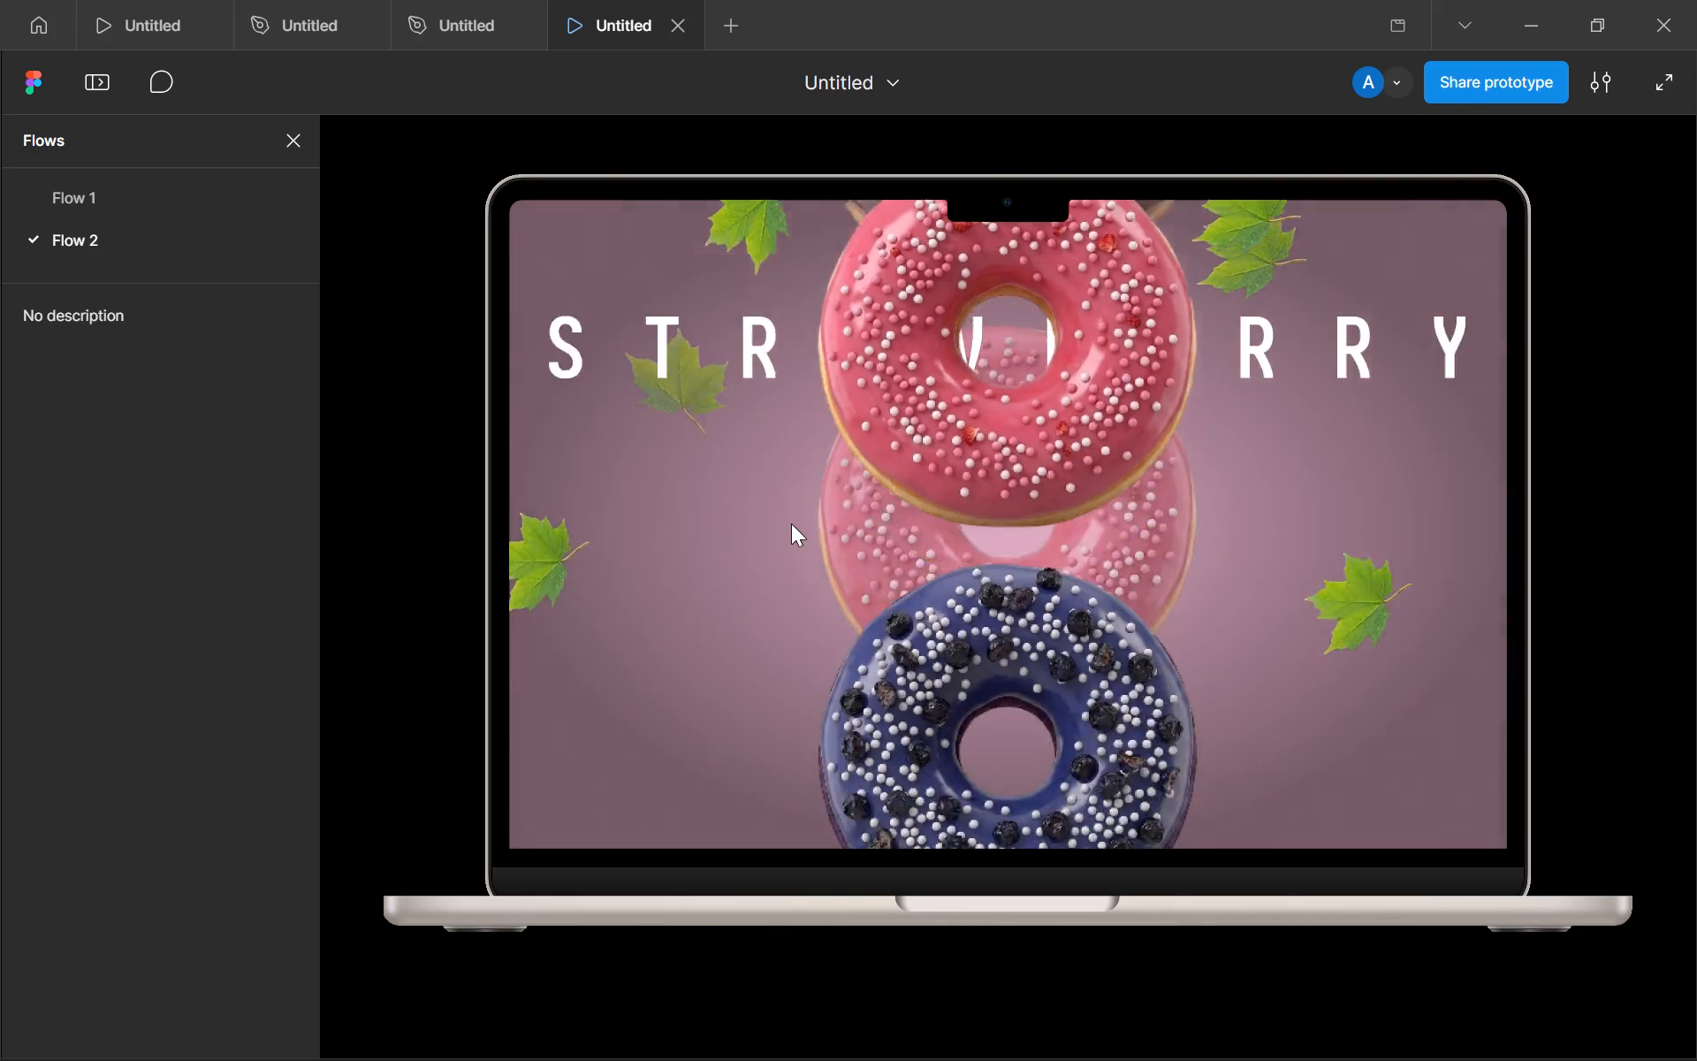
{"action": "key", "text": "Right"}
{"action": "key", "text": "Left"}
{"action": "key", "text": "Left"}
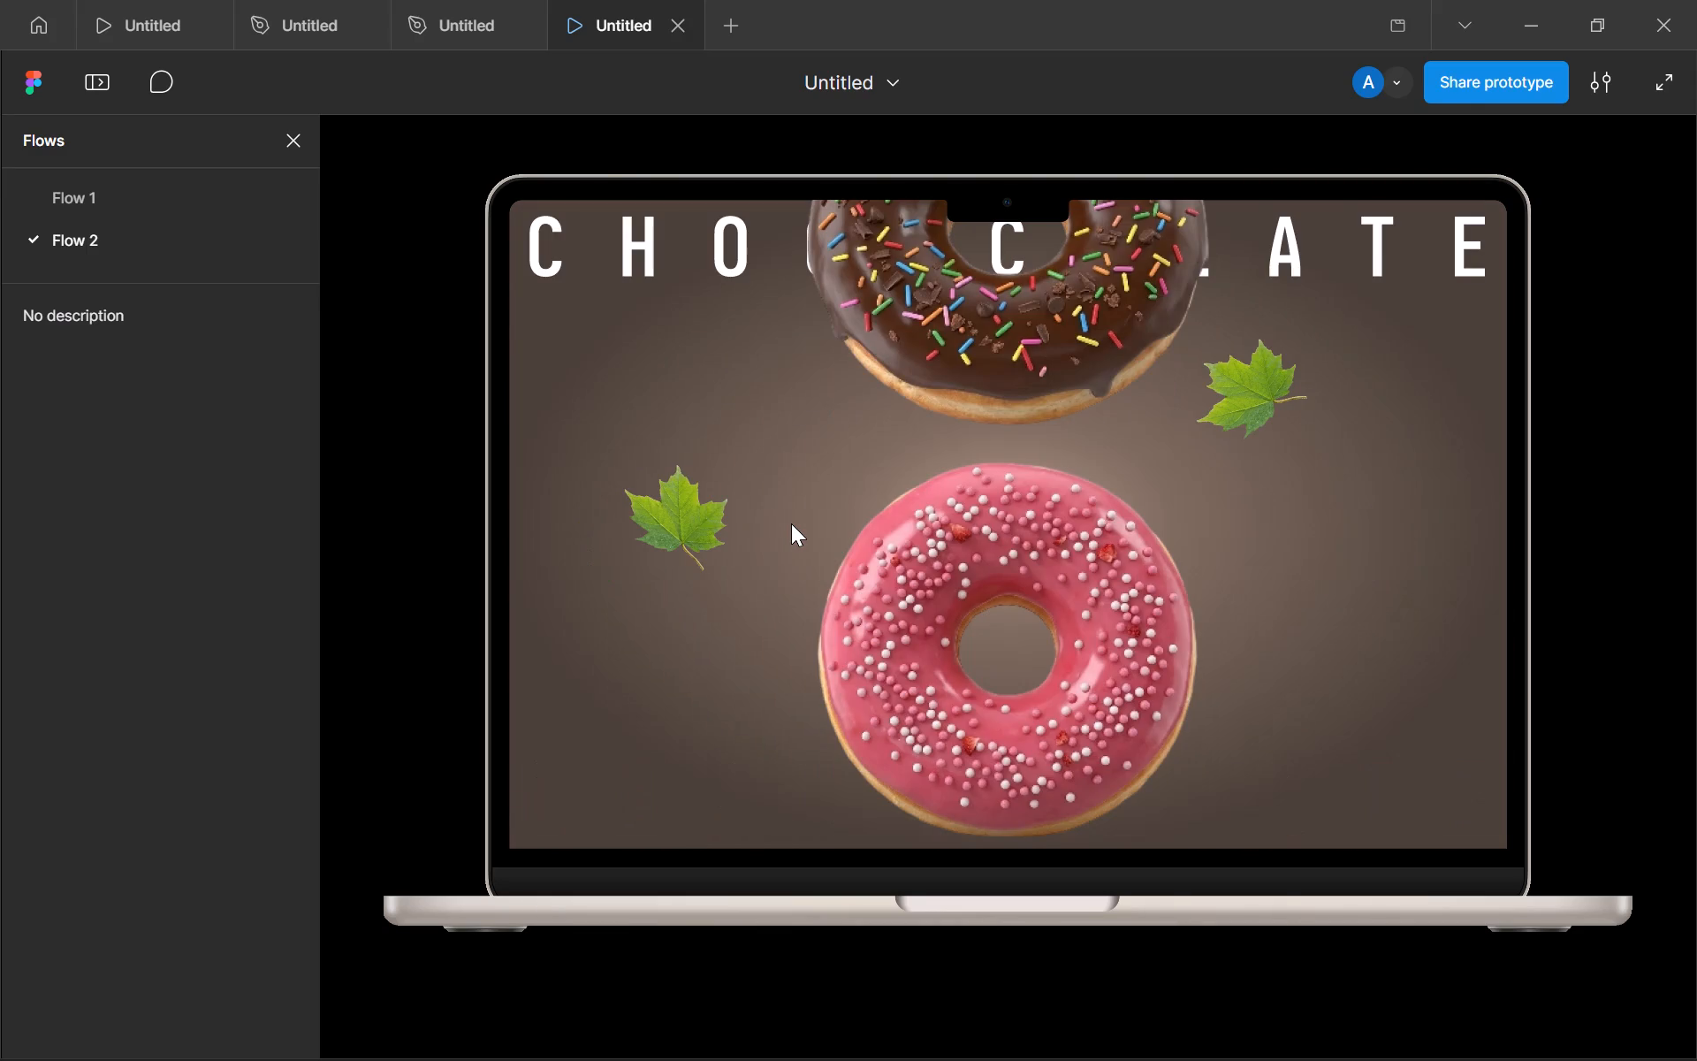
{"action": "key", "text": "Right"}
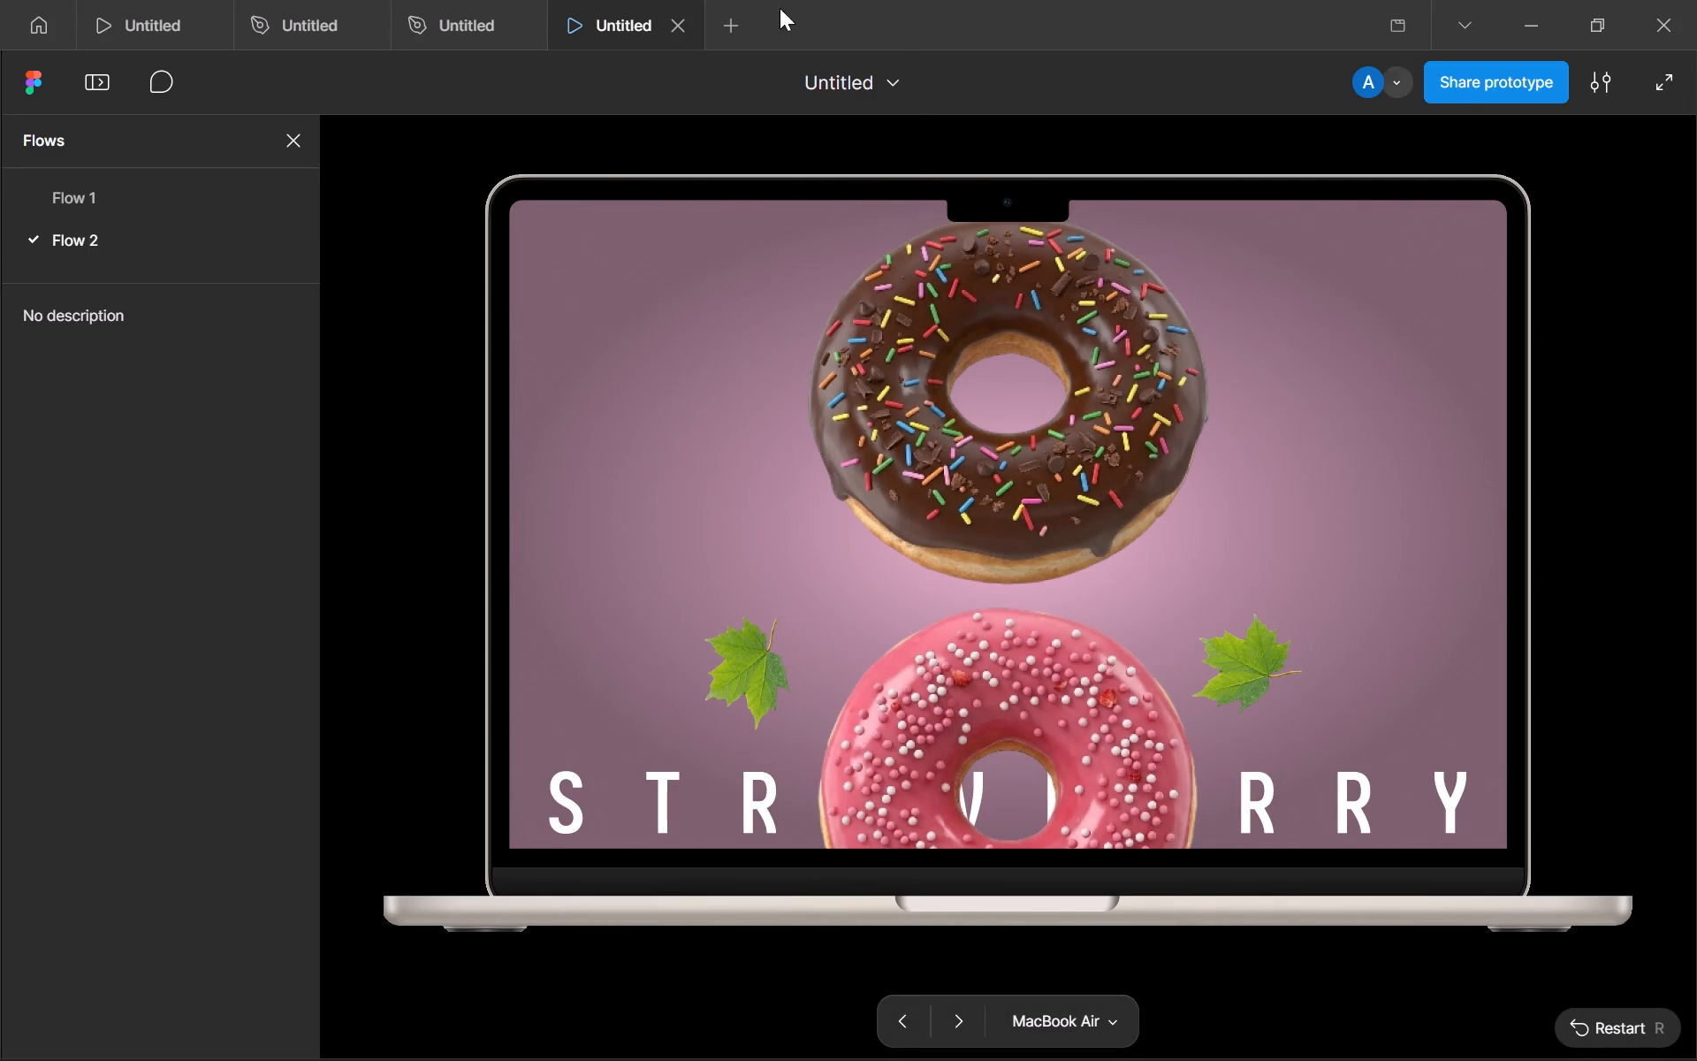
{"action": "left_click", "coordinate": [670, 24]}
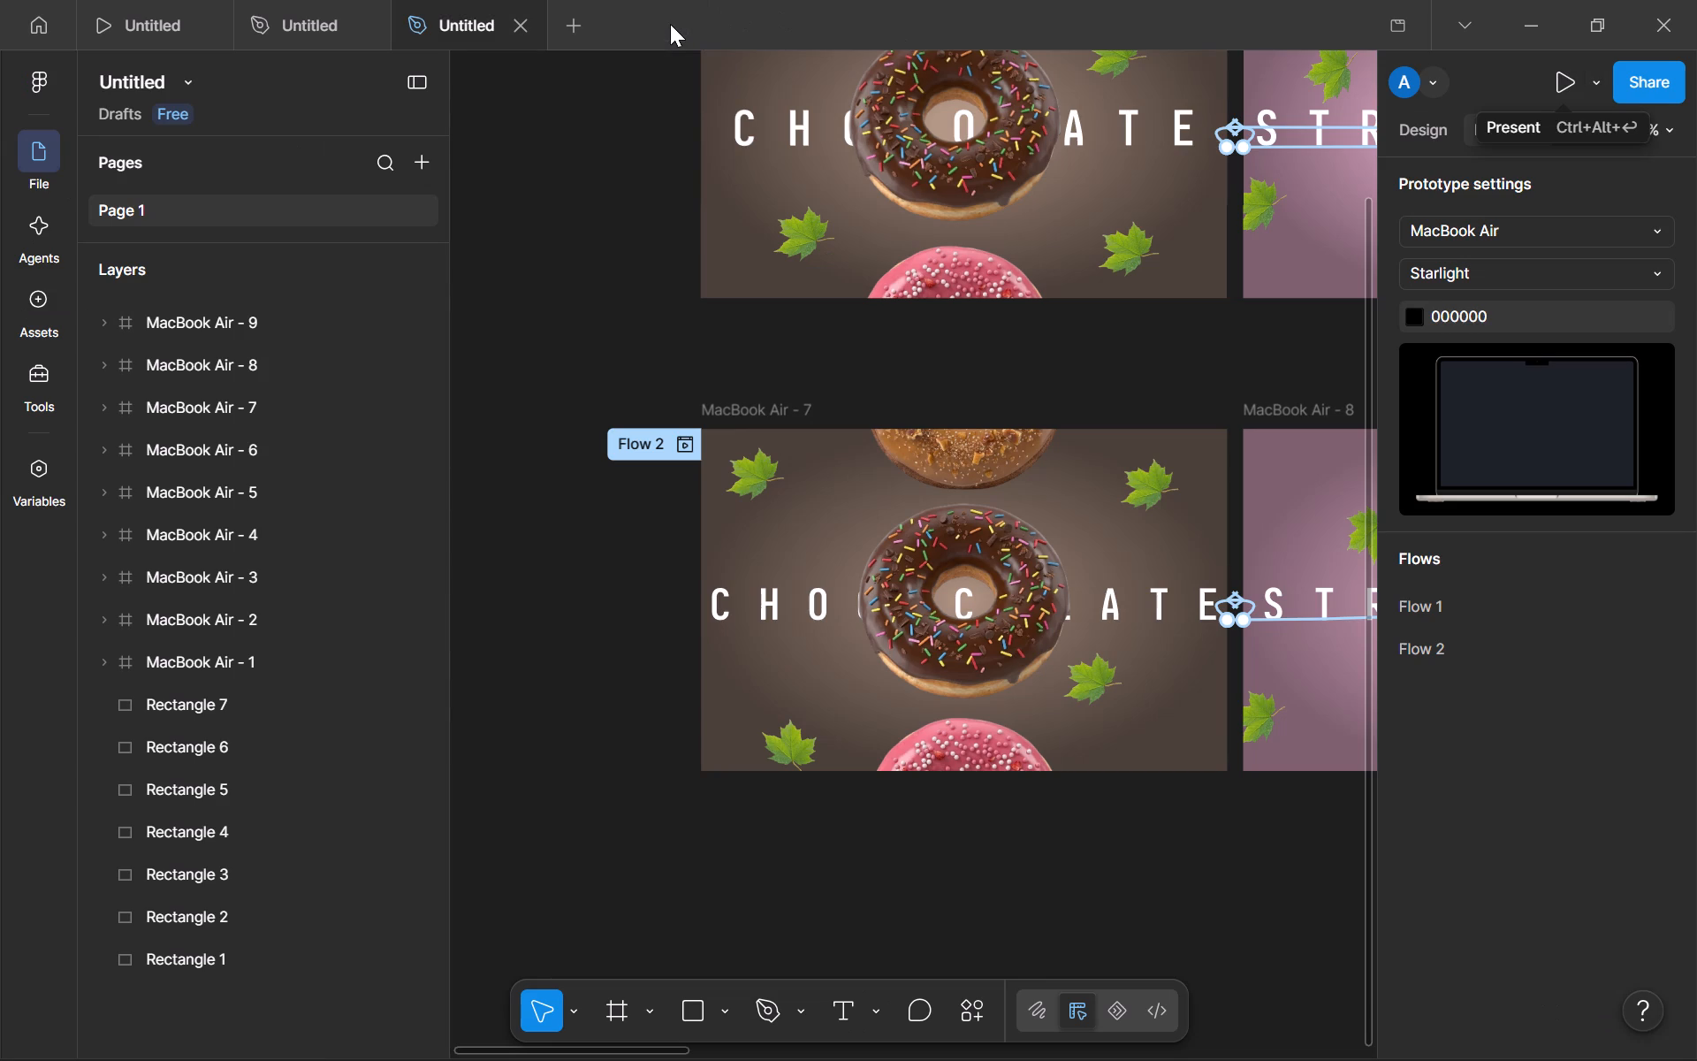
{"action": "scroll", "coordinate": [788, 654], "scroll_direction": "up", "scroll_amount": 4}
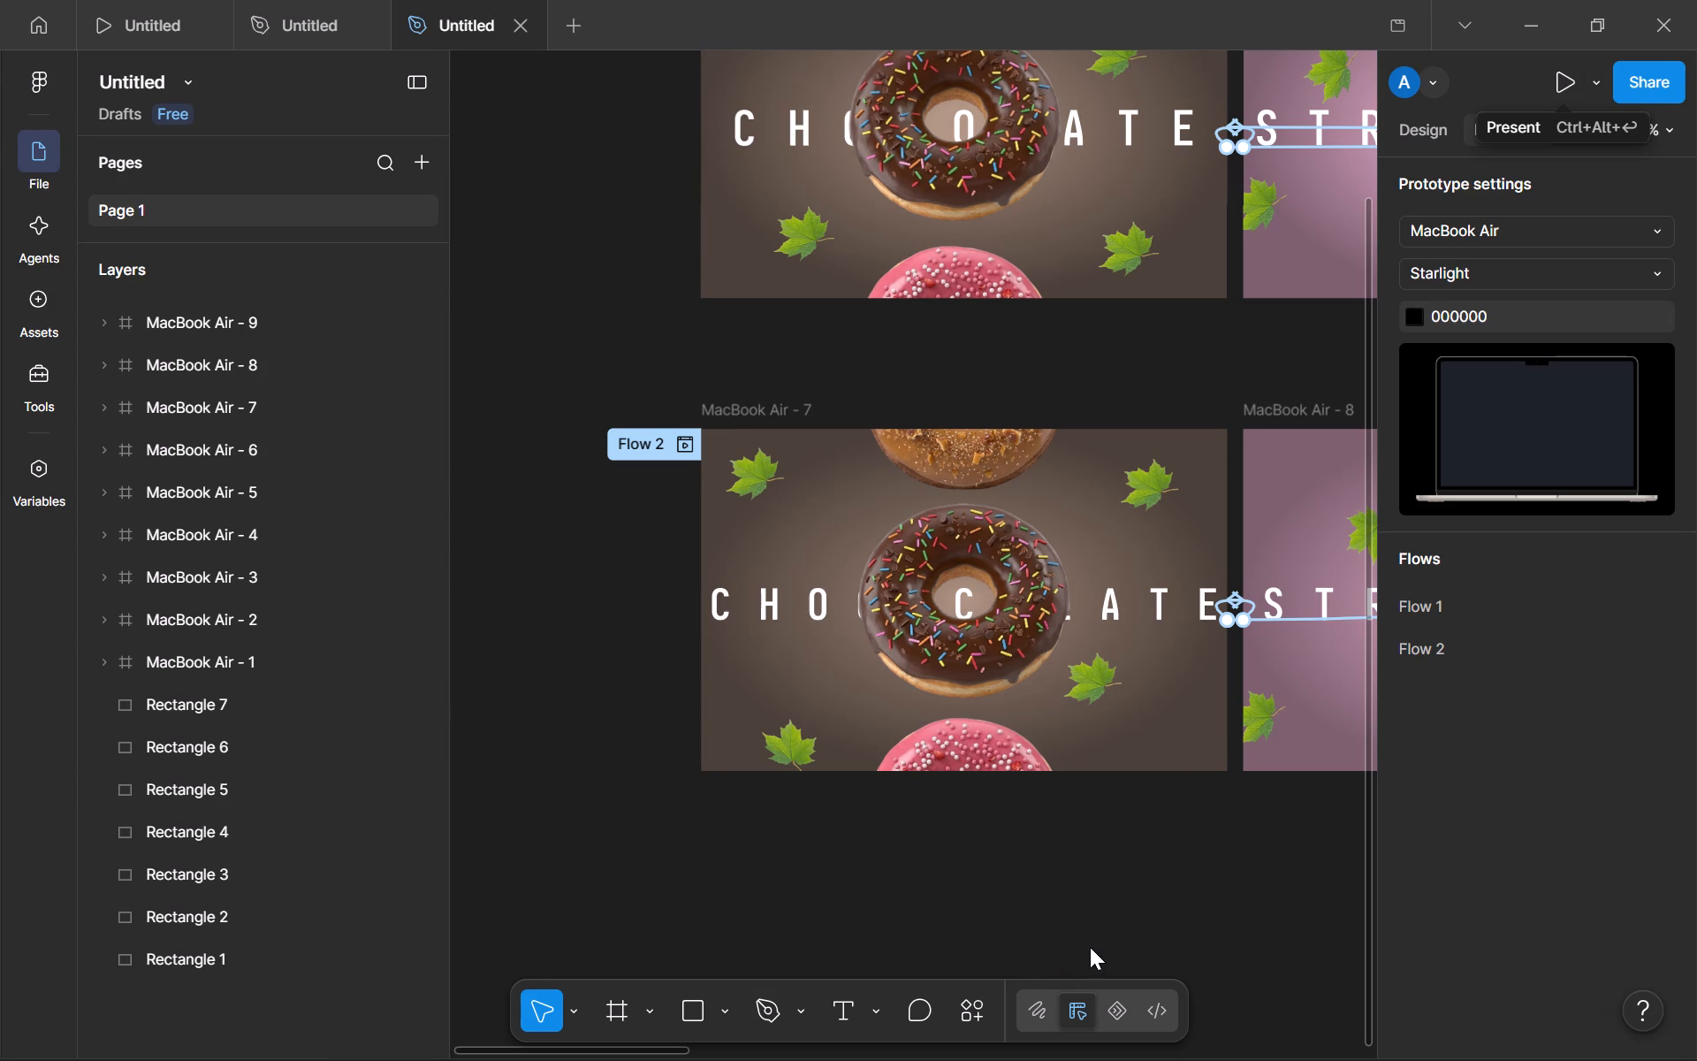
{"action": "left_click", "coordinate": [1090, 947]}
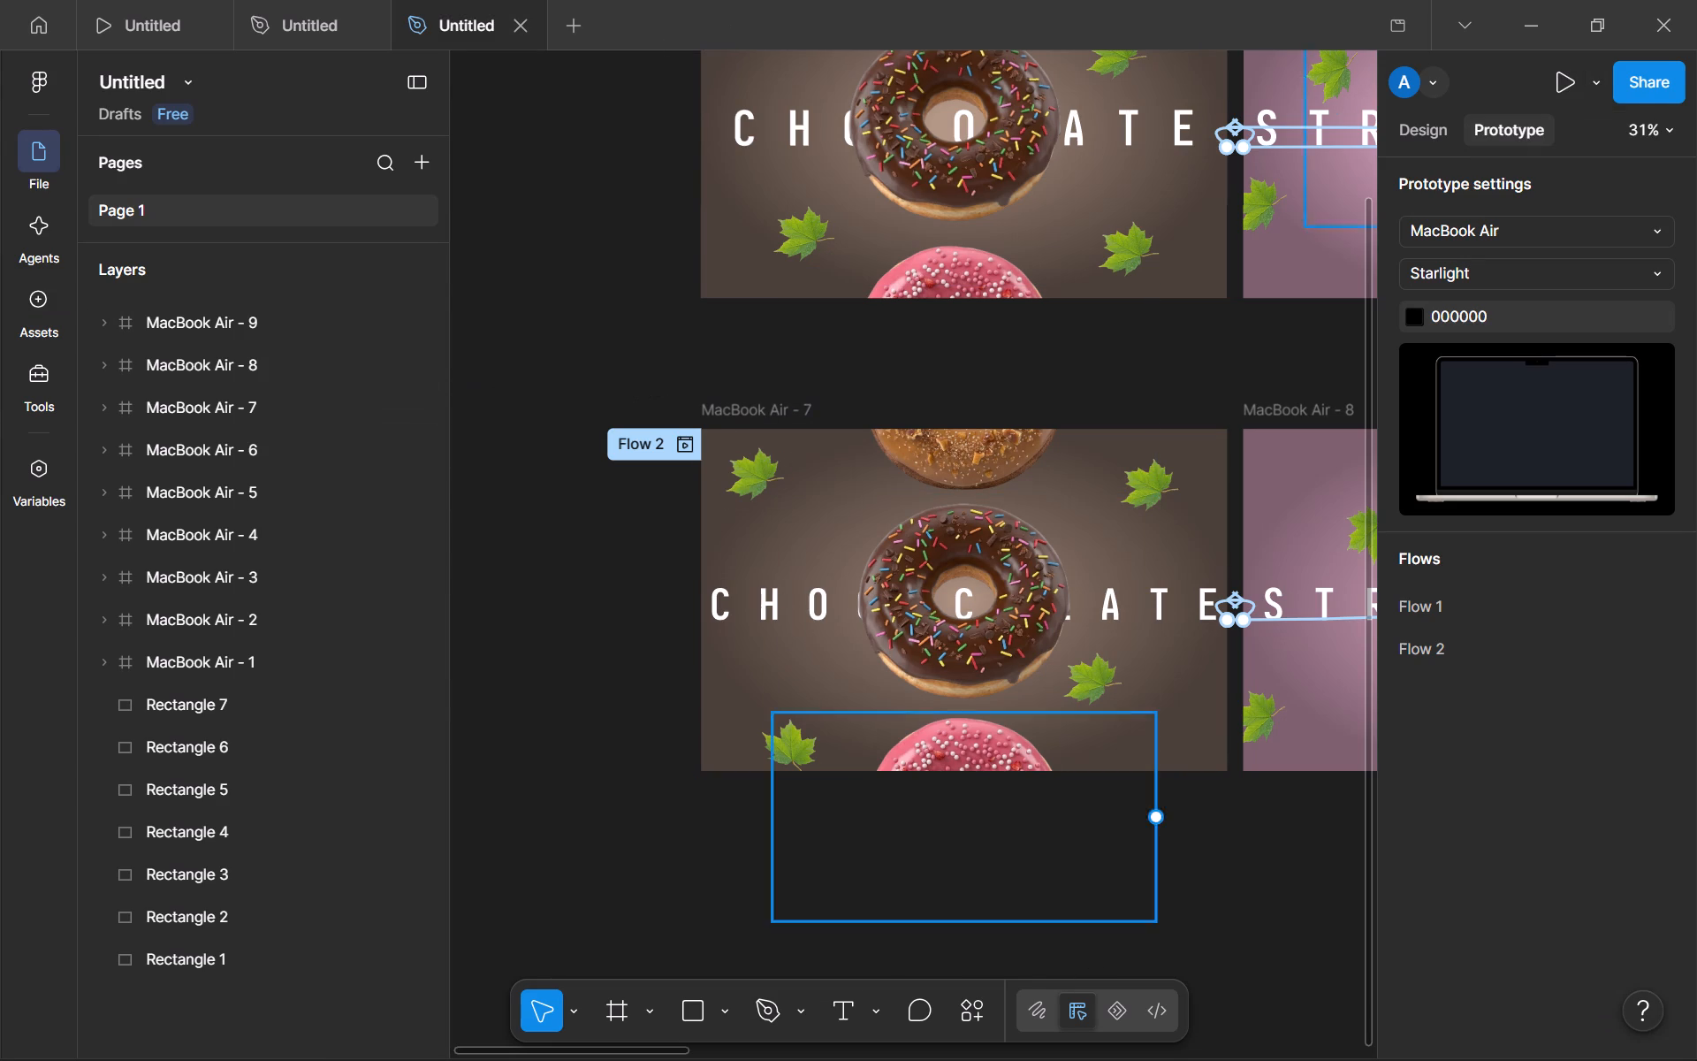
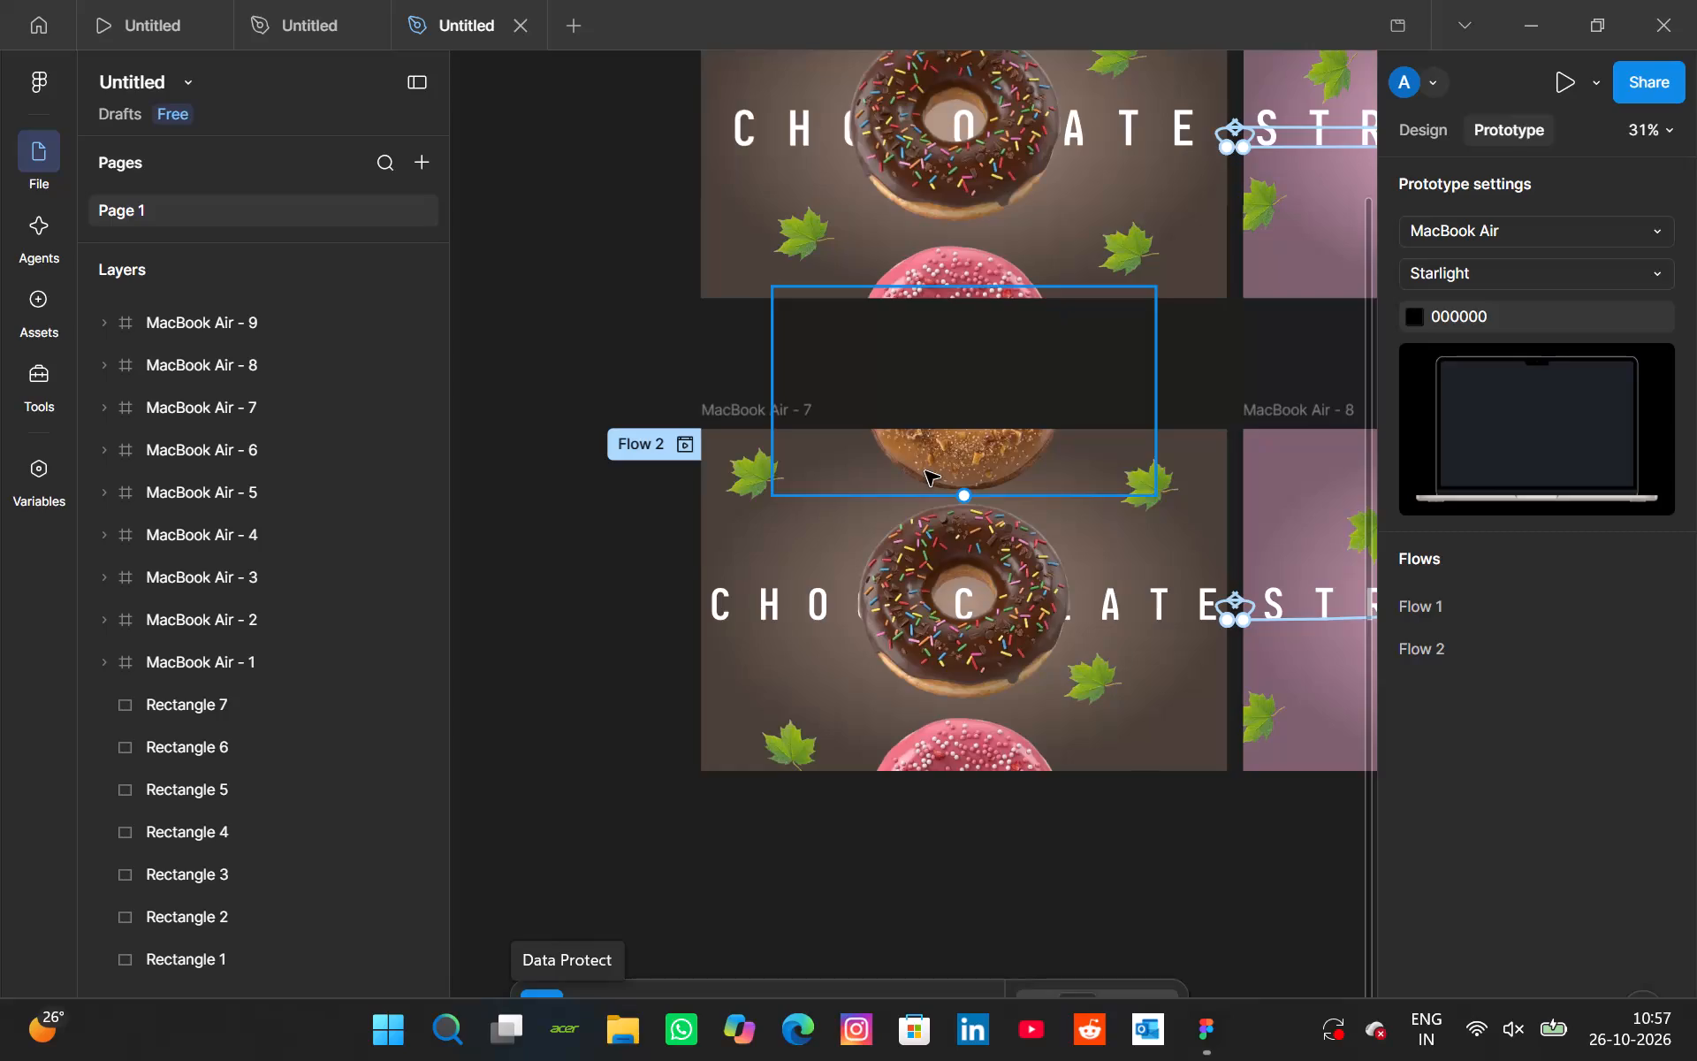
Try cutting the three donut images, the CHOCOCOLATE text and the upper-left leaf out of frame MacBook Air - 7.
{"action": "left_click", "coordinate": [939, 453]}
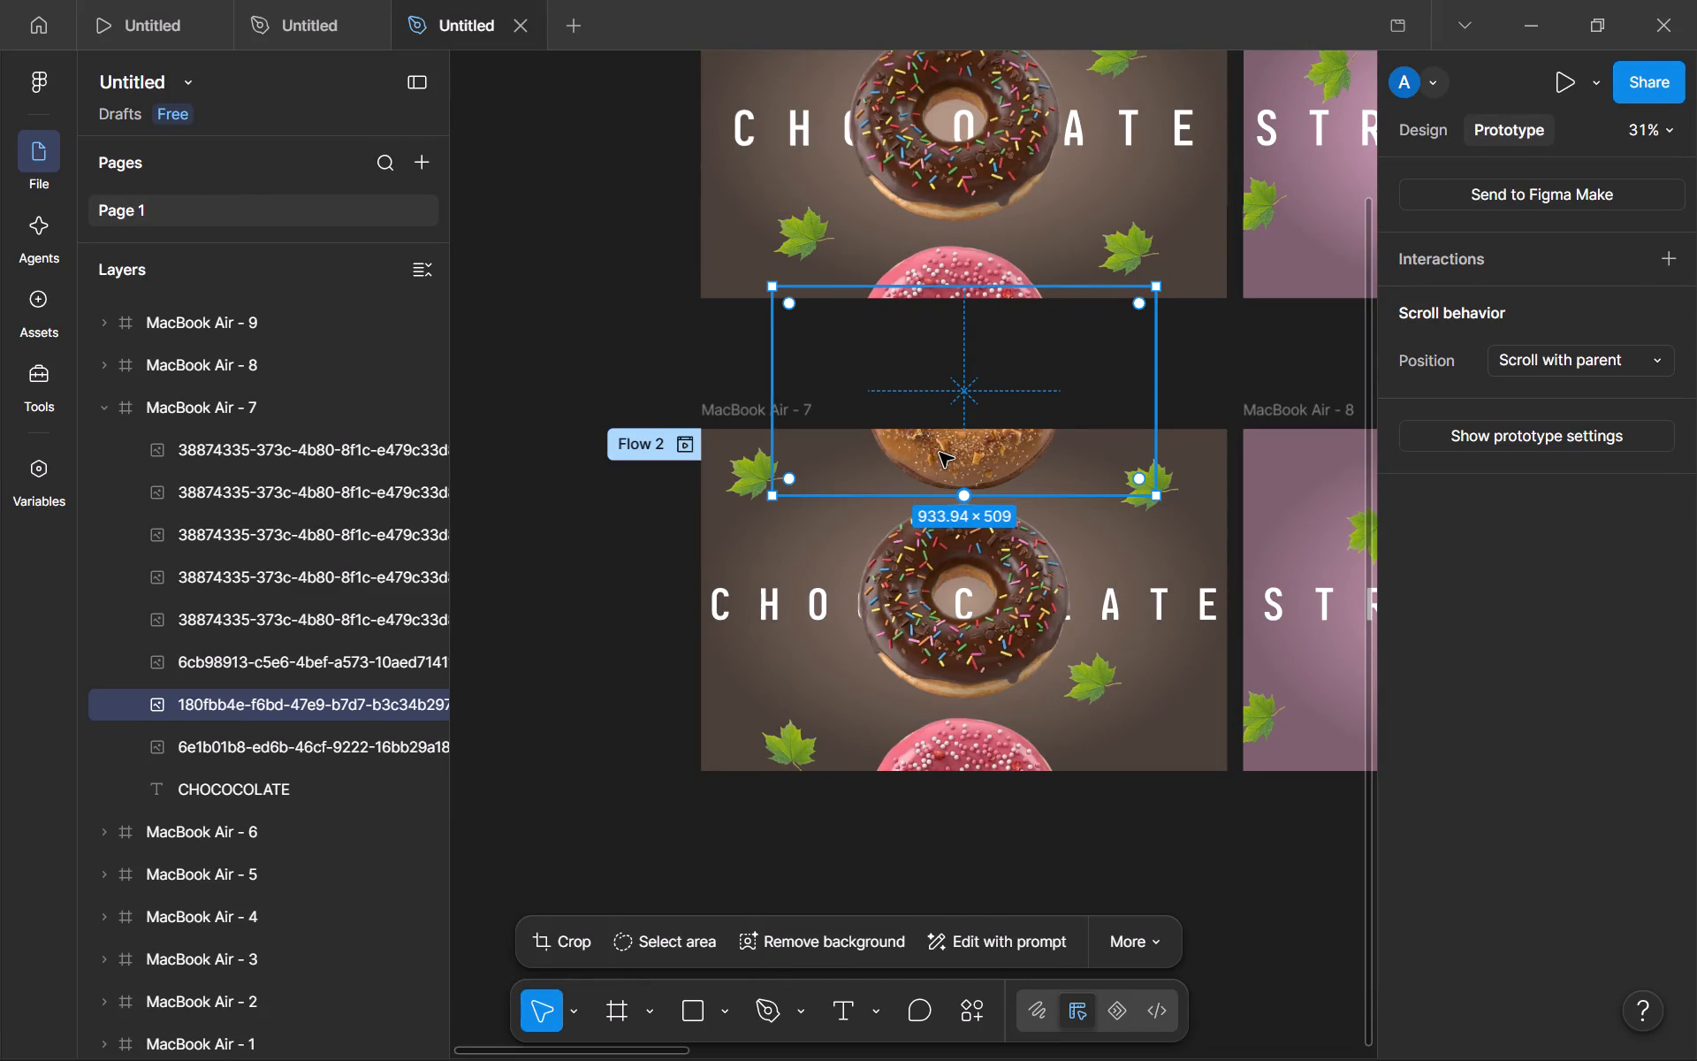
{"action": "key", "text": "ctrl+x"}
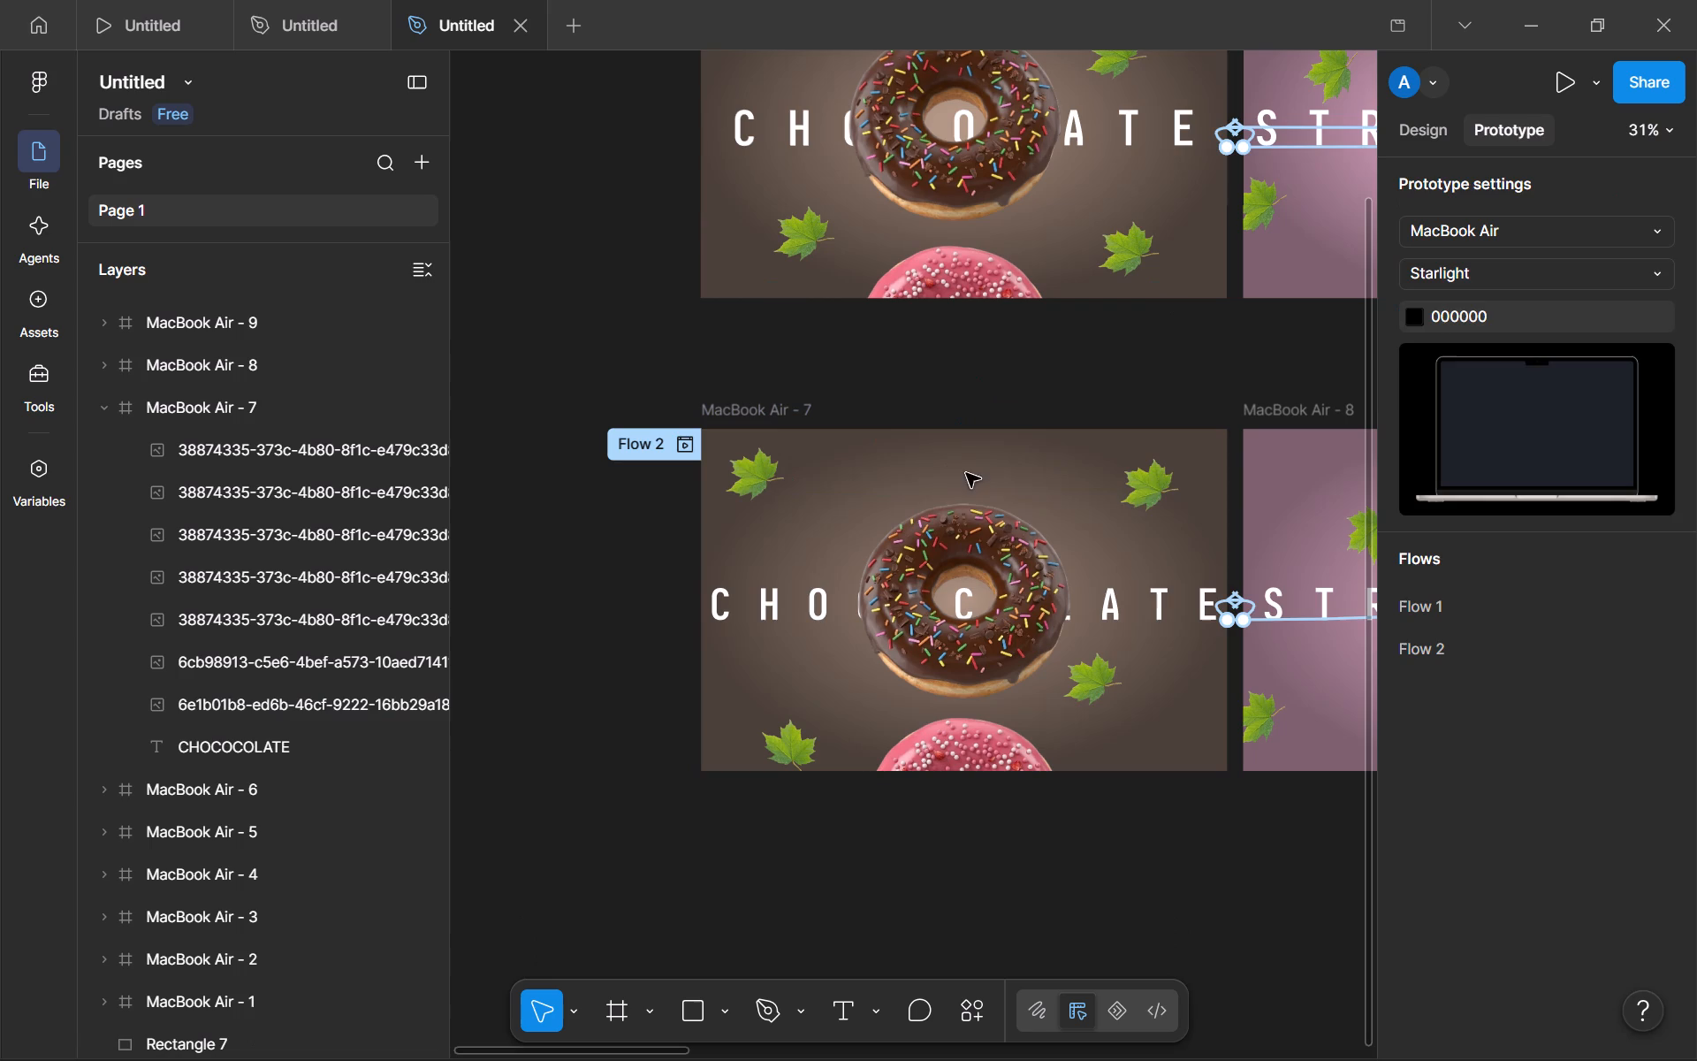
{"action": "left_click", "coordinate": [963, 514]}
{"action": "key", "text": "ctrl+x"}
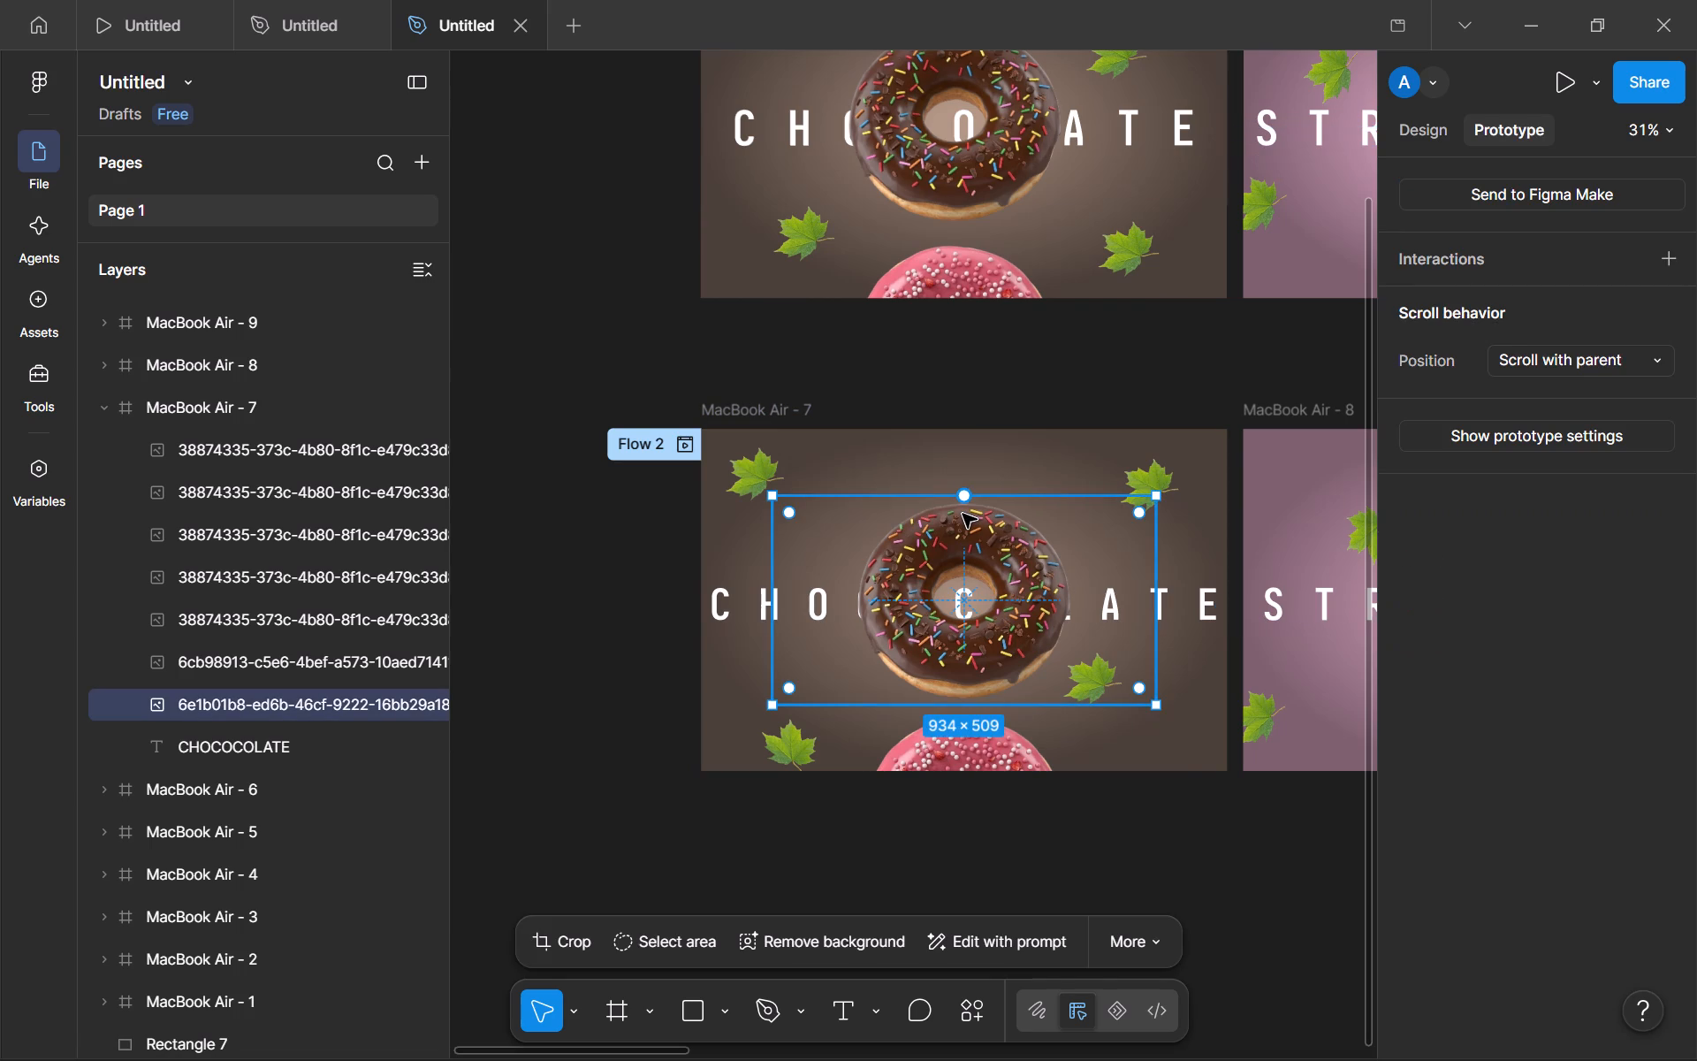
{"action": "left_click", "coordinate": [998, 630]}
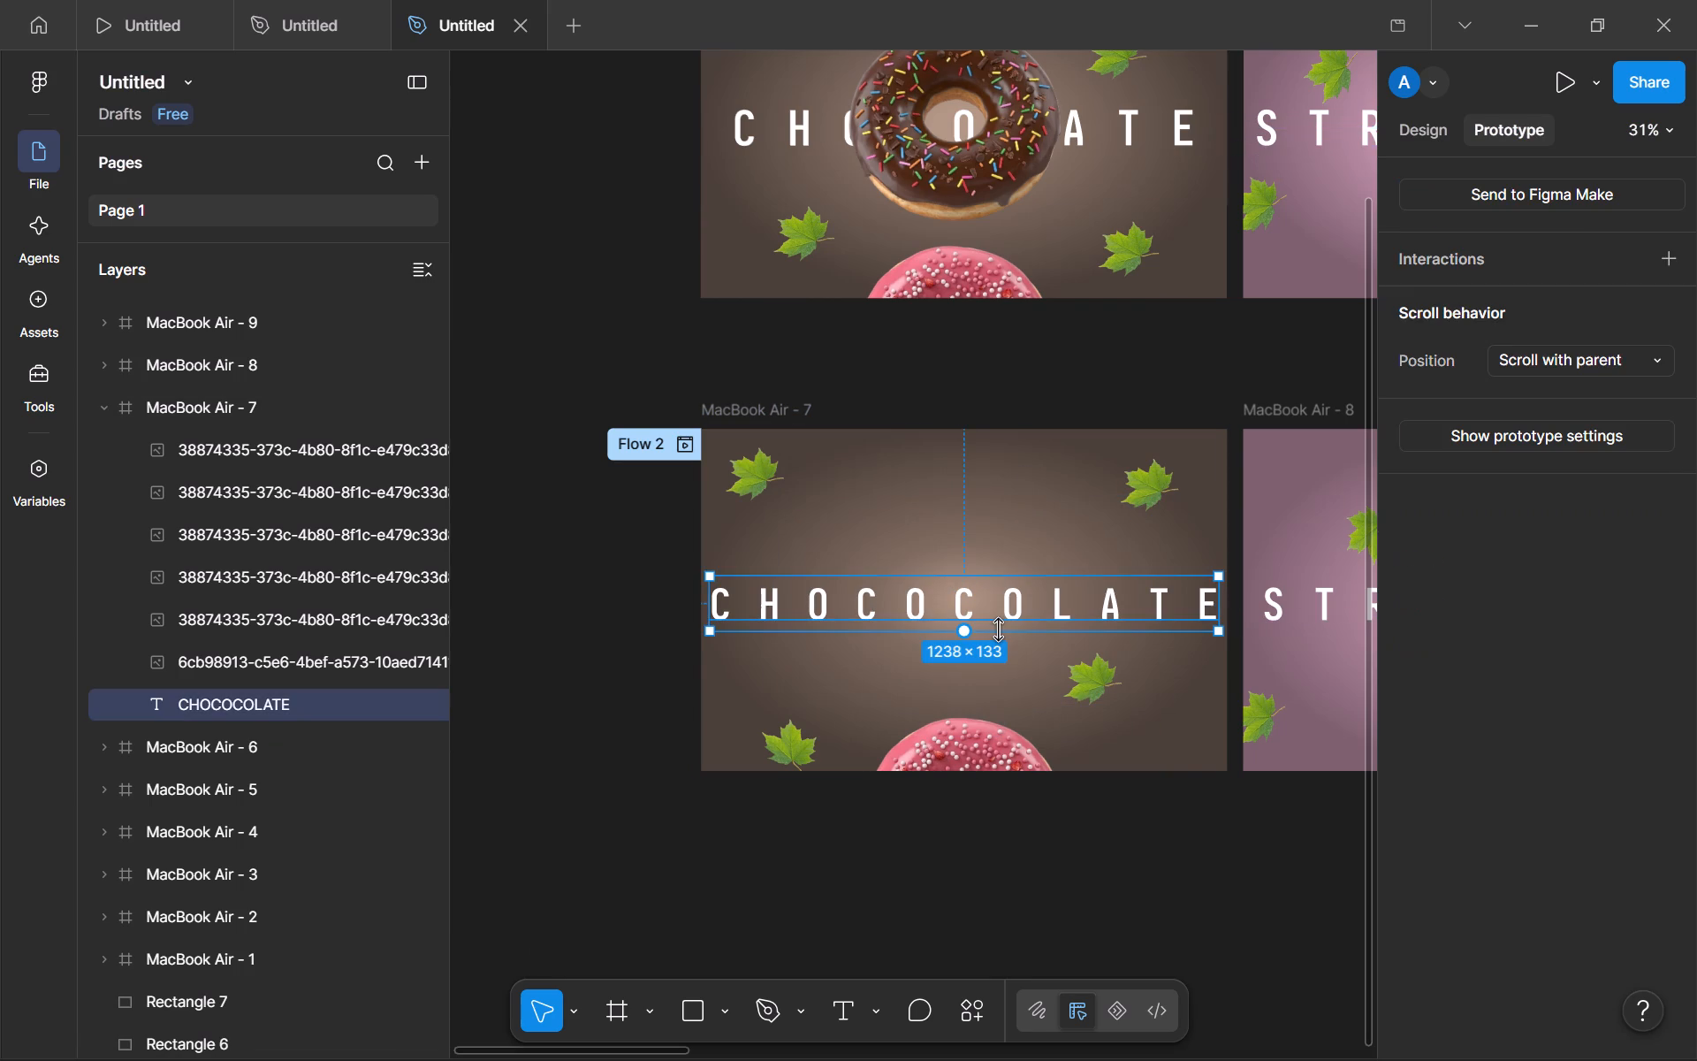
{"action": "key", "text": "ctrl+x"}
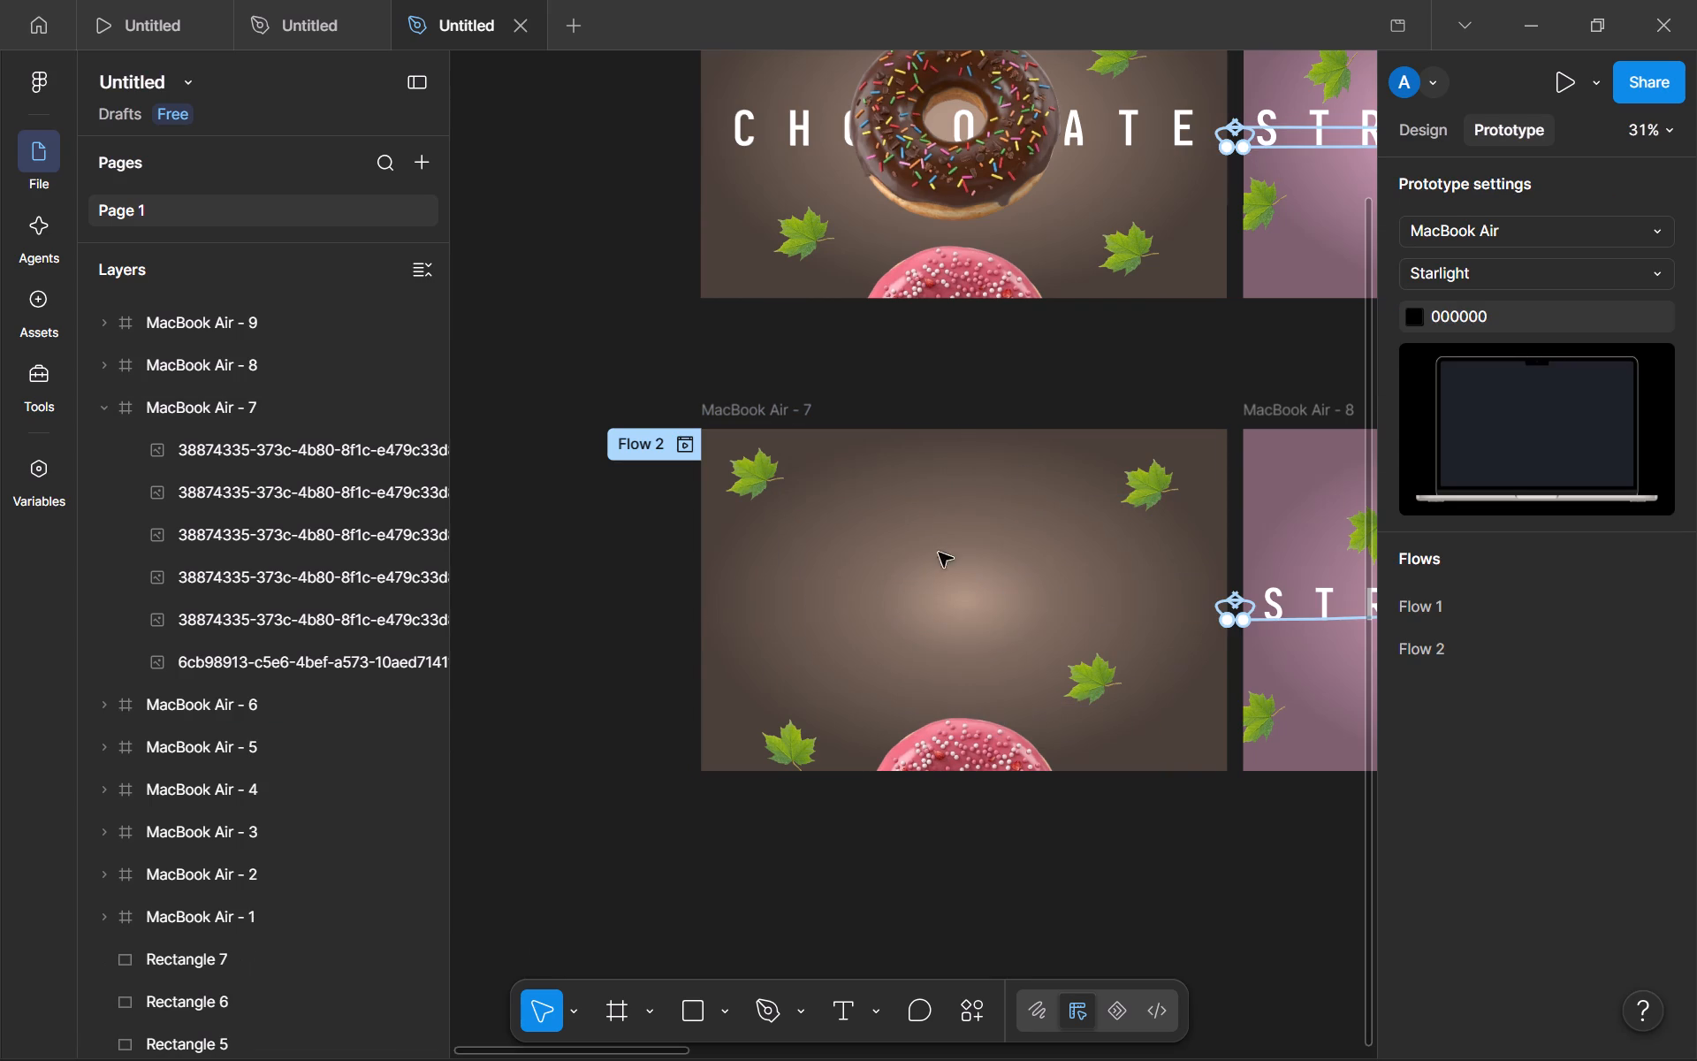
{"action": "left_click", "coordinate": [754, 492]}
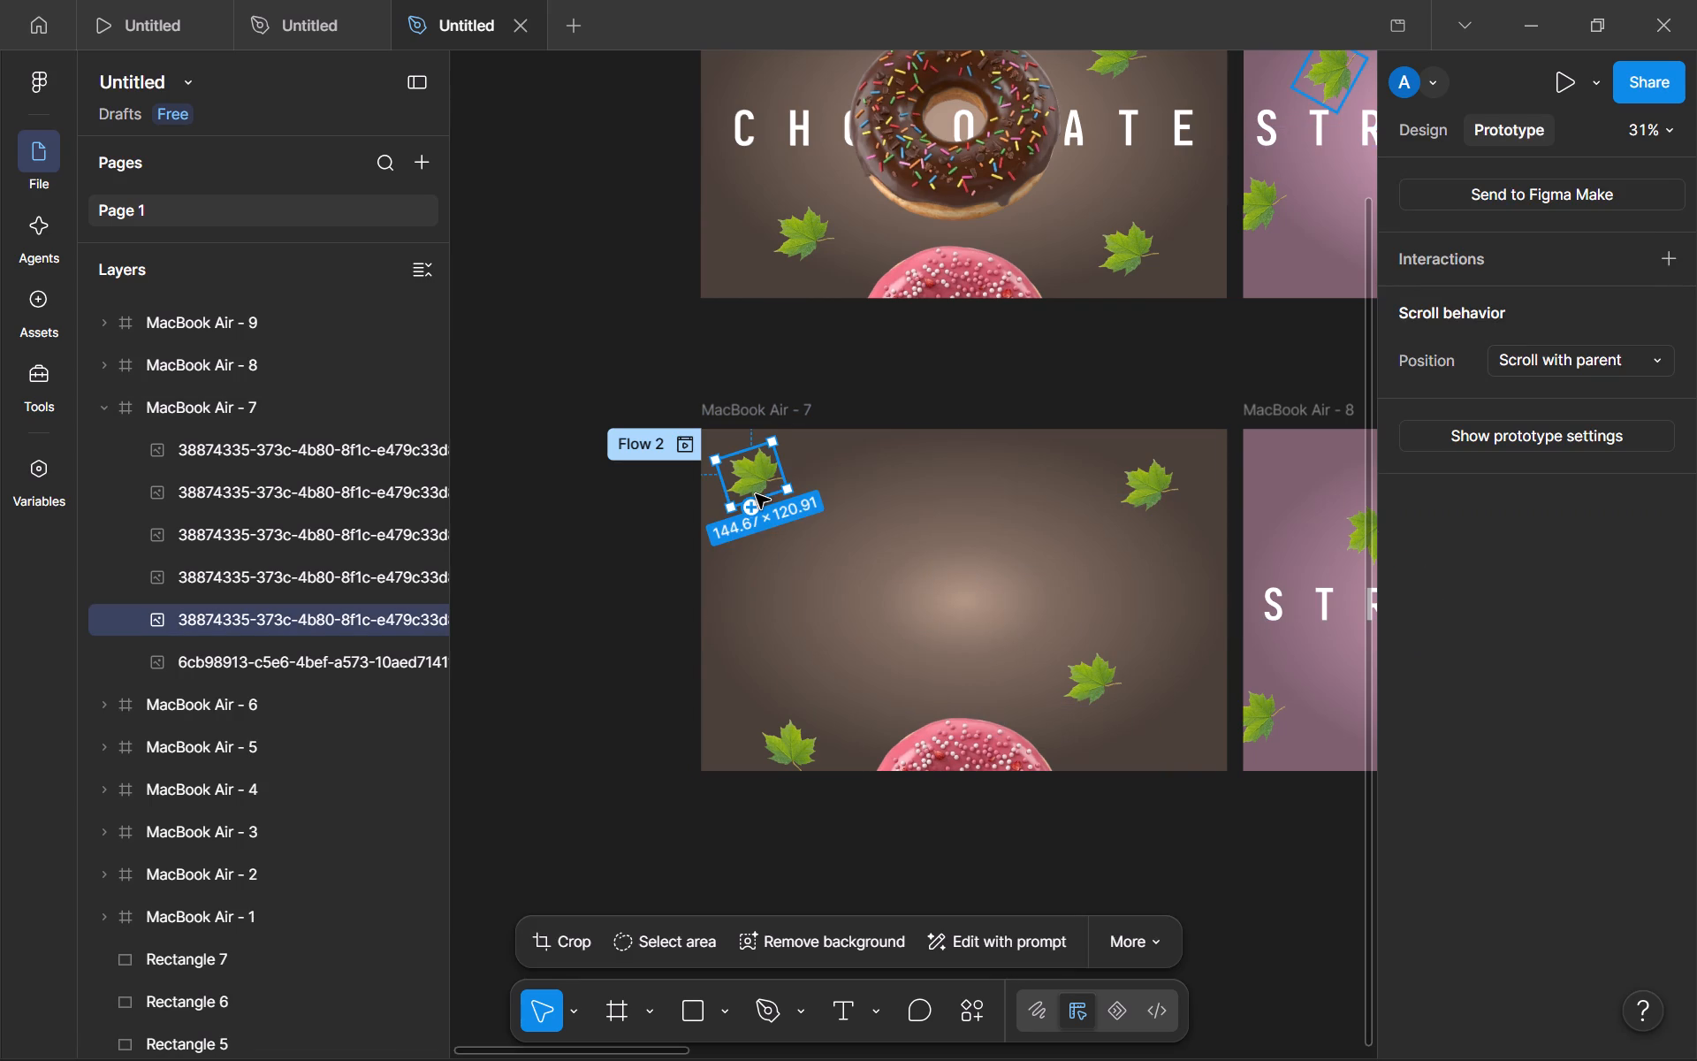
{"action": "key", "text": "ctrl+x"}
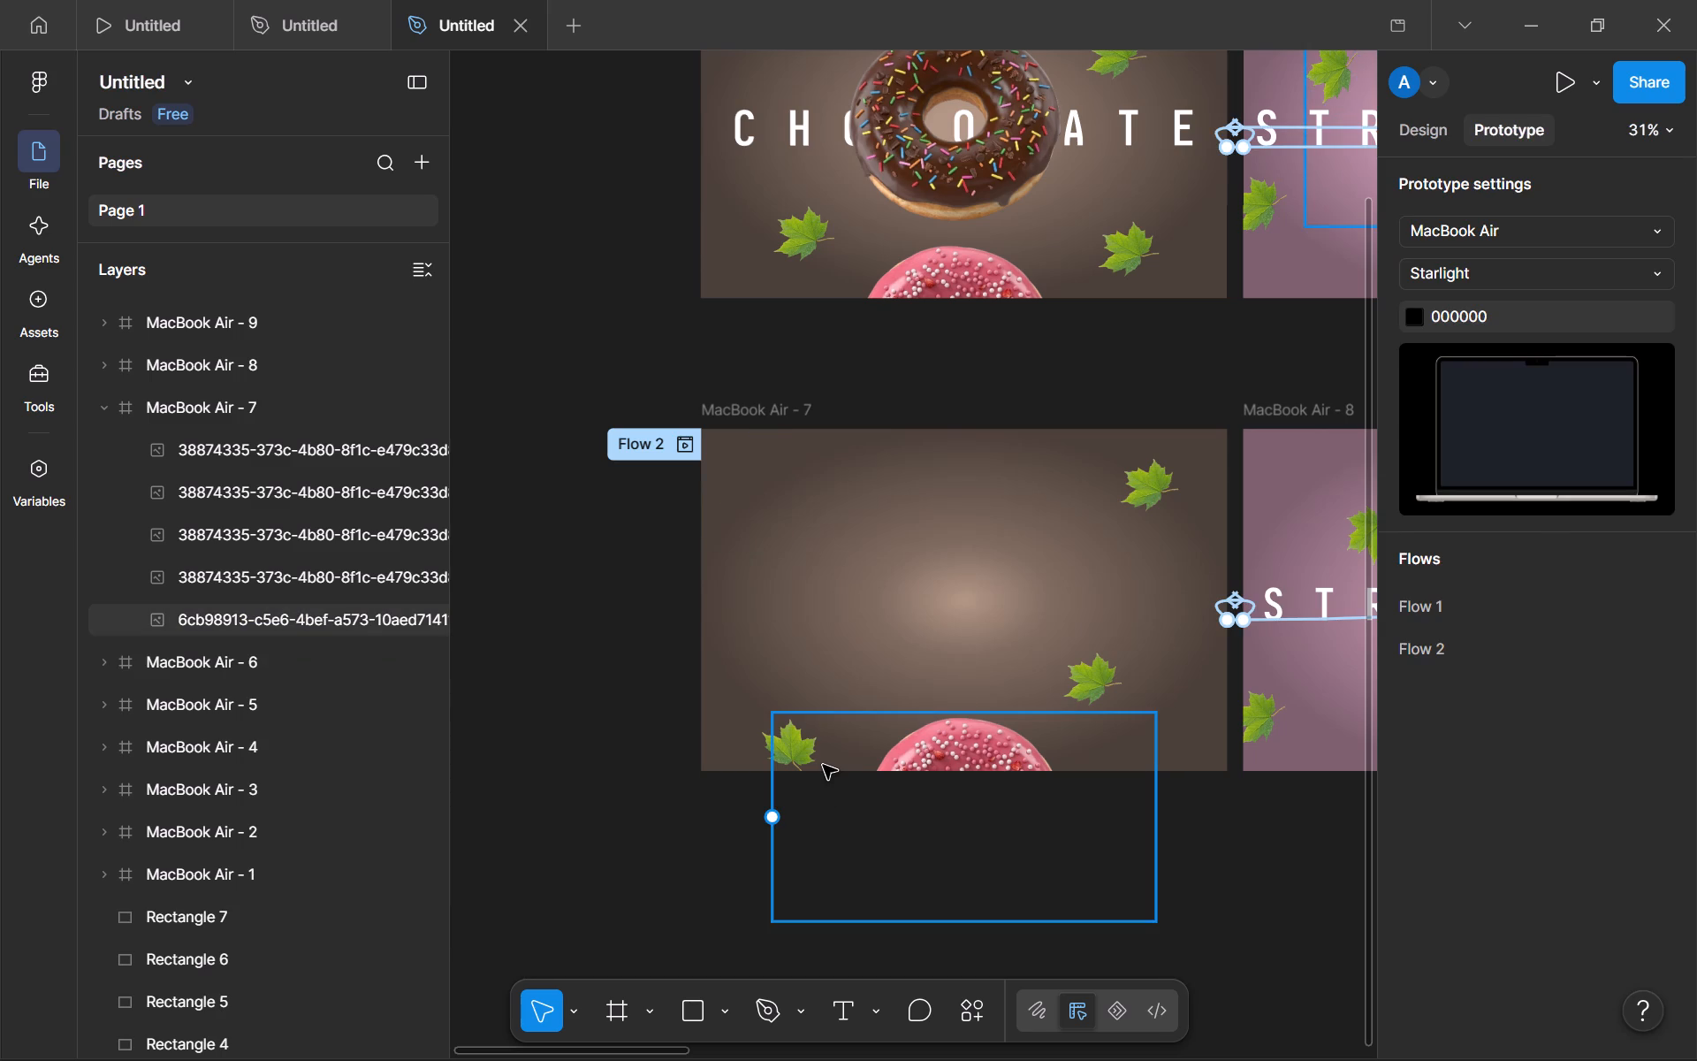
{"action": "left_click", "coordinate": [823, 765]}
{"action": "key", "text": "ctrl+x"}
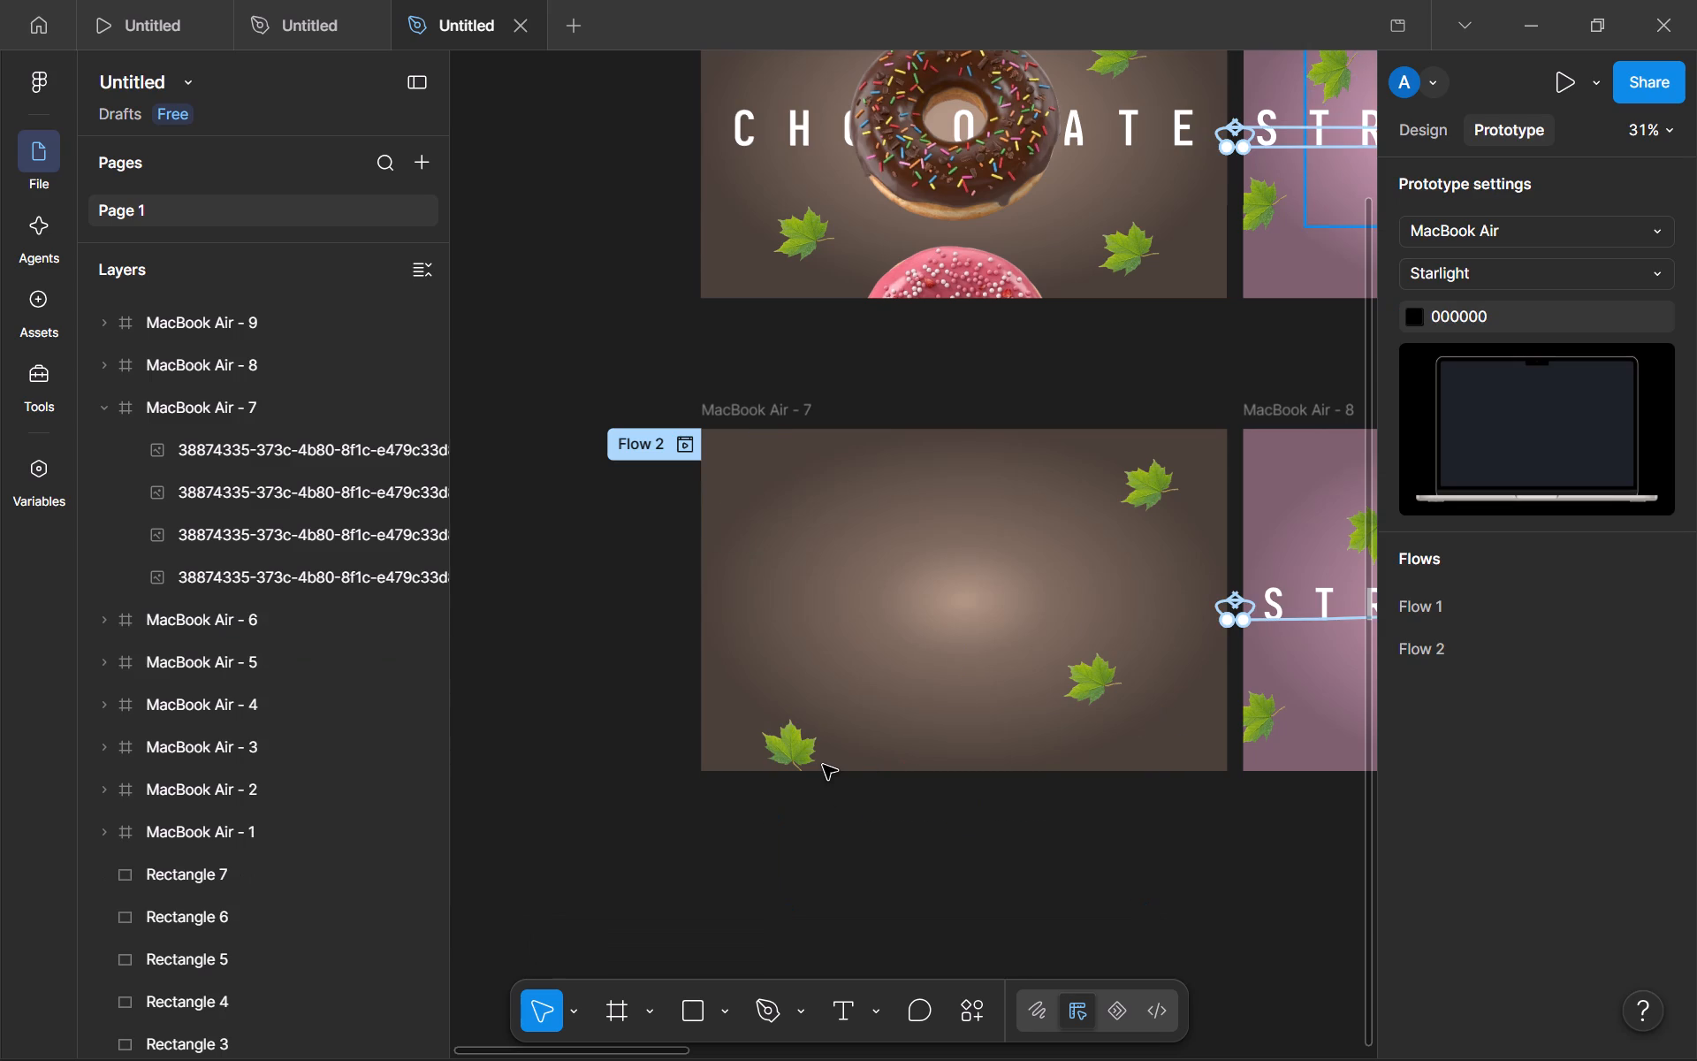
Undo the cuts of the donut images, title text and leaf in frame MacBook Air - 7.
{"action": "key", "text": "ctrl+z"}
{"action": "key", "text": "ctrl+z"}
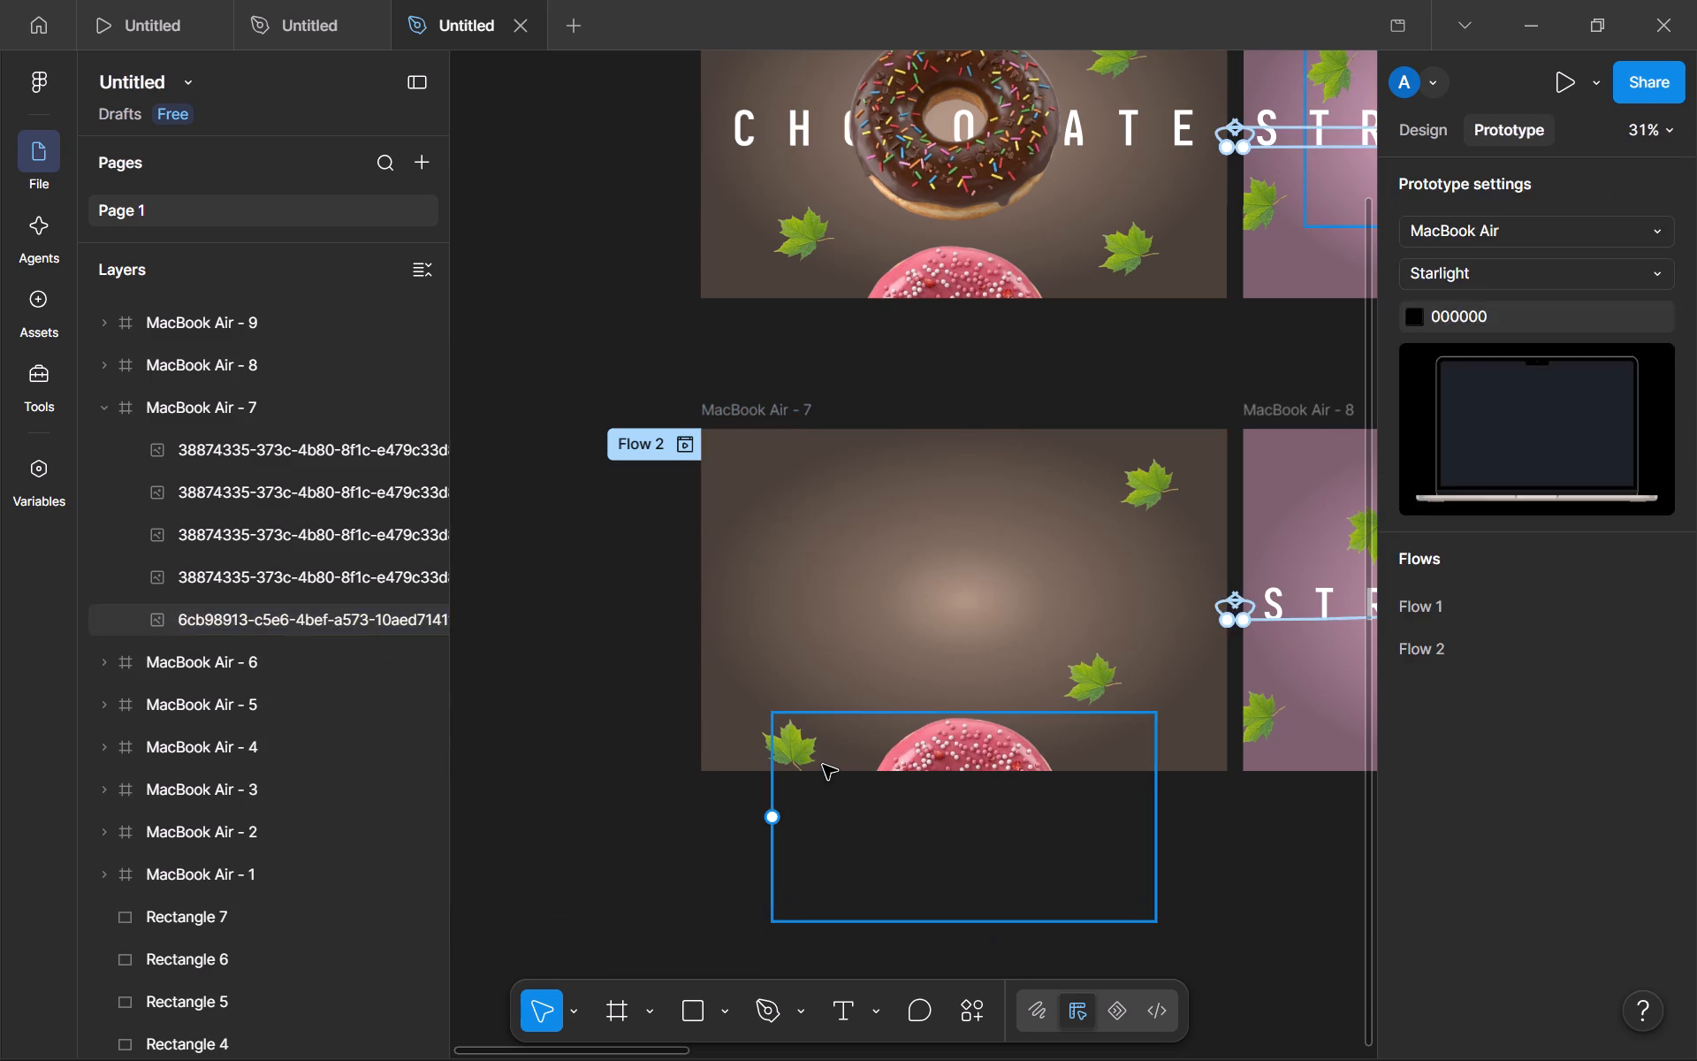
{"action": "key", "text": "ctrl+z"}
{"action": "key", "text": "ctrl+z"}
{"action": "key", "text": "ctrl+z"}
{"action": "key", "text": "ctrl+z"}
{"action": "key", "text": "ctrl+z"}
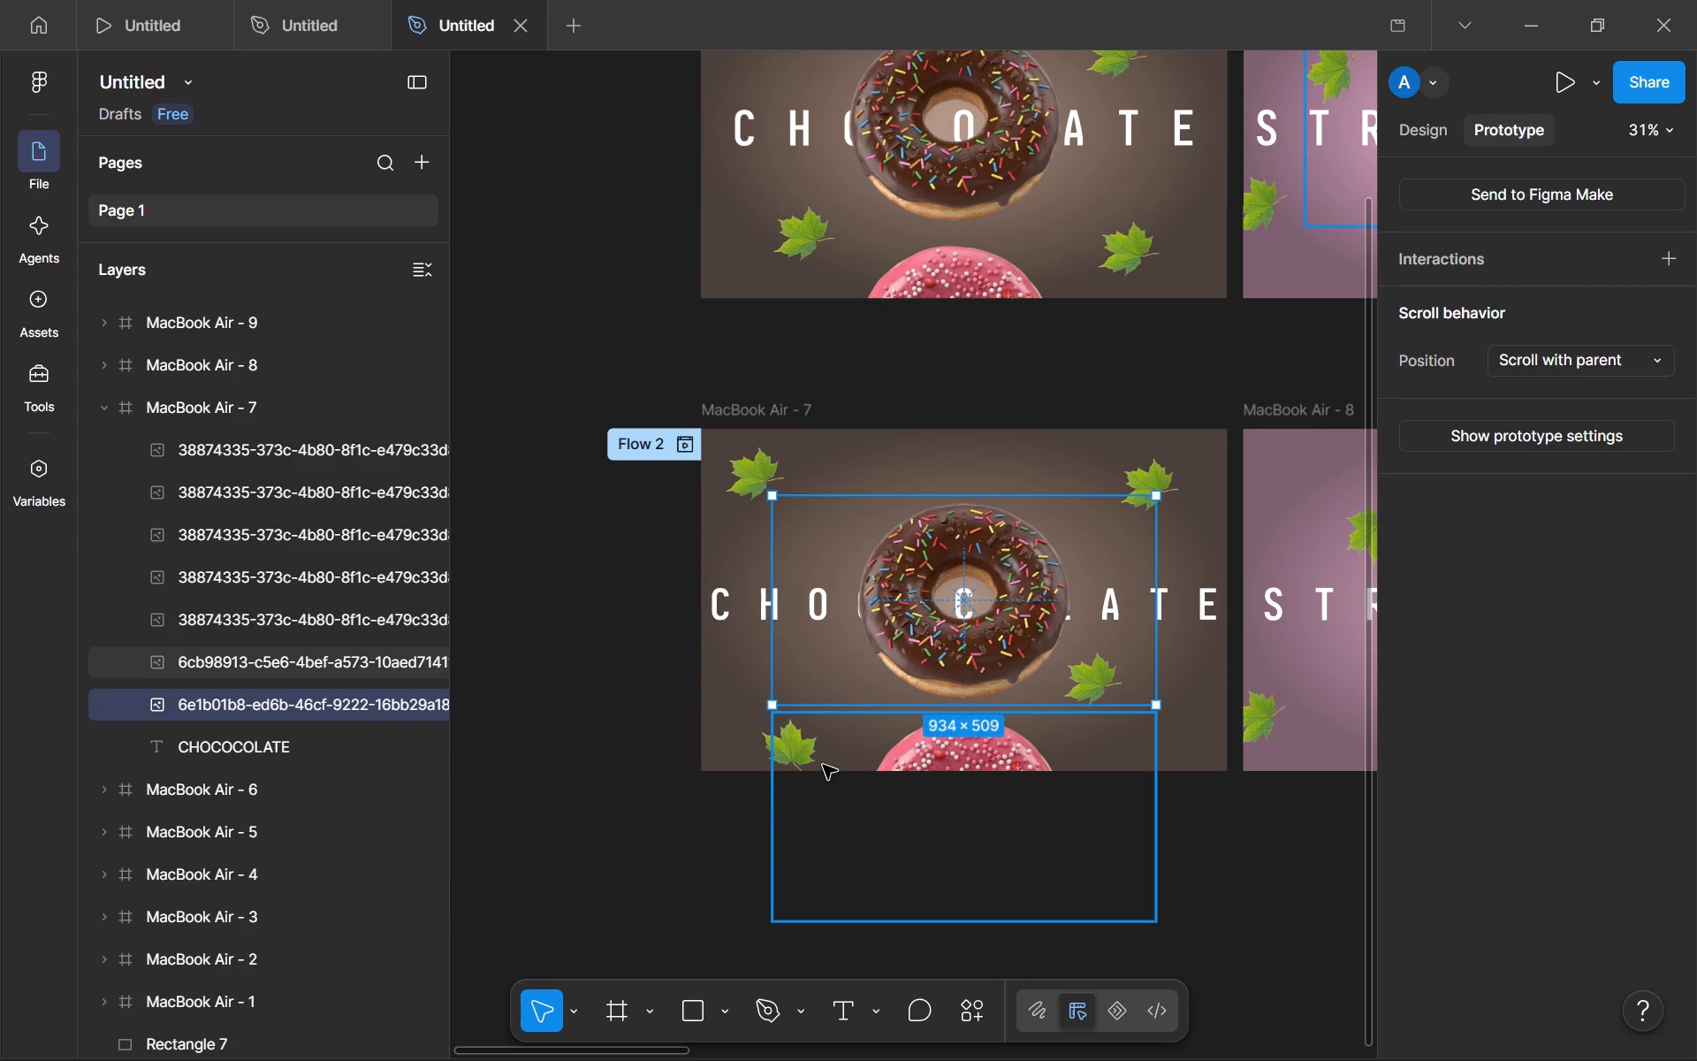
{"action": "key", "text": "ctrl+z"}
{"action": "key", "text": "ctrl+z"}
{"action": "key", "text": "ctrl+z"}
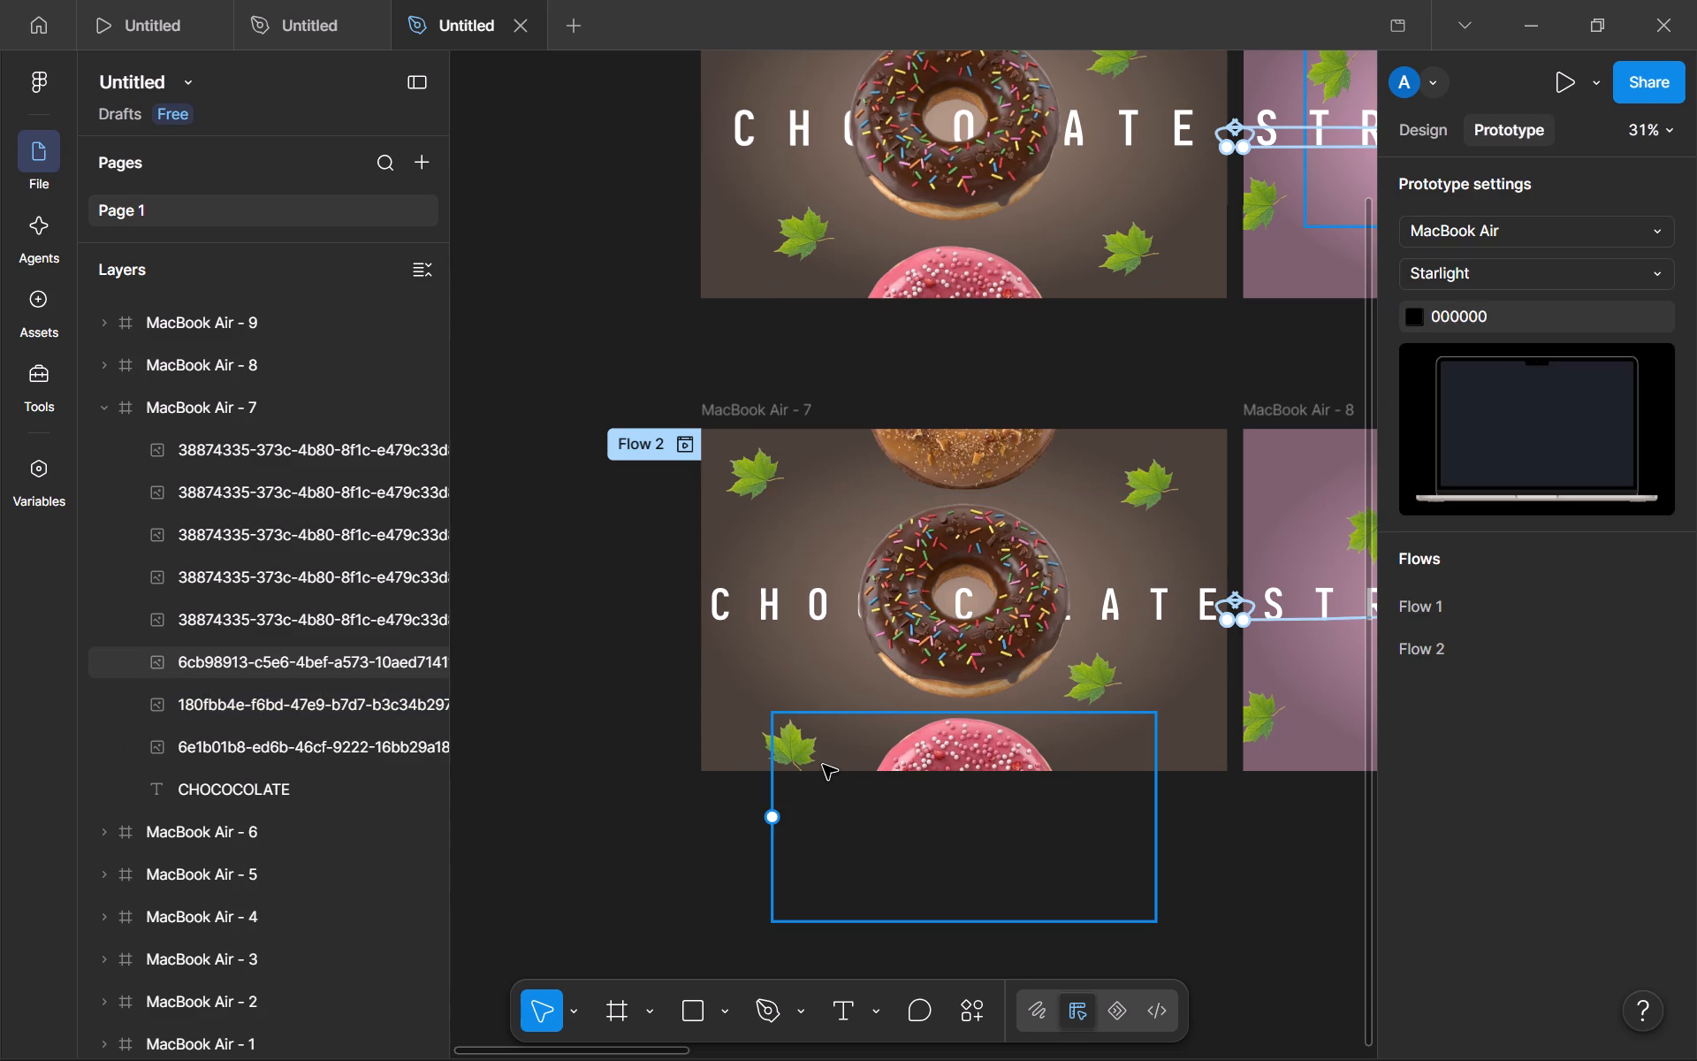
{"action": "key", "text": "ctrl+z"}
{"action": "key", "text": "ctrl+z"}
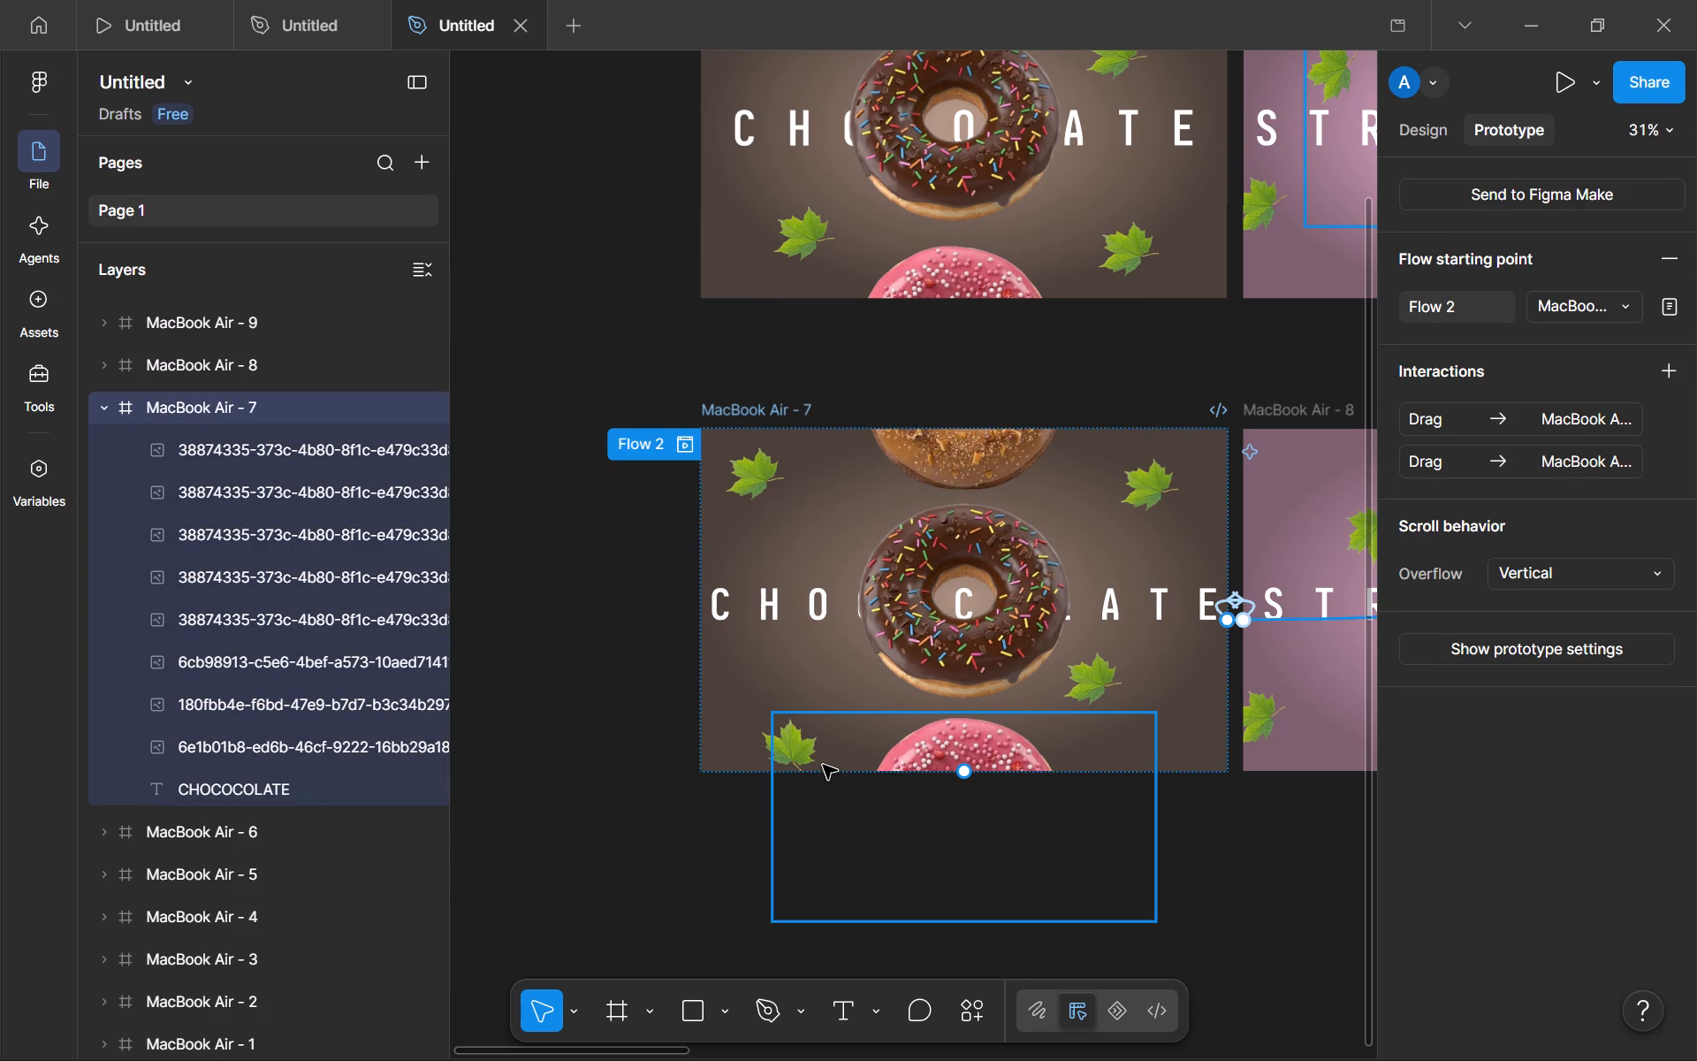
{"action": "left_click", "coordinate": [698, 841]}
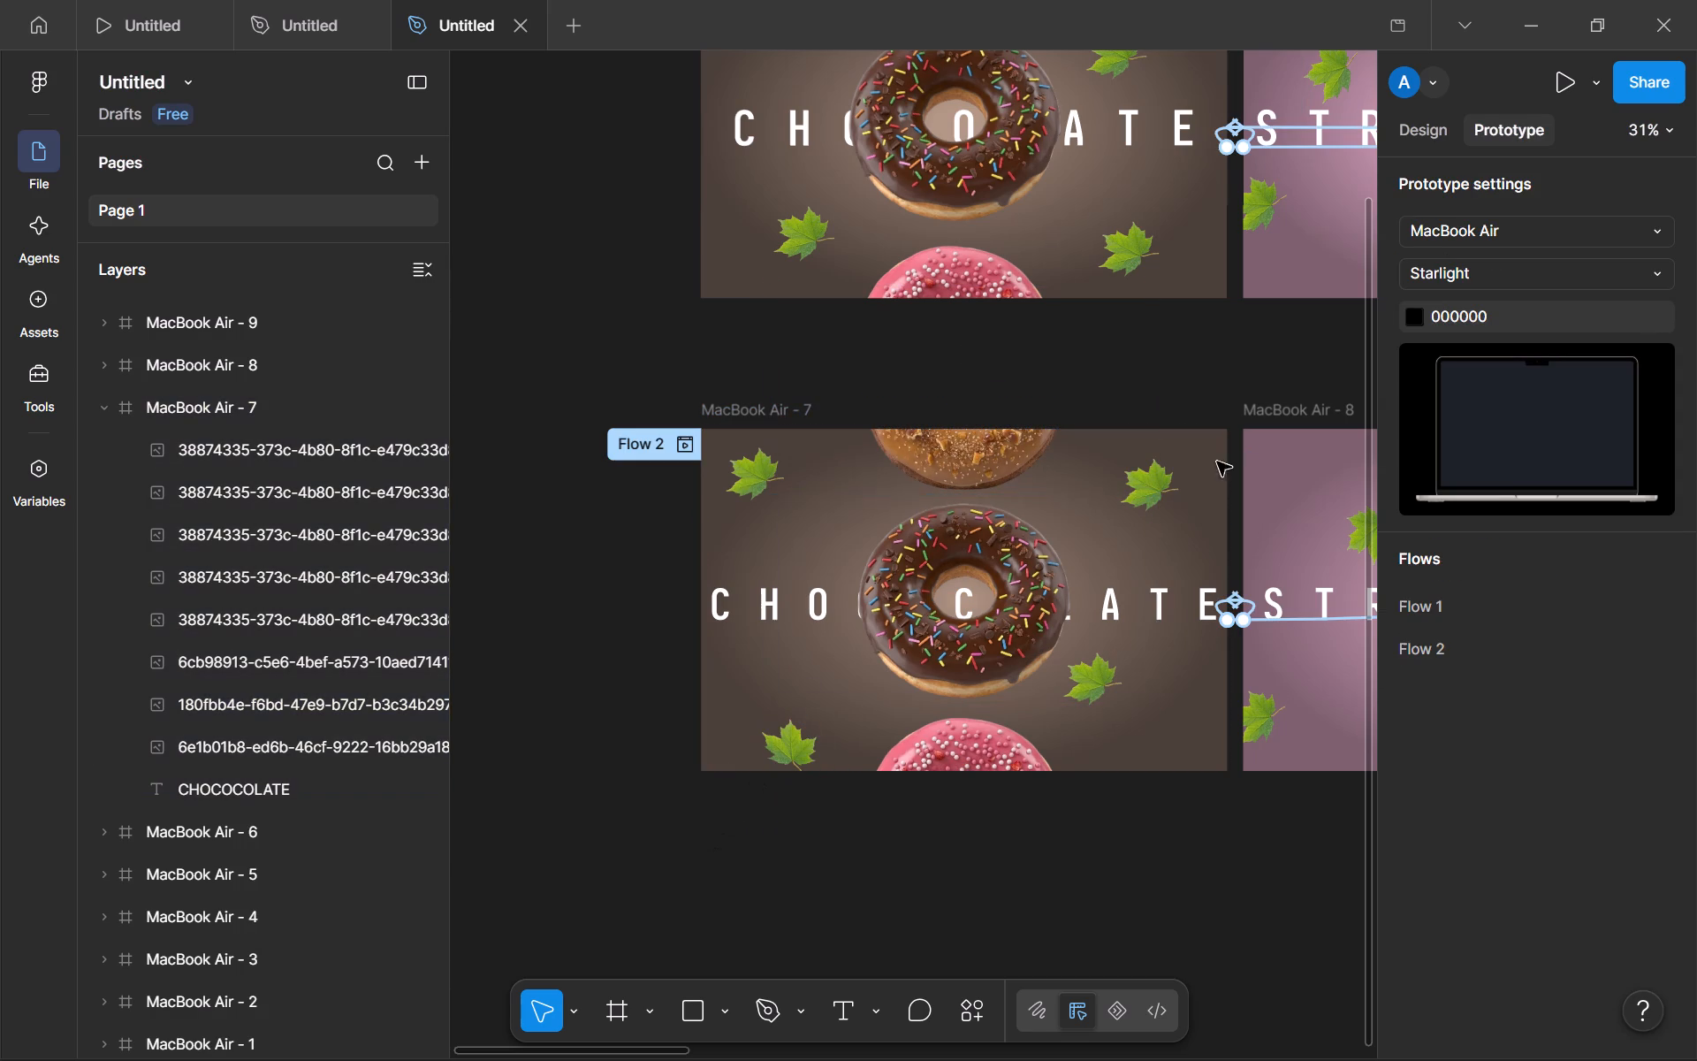
Remove the drag interaction that navigates from frame MacBook Air - 7 to MacBook Air - 9.
{"action": "left_click", "coordinate": [797, 408]}
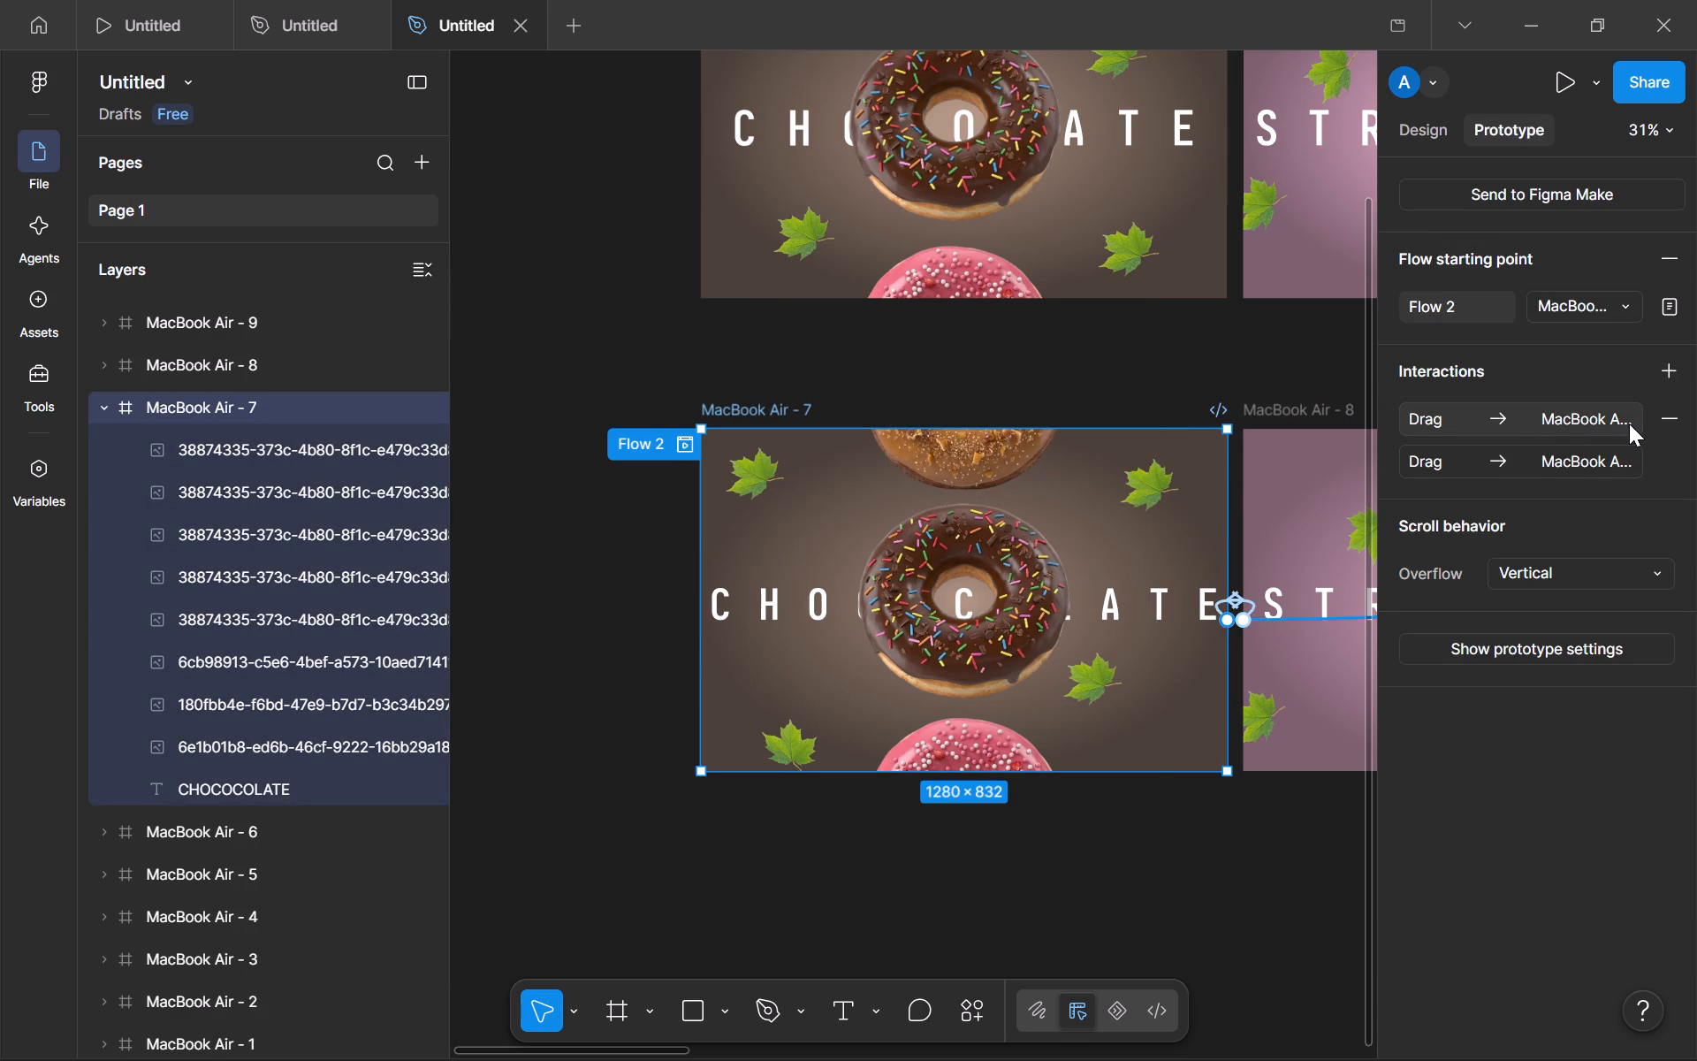
{"action": "left_click", "coordinate": [1628, 424]}
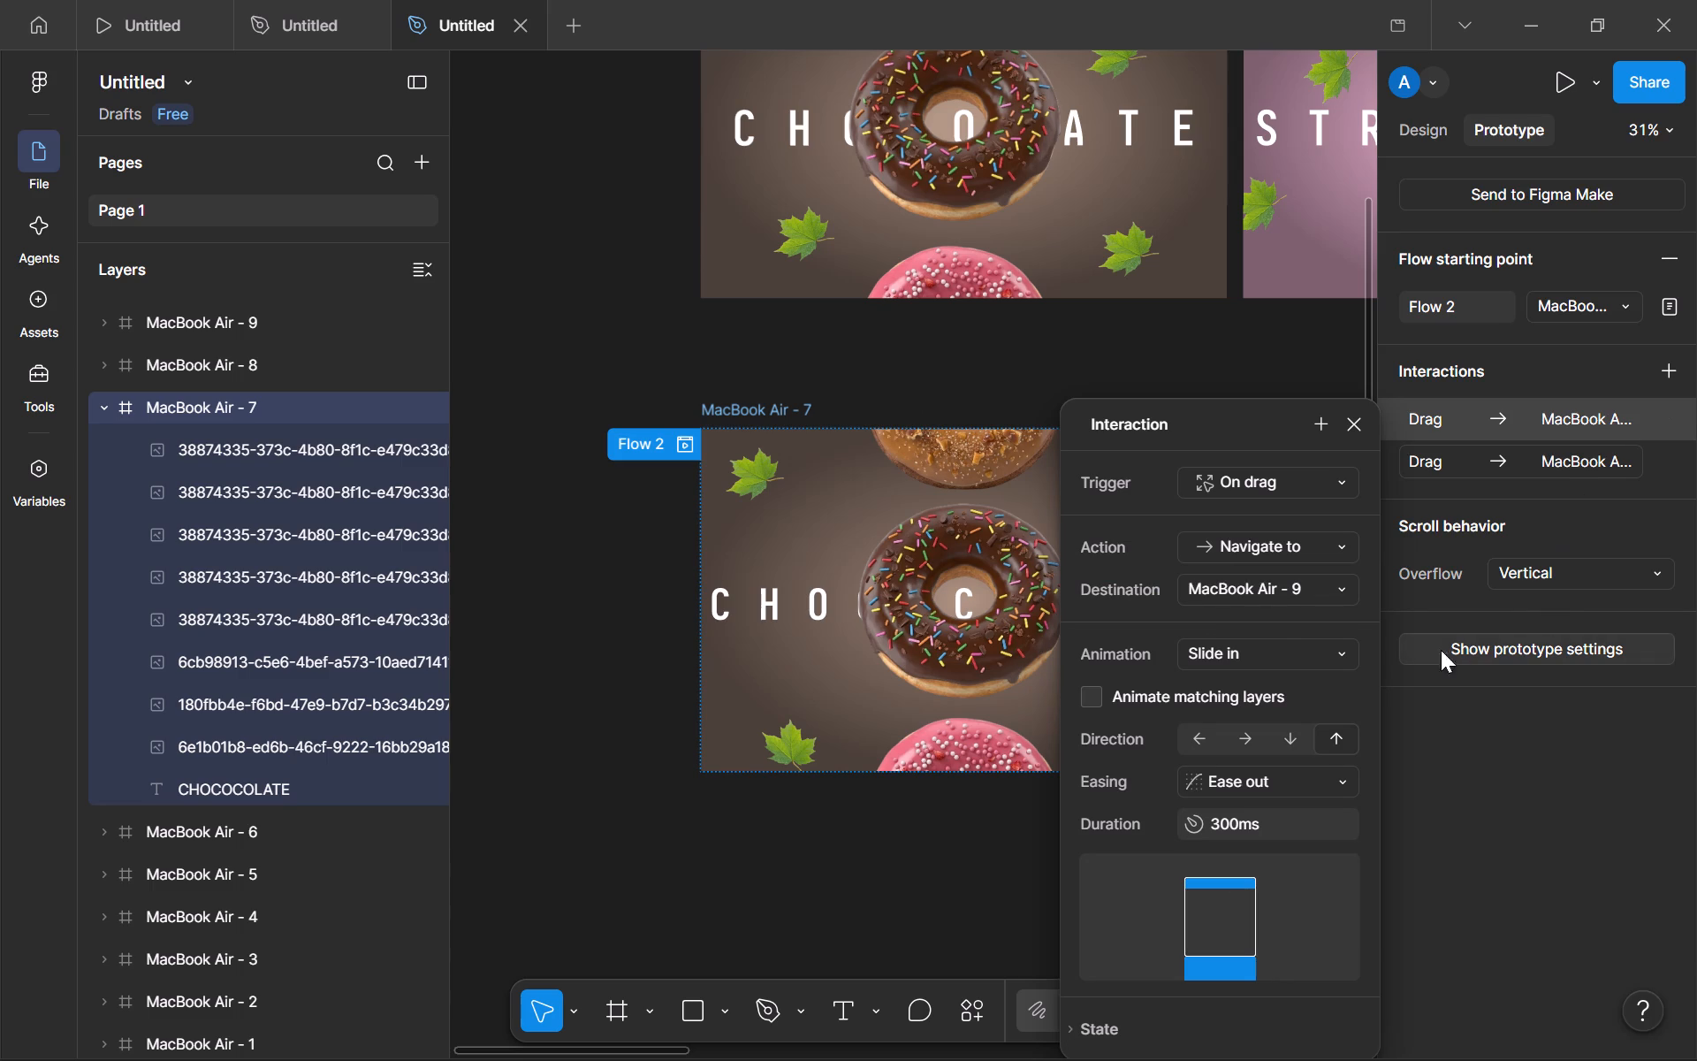
{"action": "left_click", "coordinate": [1678, 419]}
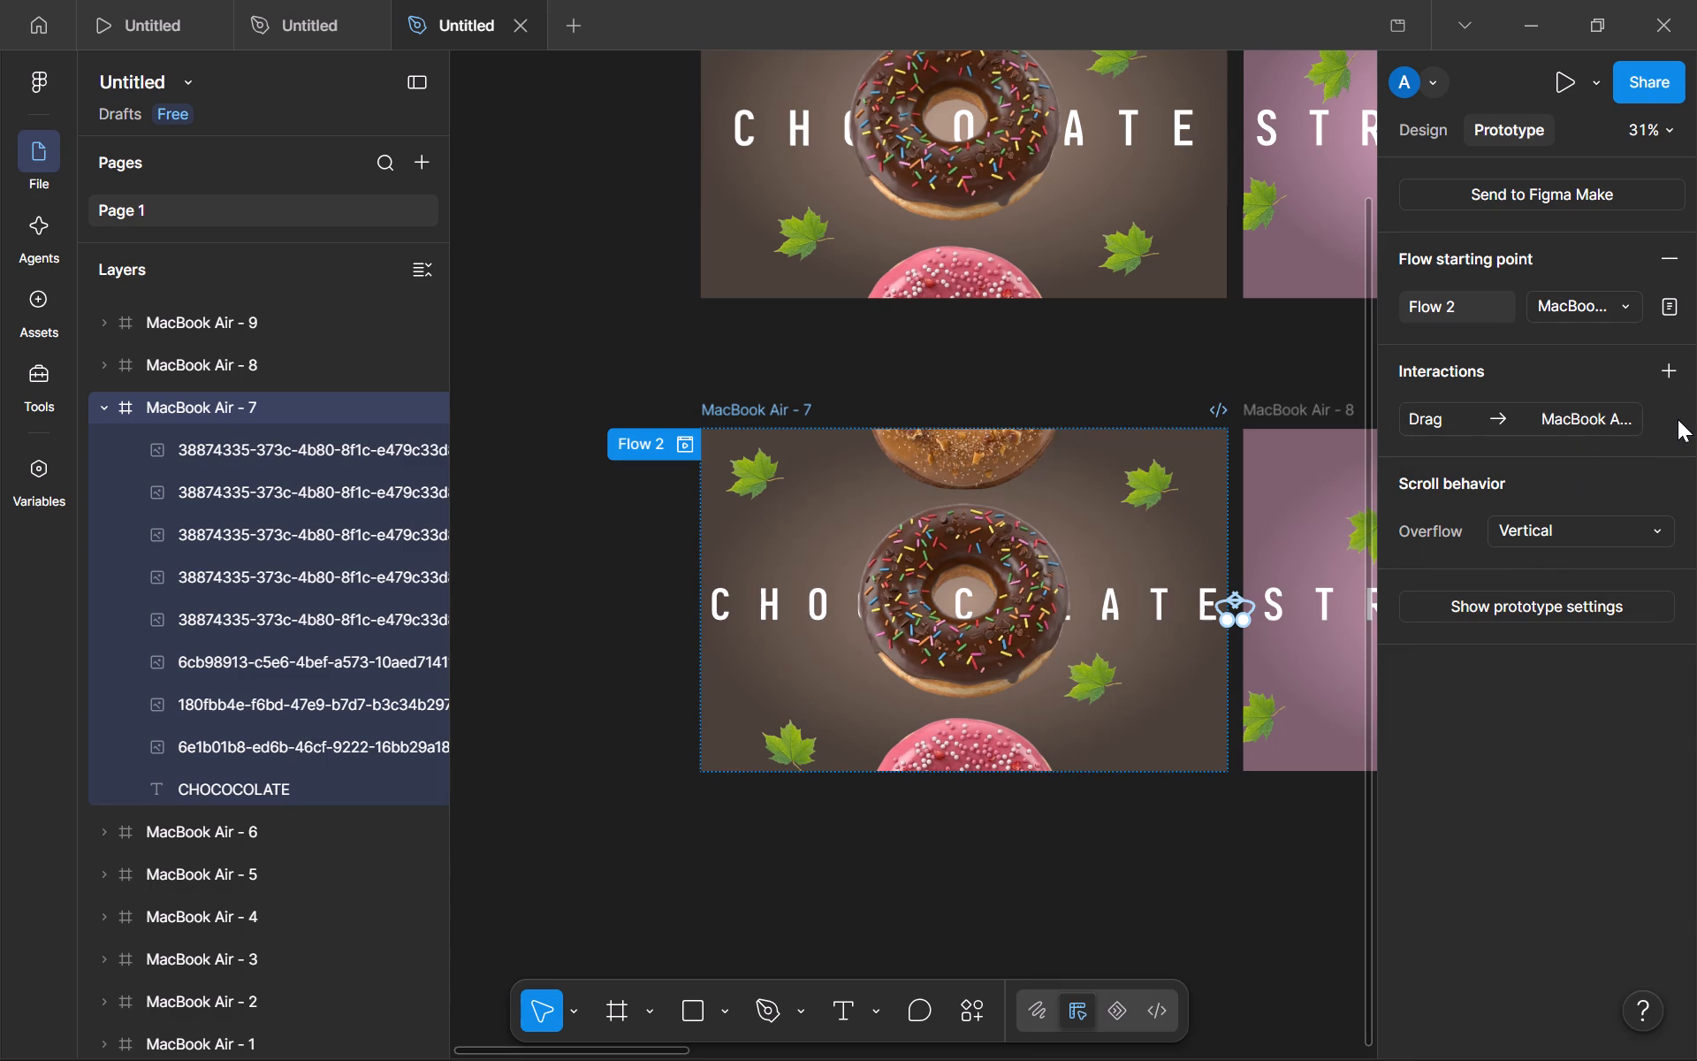
Review the remaining drag interaction of frame MacBook Air - 7 and look over the other Flow 2 frames.
{"action": "left_click", "coordinate": [1574, 423]}
{"action": "left_click", "coordinate": [874, 889]}
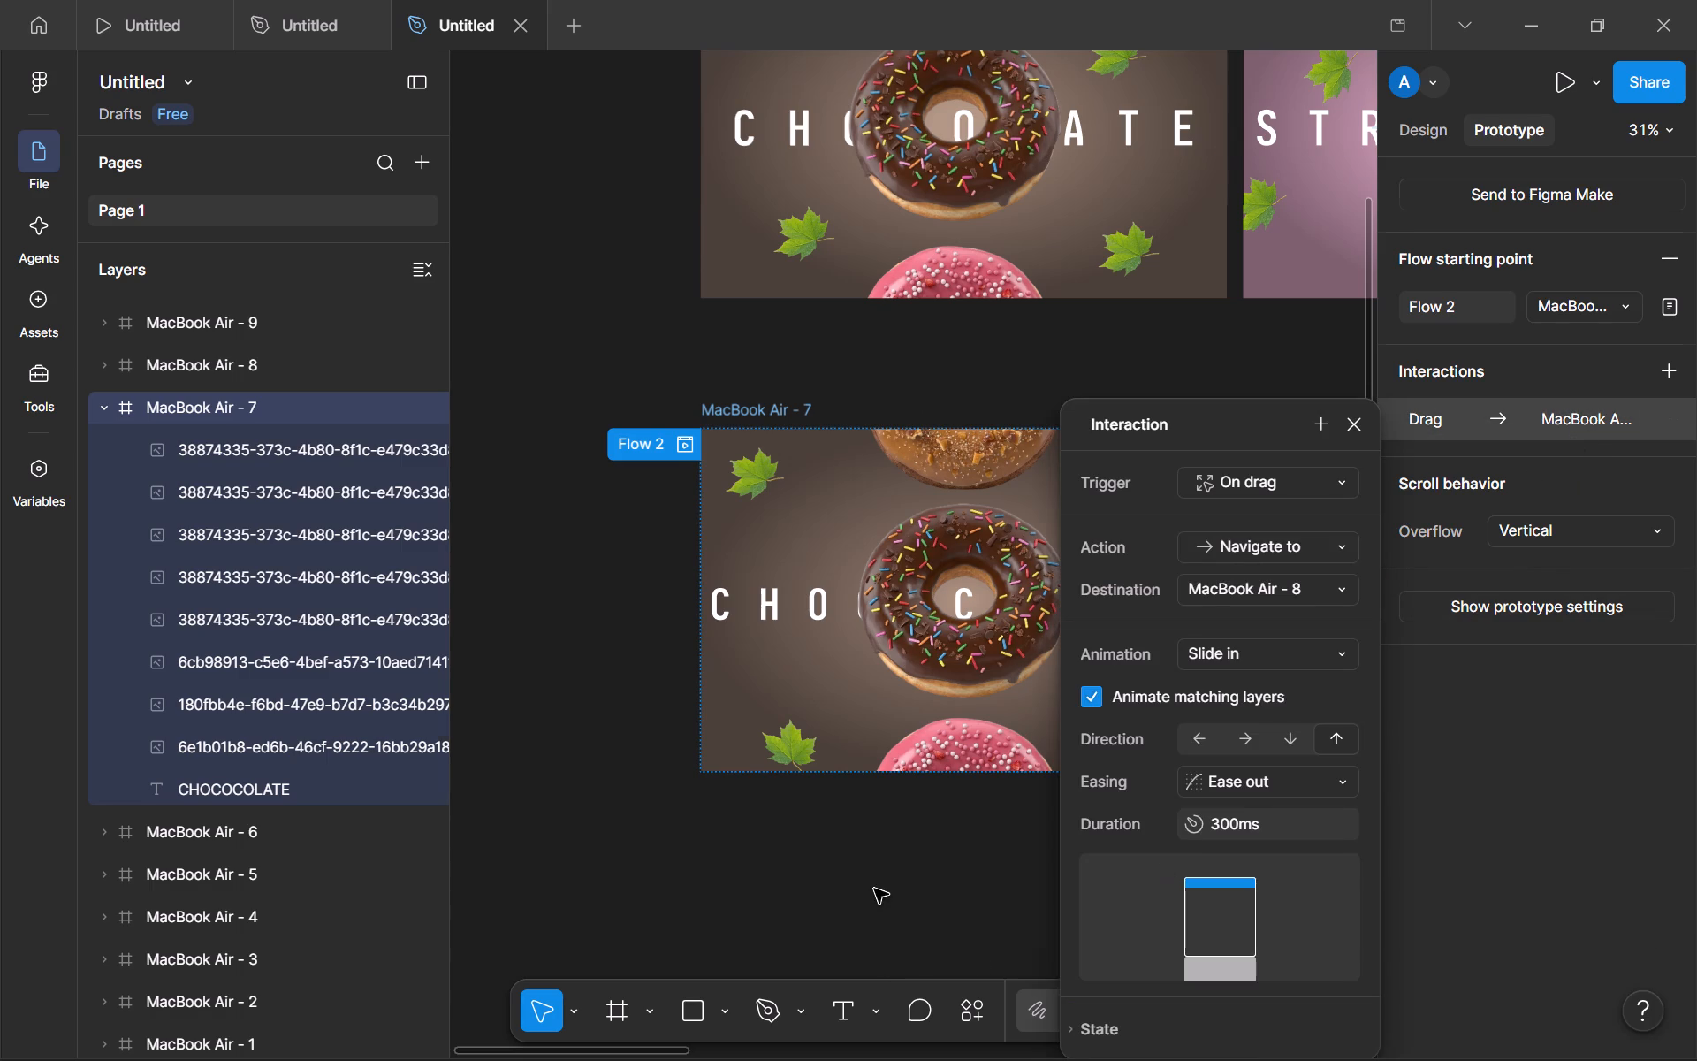
{"action": "scroll", "coordinate": [902, 794], "scroll_direction": "left", "scroll_amount": 4}
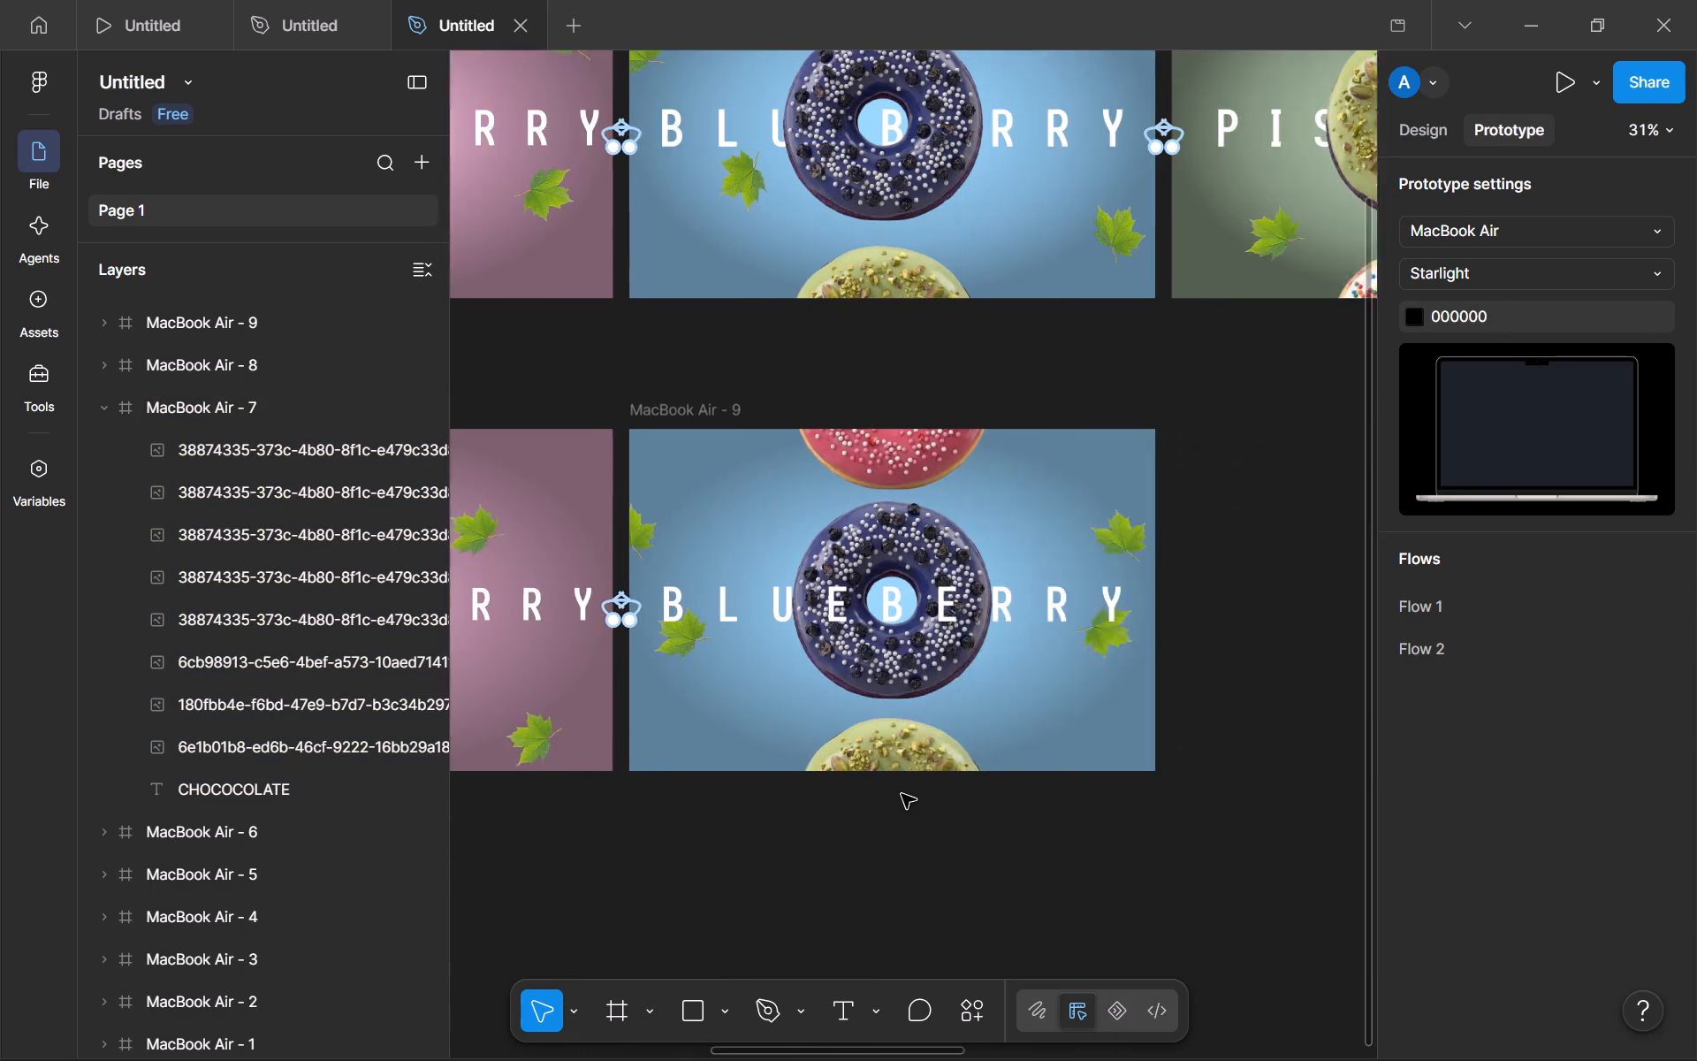
{"action": "scroll", "coordinate": [902, 794], "scroll_direction": "left", "scroll_amount": 1}
{"action": "scroll", "coordinate": [902, 794], "scroll_direction": "right", "scroll_amount": 4}
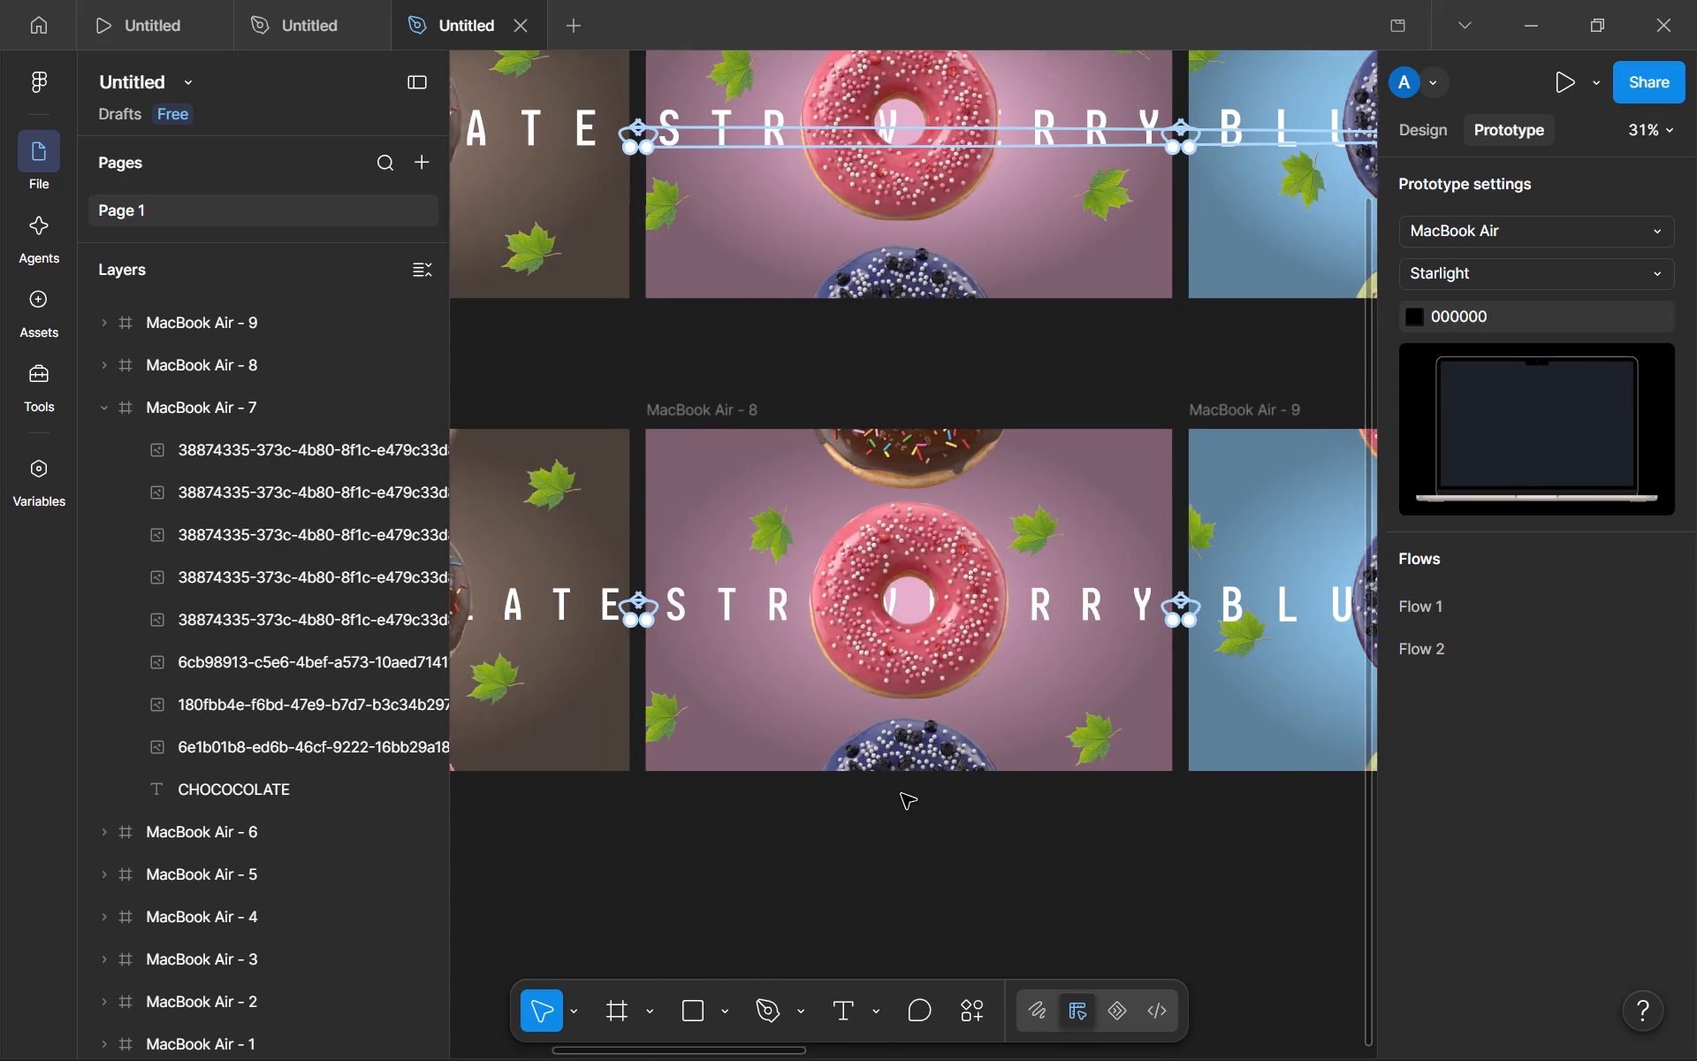
{"action": "scroll", "coordinate": [902, 794], "scroll_direction": "right", "scroll_amount": 1}
Check the overflow options of frame MacBook Air - 7 and the scroll position options of its chocolate donut image.
{"action": "left_click", "coordinate": [855, 629]}
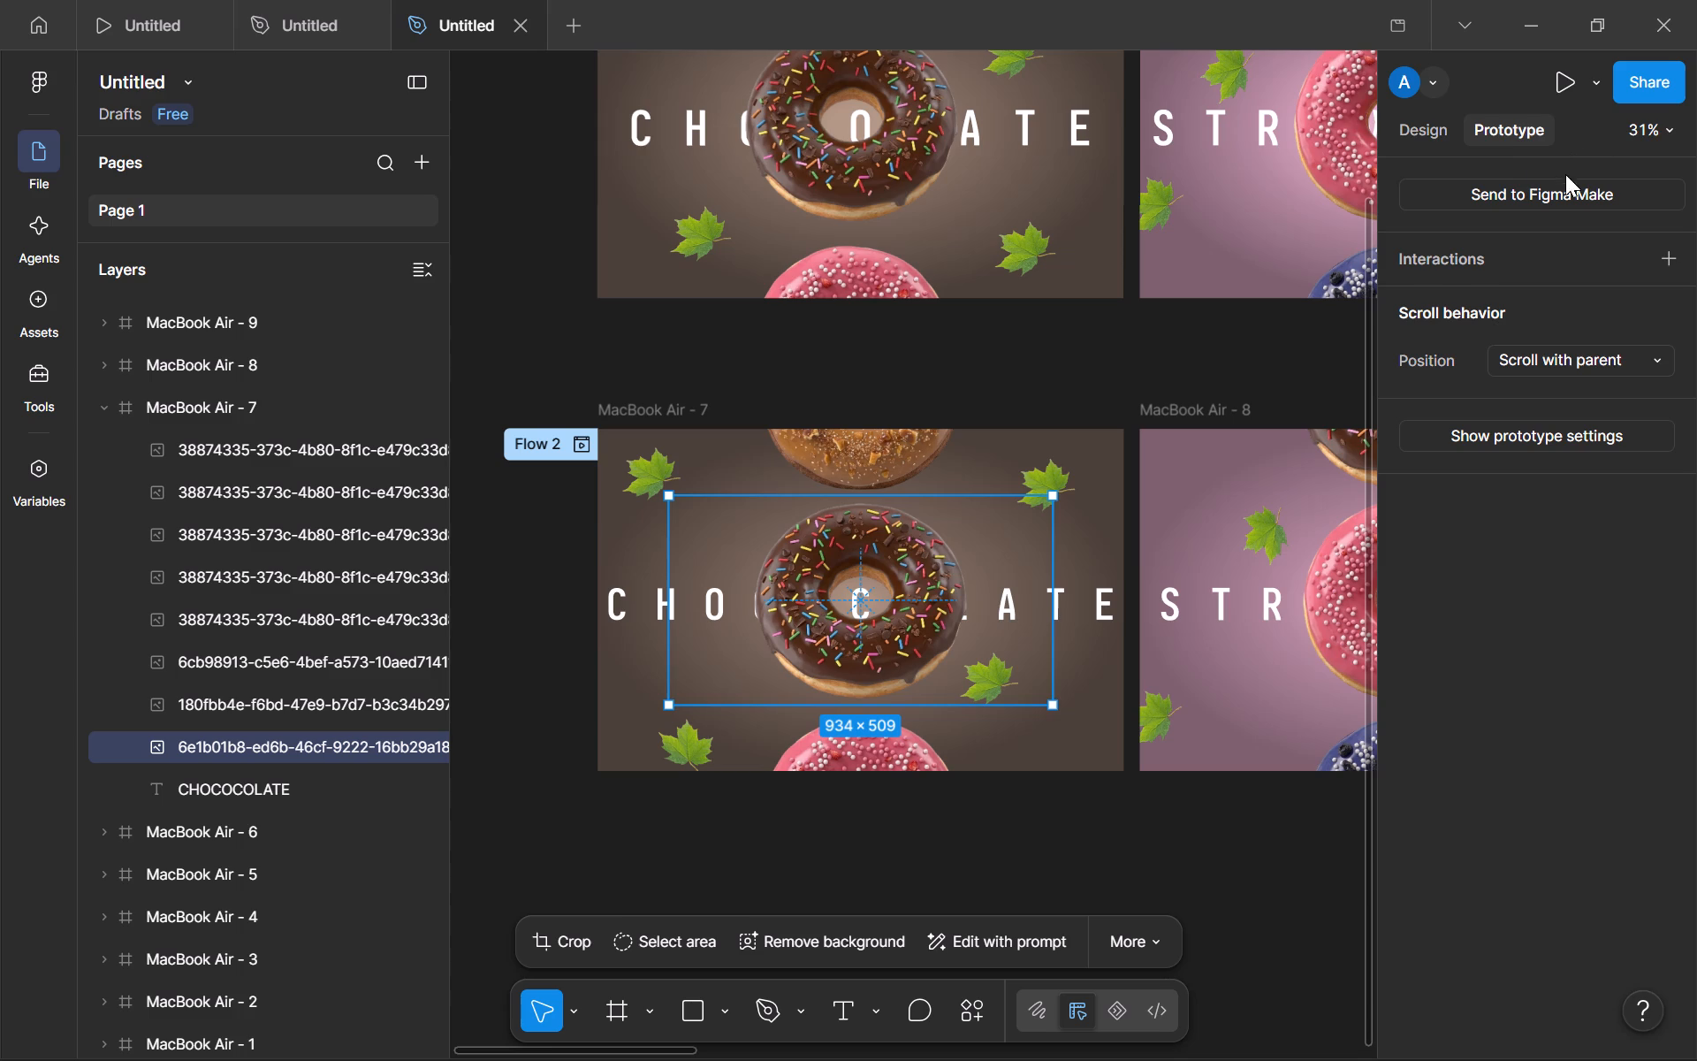
{"action": "left_click", "coordinate": [698, 414]}
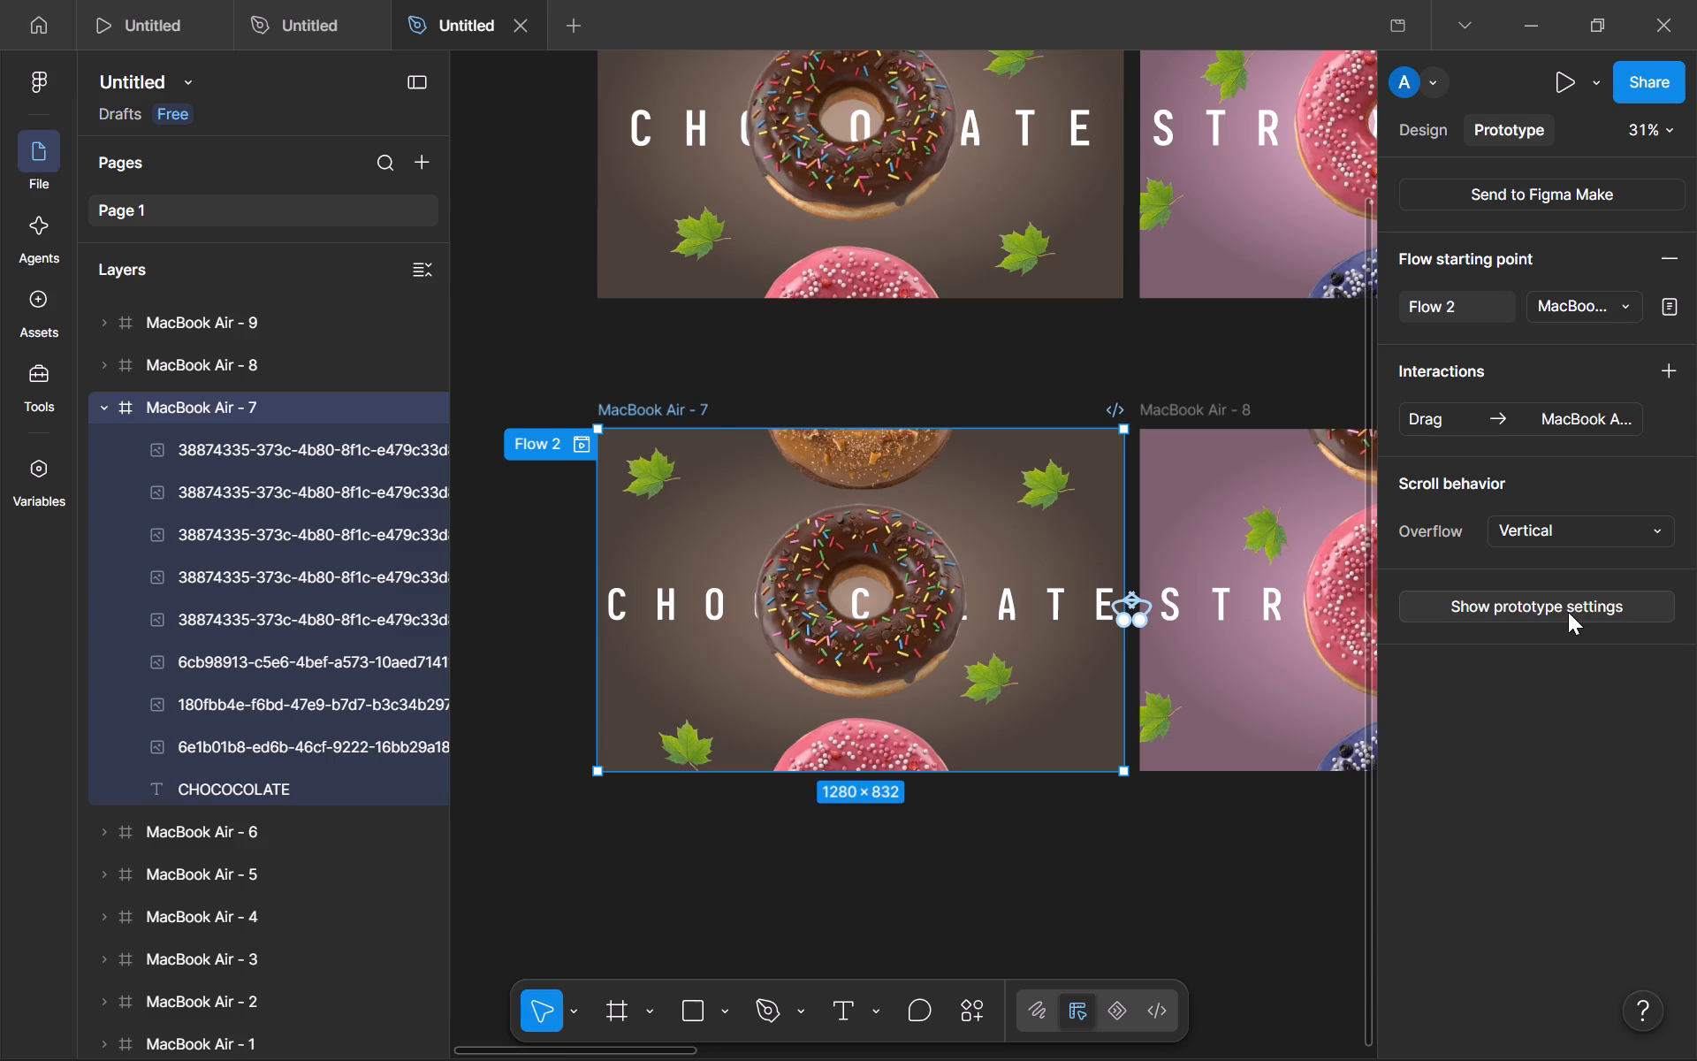
{"action": "left_click", "coordinate": [1608, 534]}
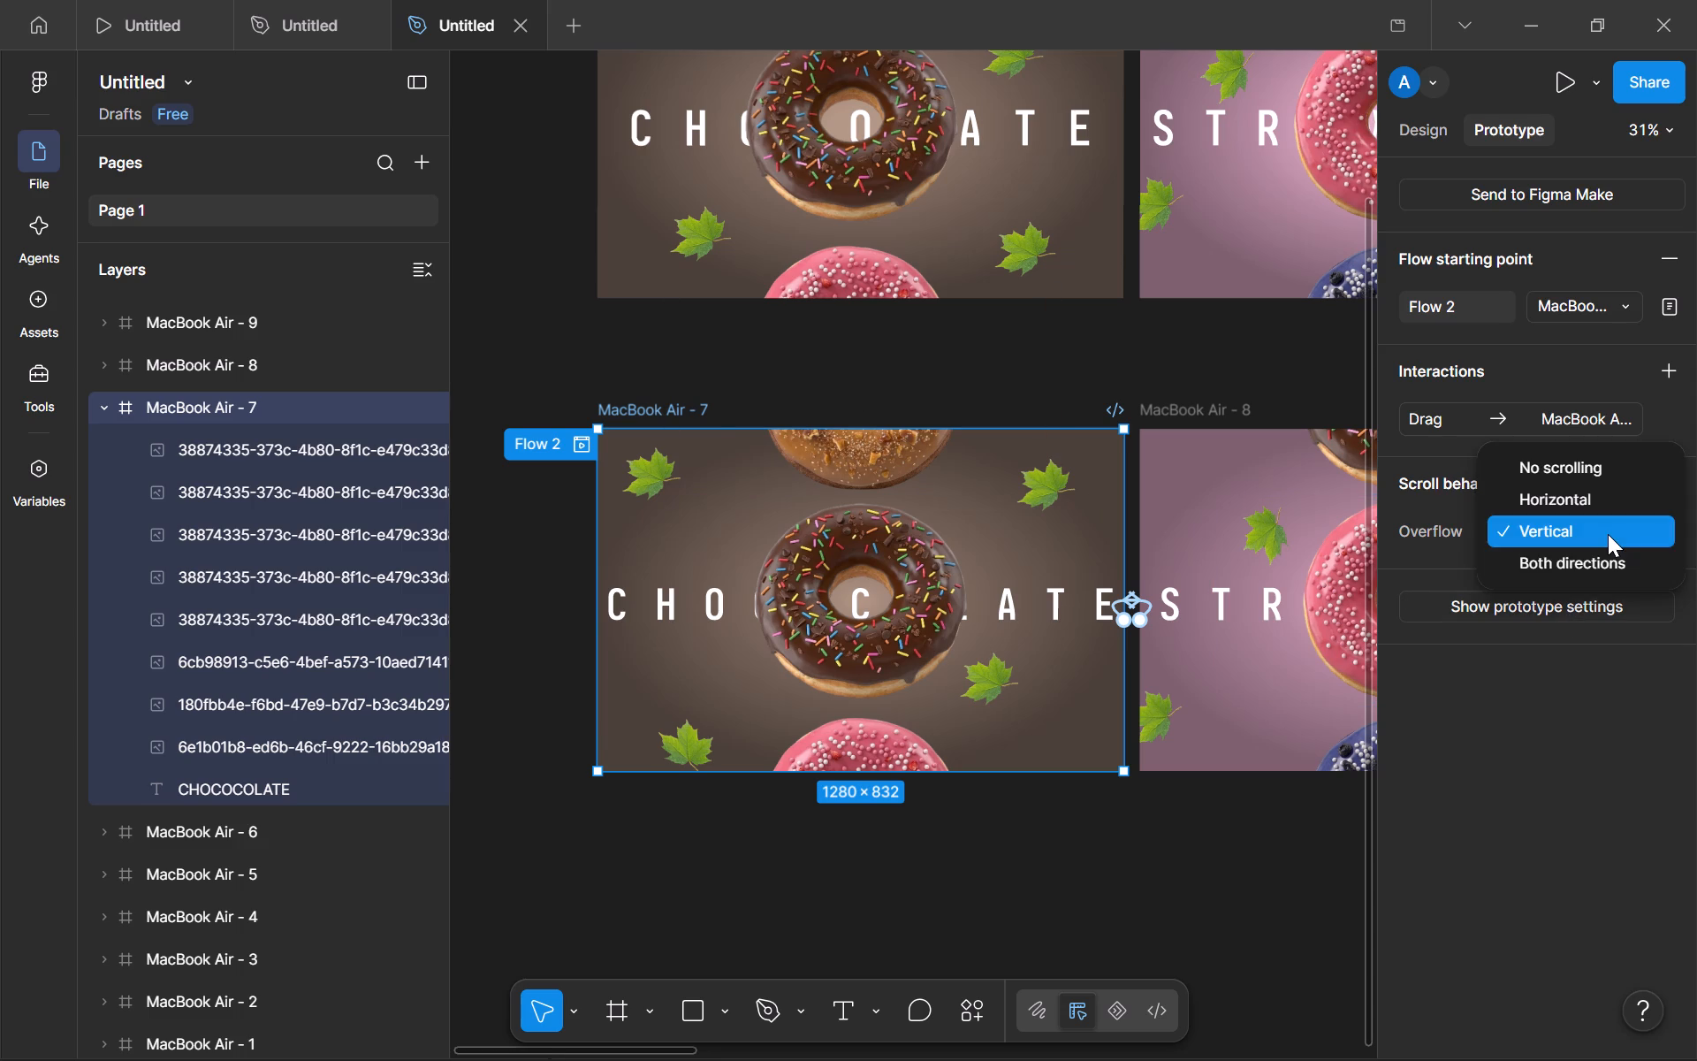
{"action": "left_click", "coordinate": [1188, 897]}
{"action": "left_click", "coordinate": [899, 584]}
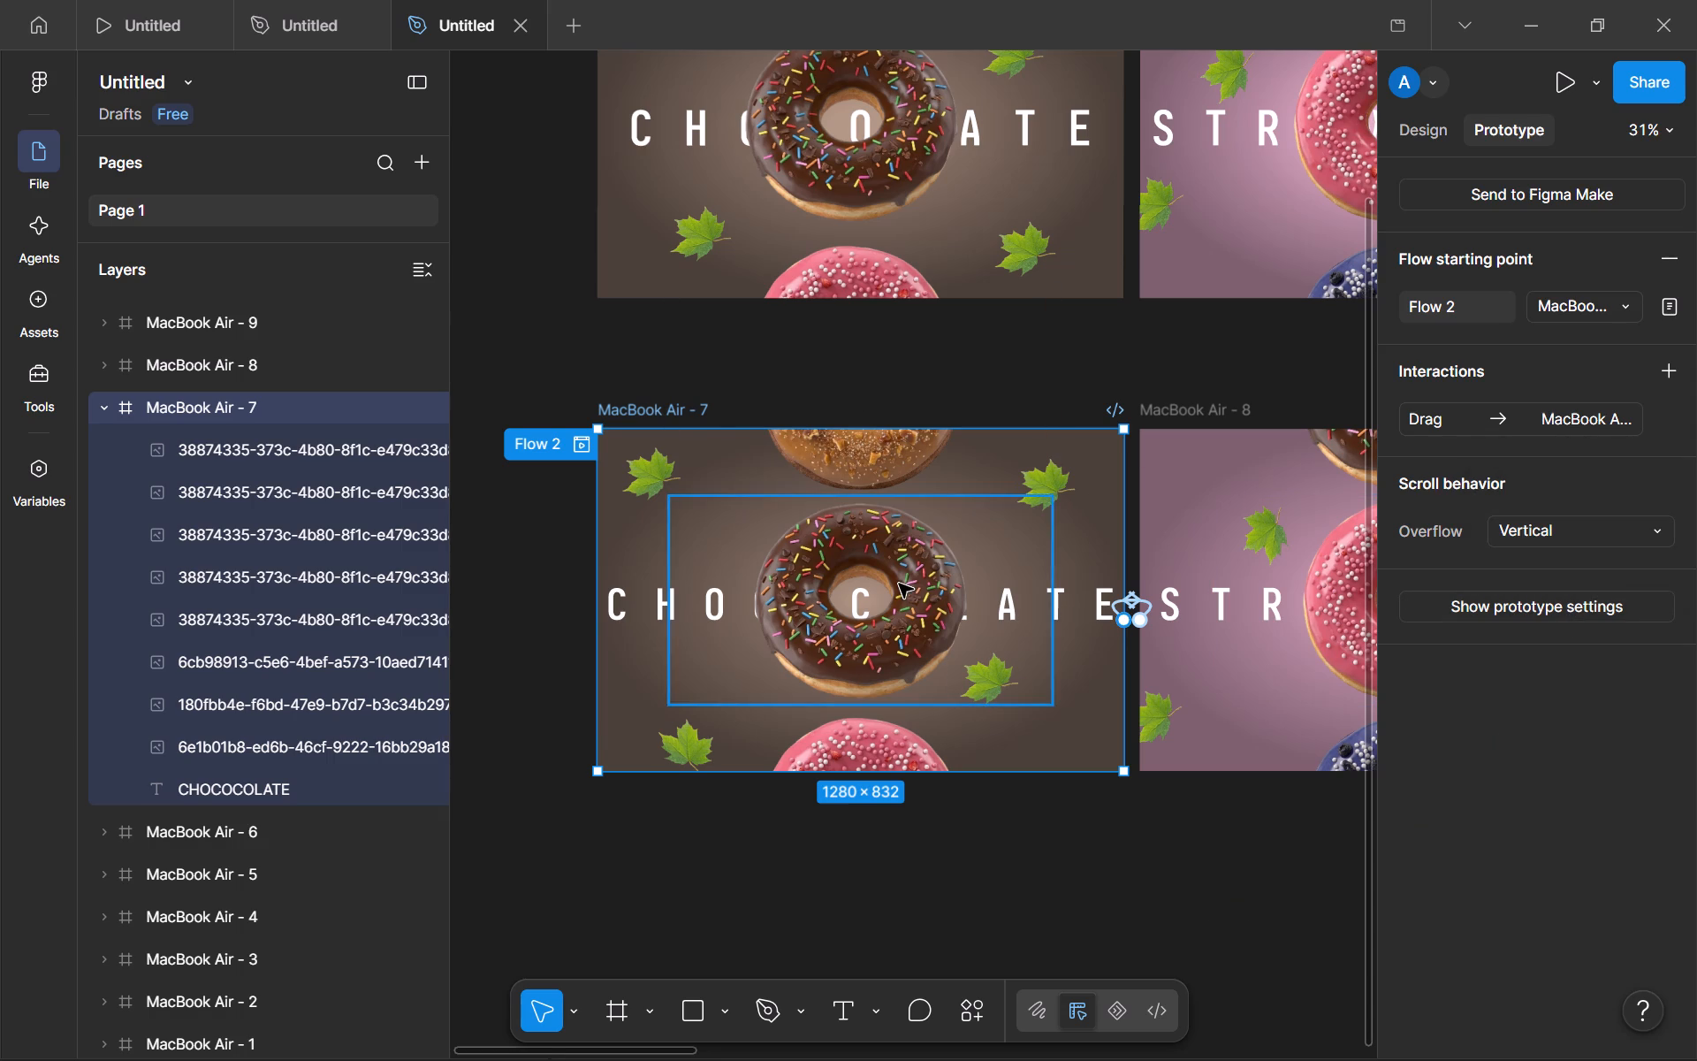
{"action": "left_click", "coordinate": [1583, 358]}
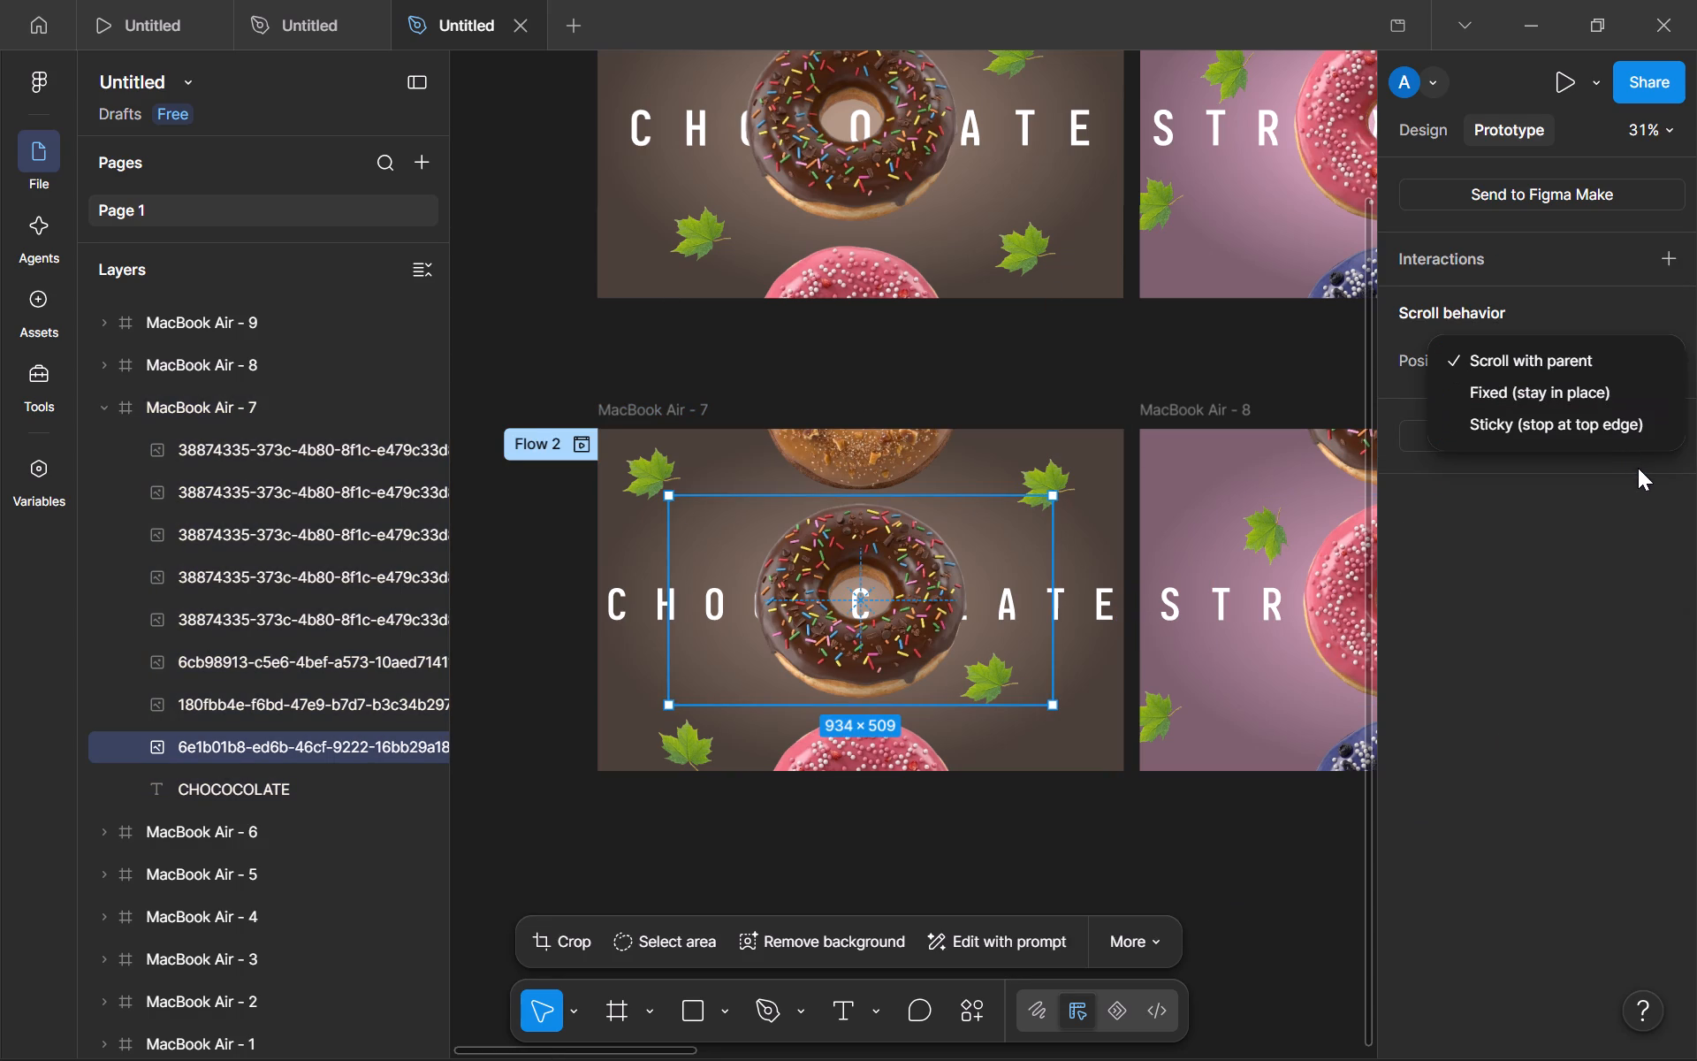
{"action": "left_click", "coordinate": [1567, 310]}
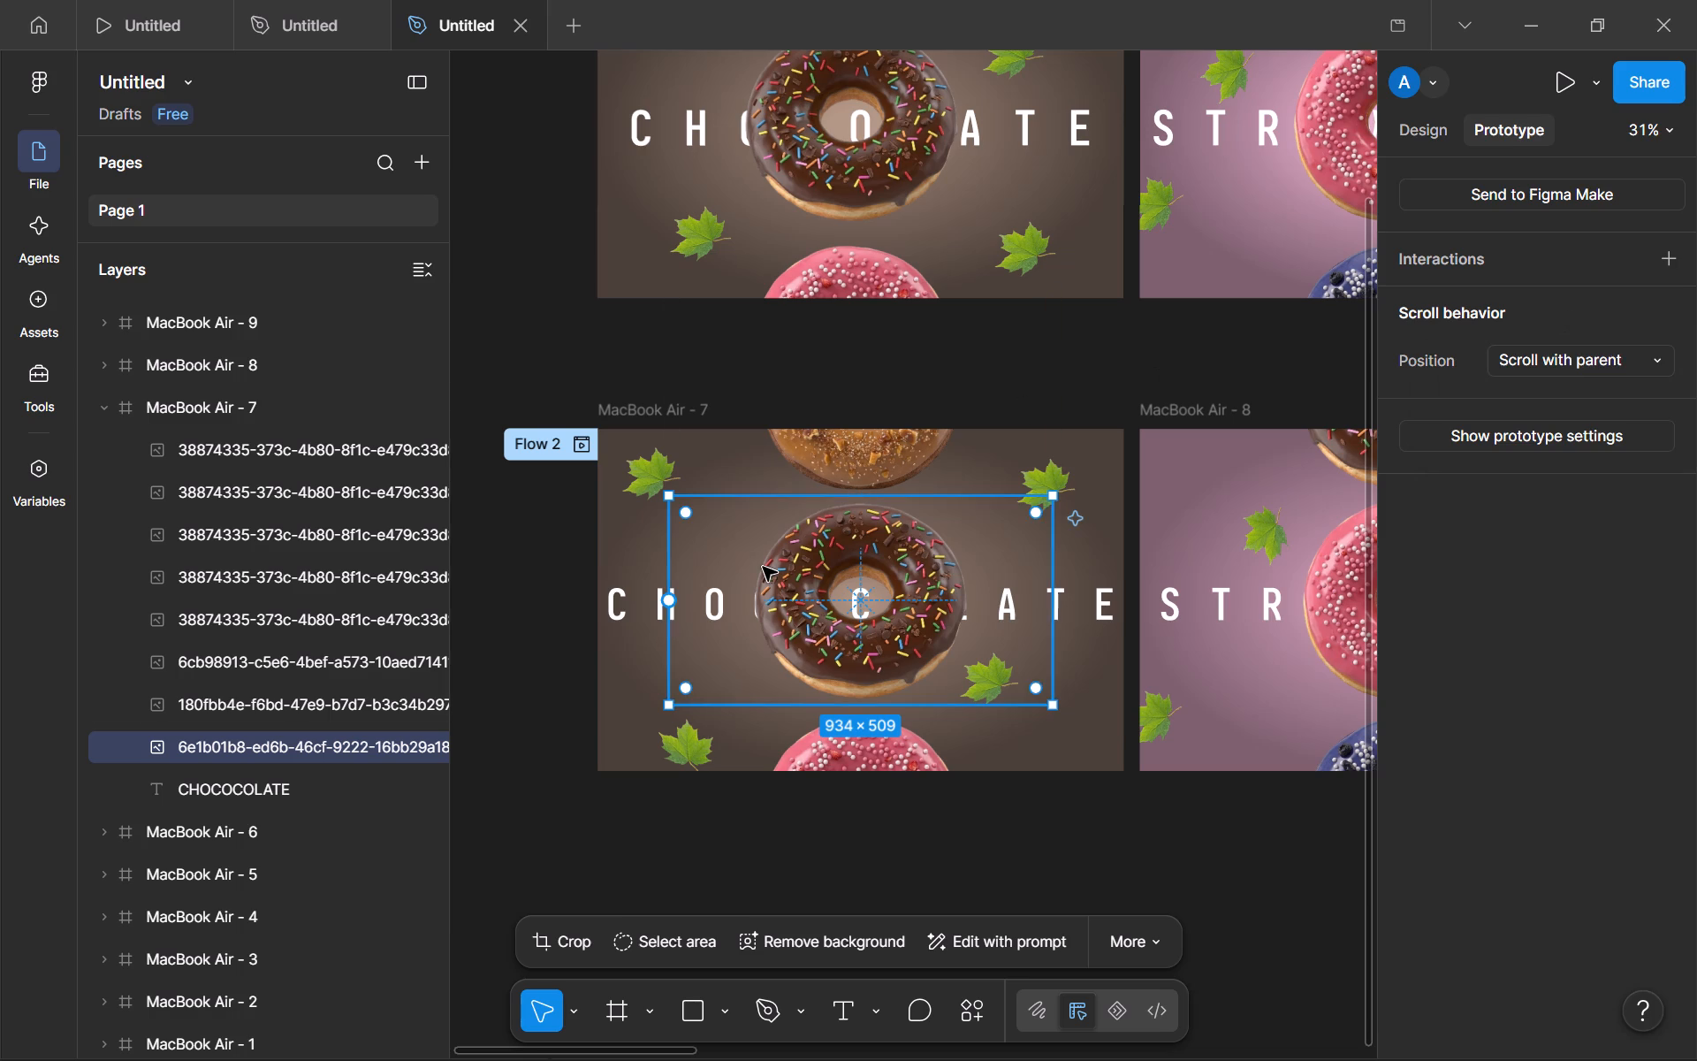
Add an On drag interaction to the chocolate donut image in MacBook Air - 7, navigating to MacBook Air - 8 with Smart animate.
{"action": "left_click", "coordinate": [763, 567]}
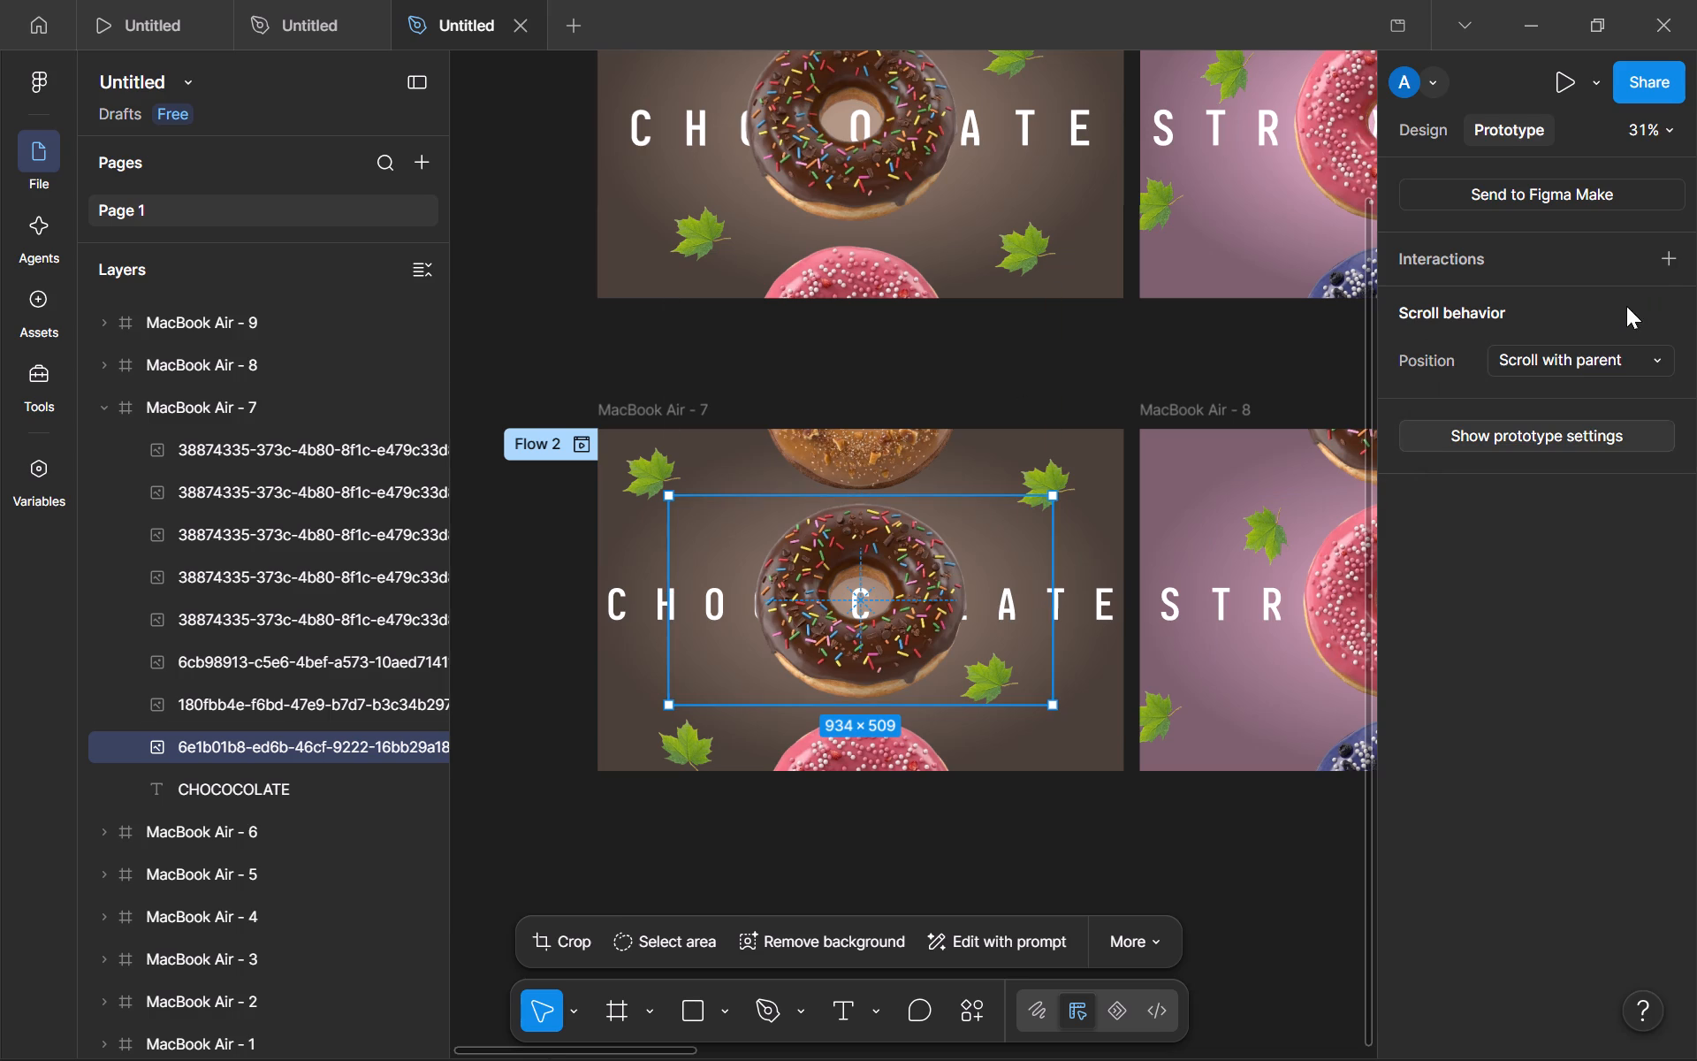
{"action": "left_click", "coordinate": [1675, 258]}
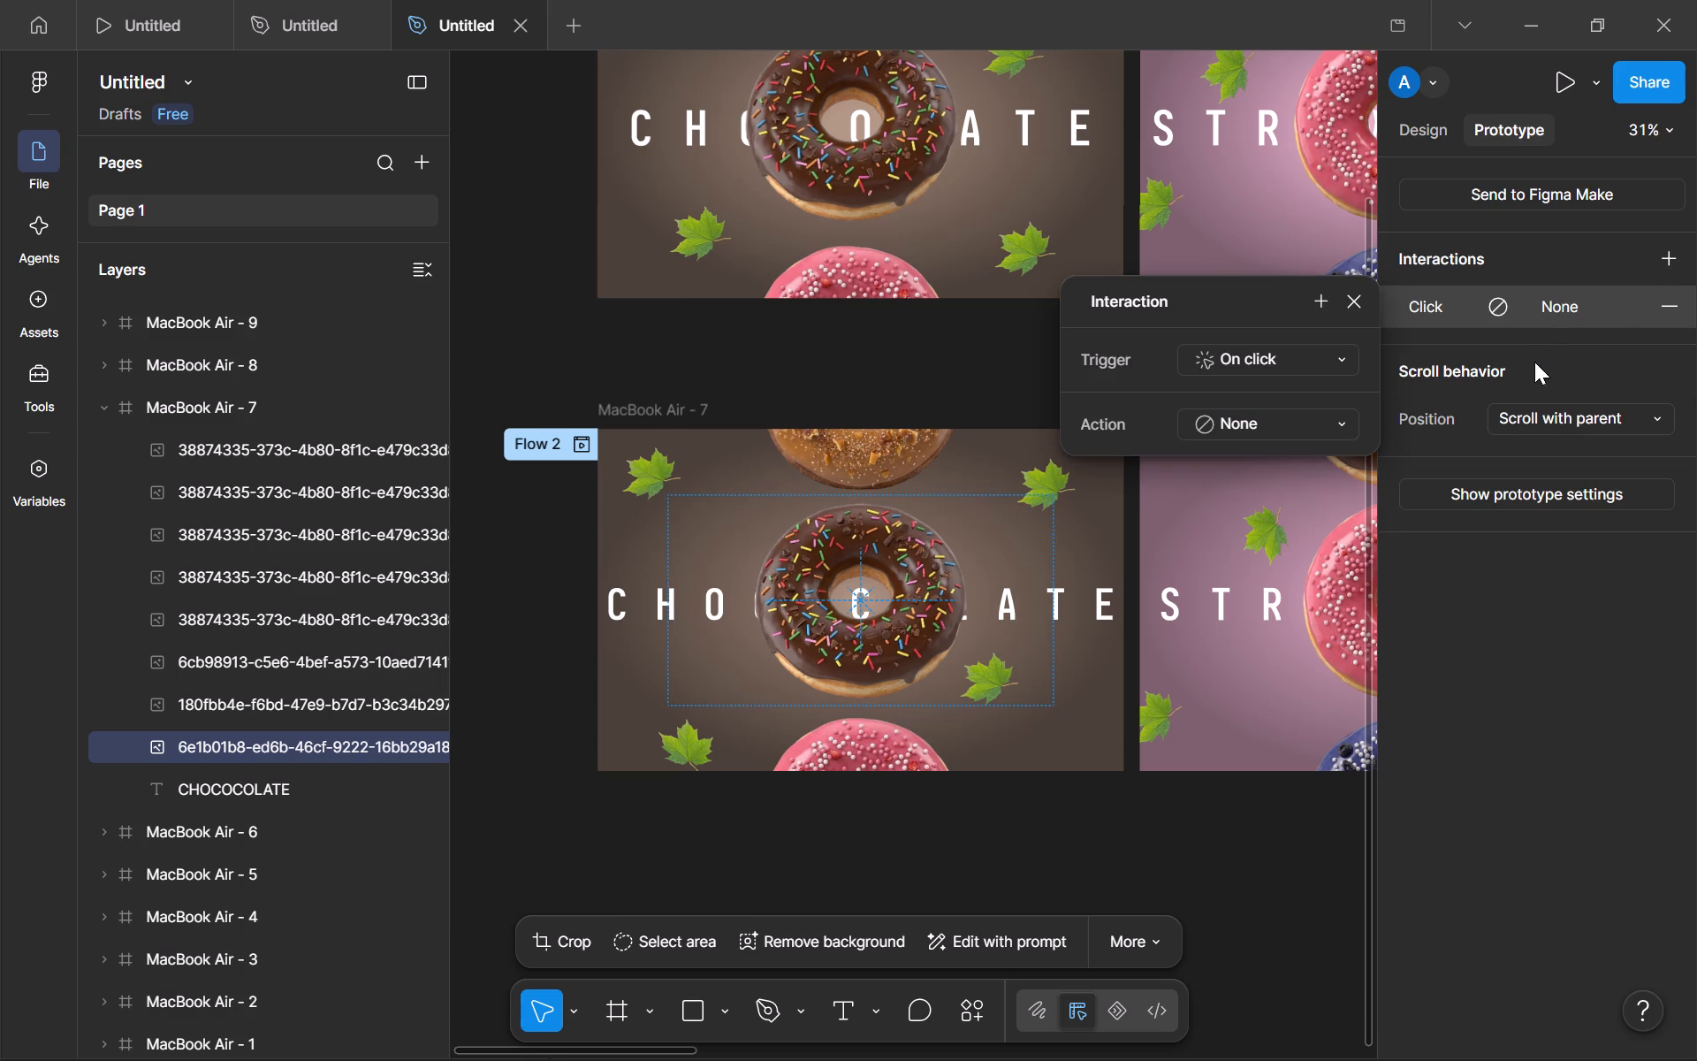
{"action": "left_click", "coordinate": [1594, 416]}
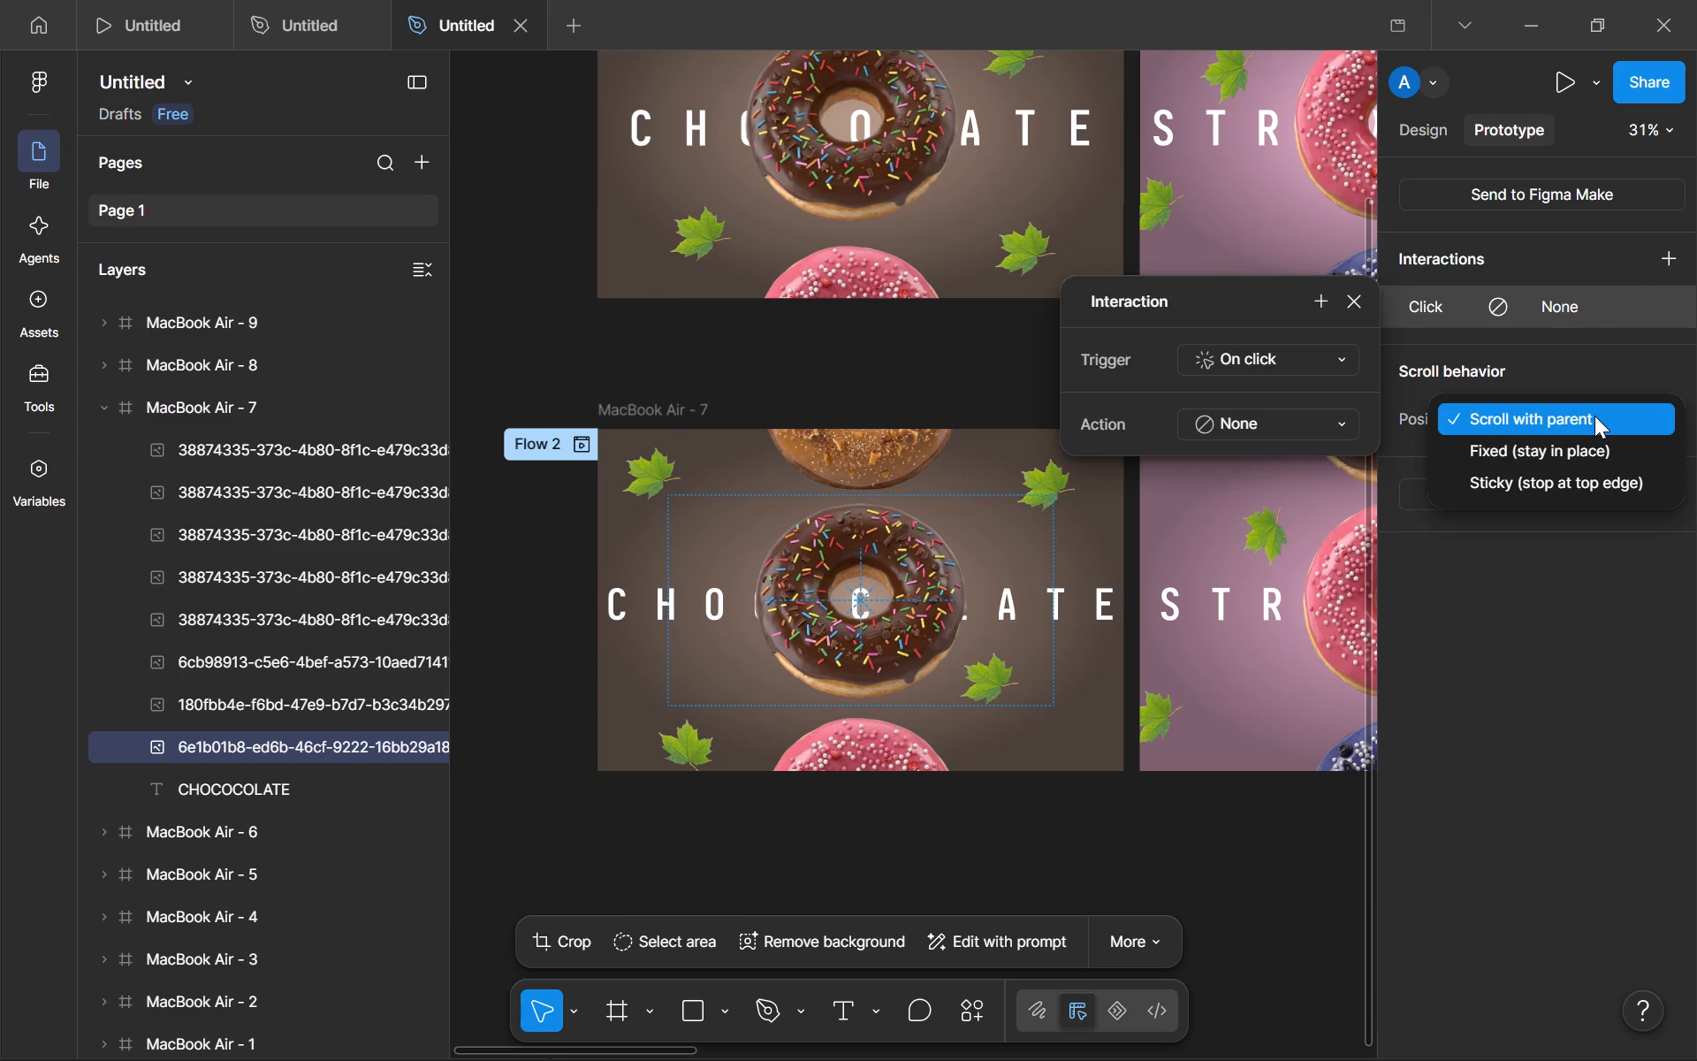
{"action": "left_click", "coordinate": [1594, 416]}
{"action": "left_click", "coordinate": [1271, 343]}
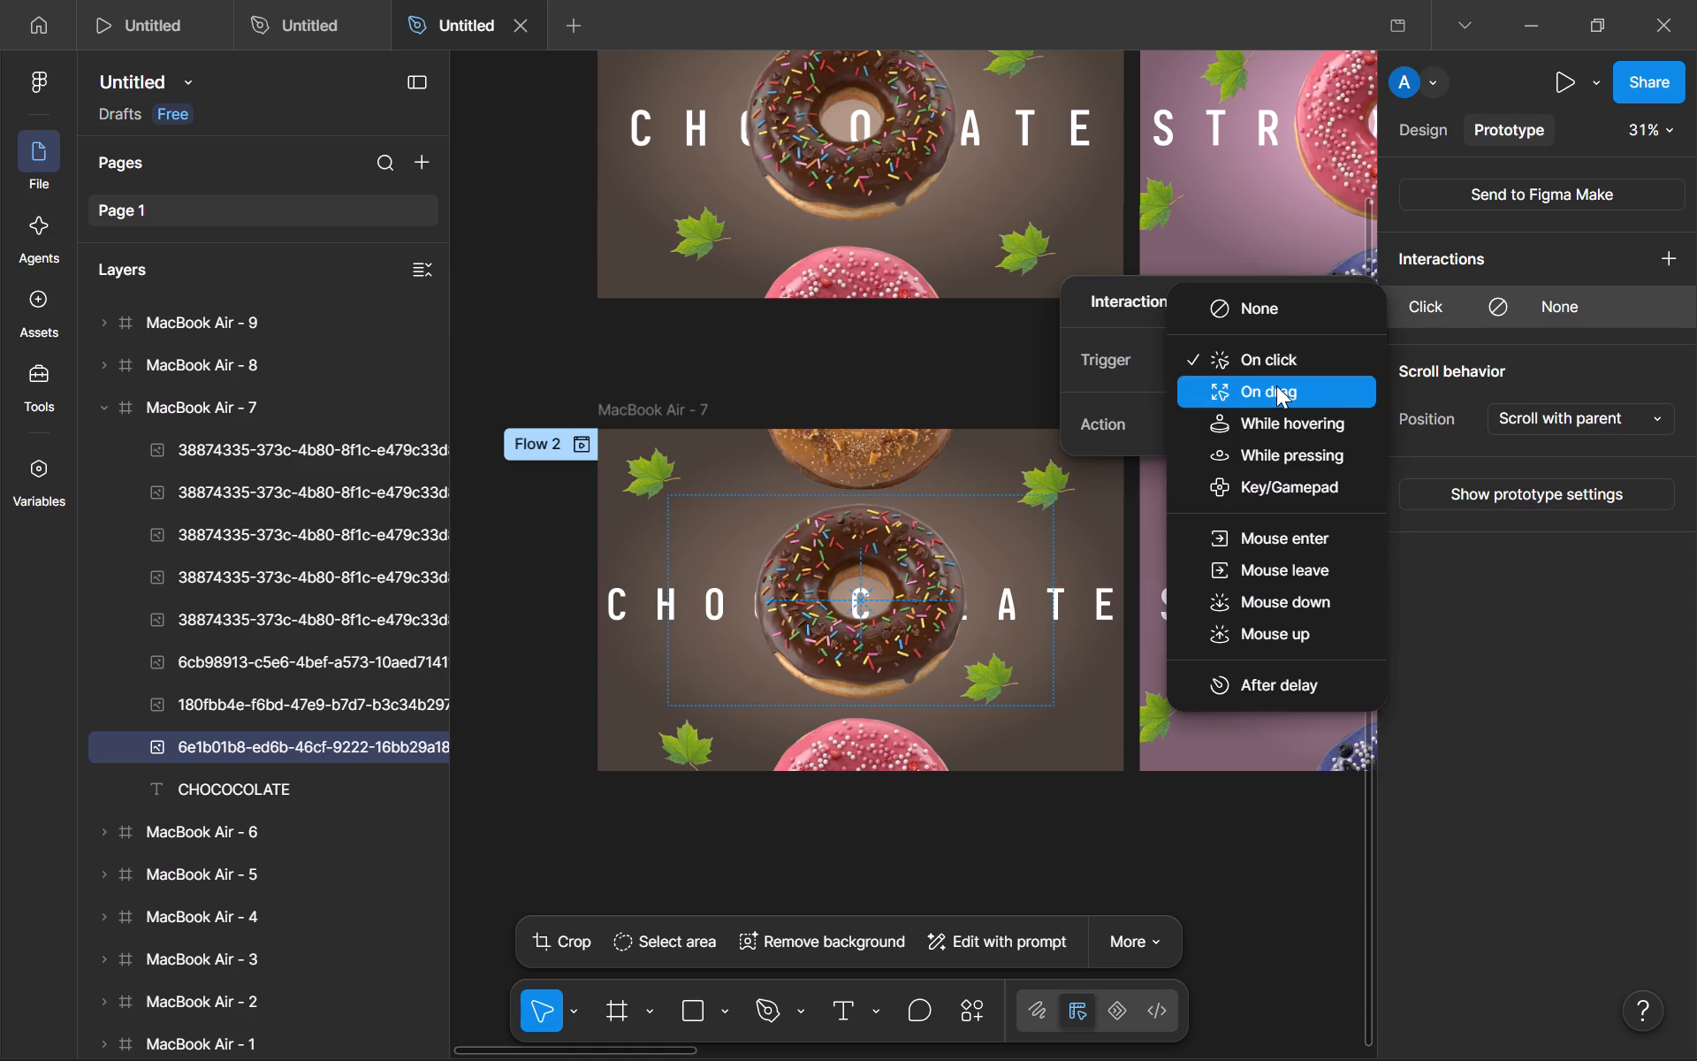
{"action": "left_click", "coordinate": [1276, 385]}
{"action": "left_click", "coordinate": [1295, 428]}
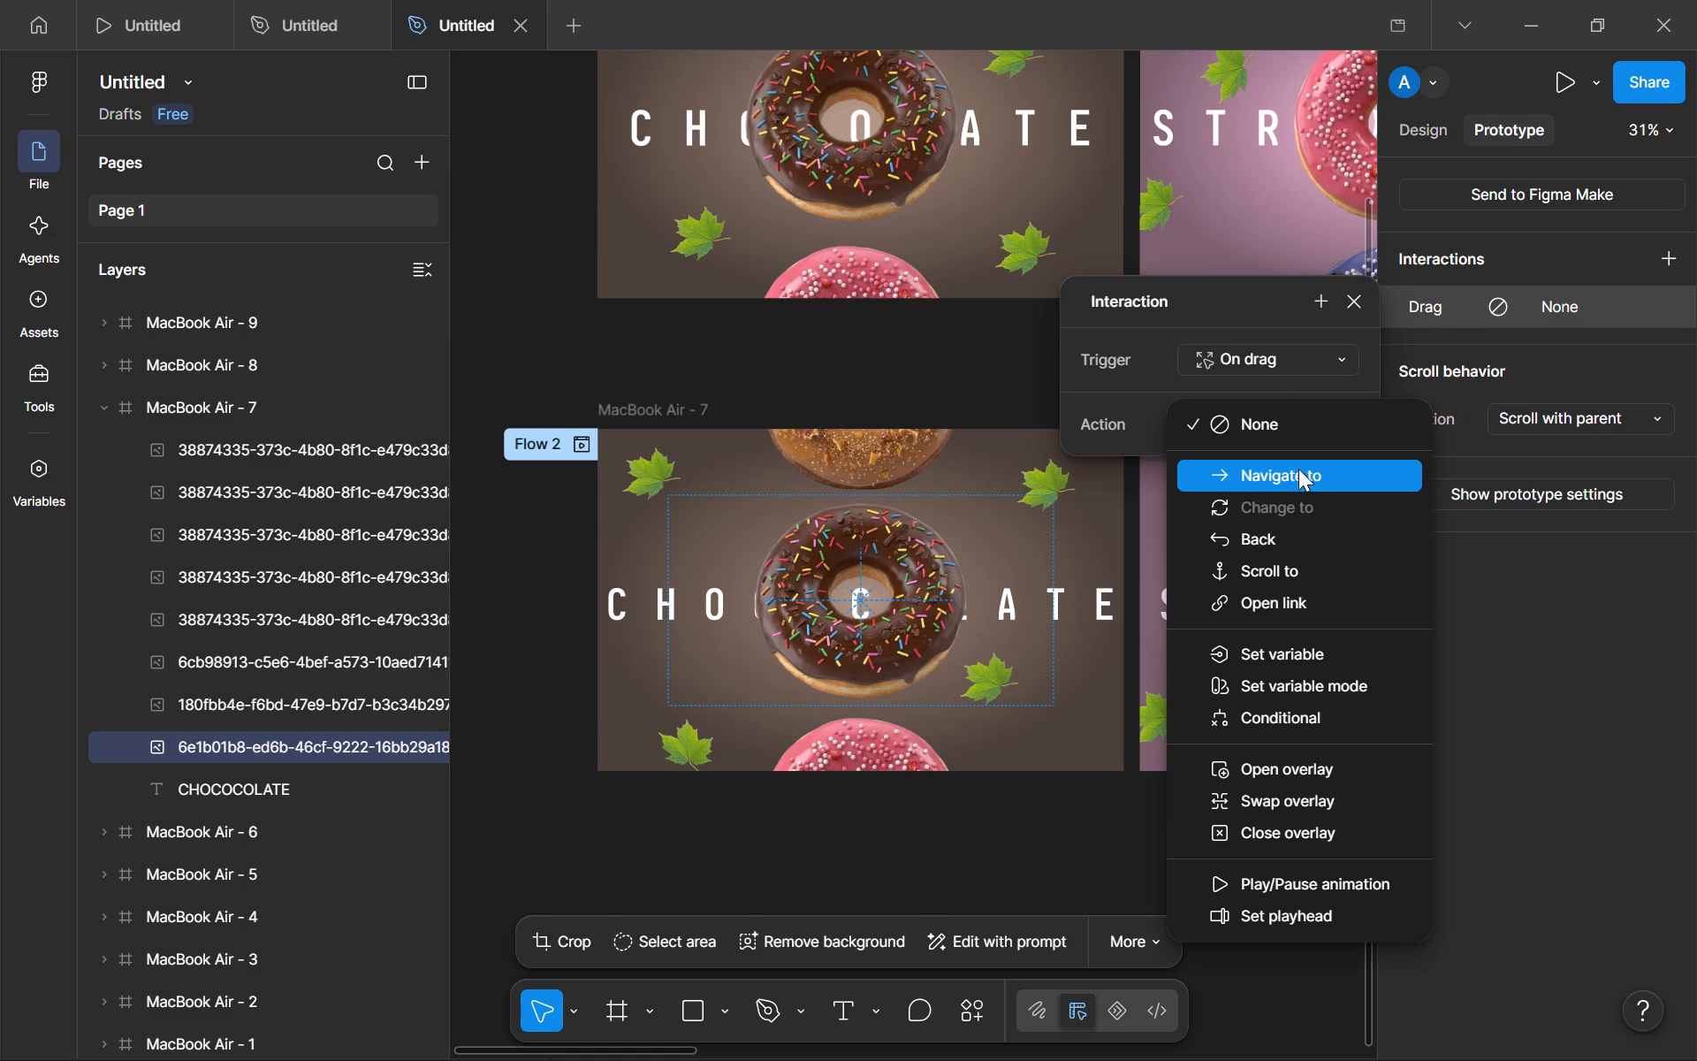
{"action": "left_click", "coordinate": [1298, 470]}
{"action": "left_click", "coordinate": [1281, 473]}
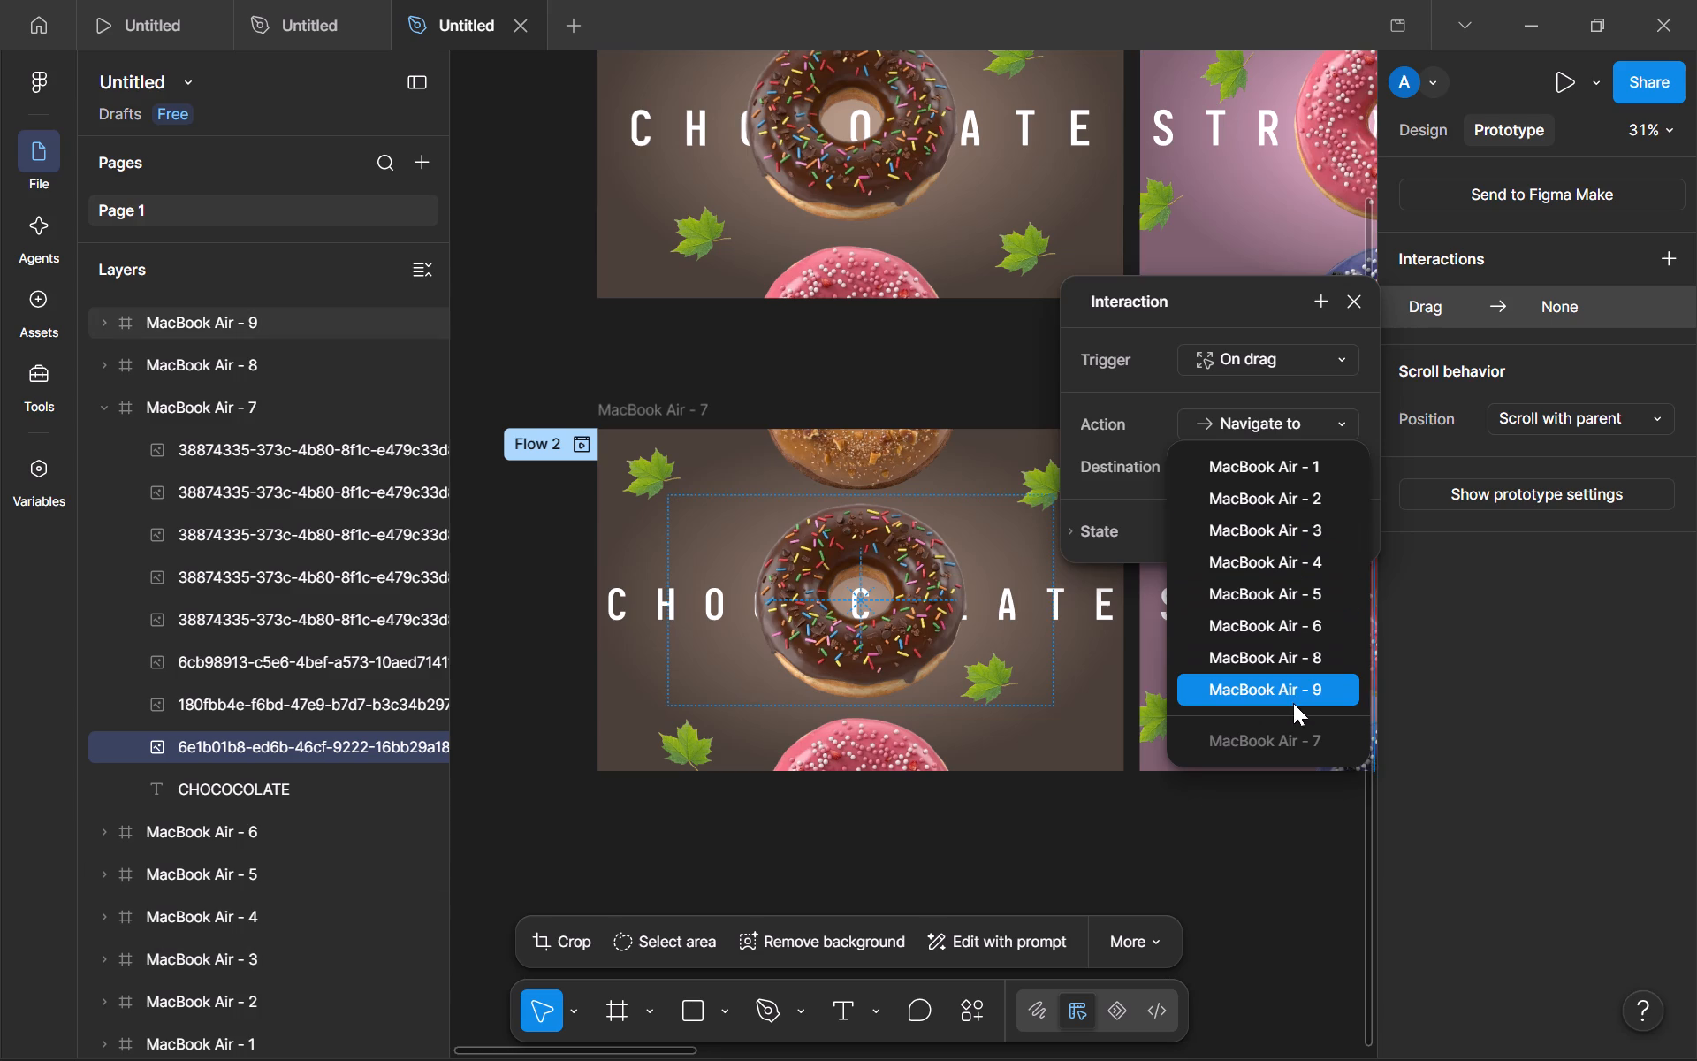
{"action": "left_click", "coordinate": [1302, 666]}
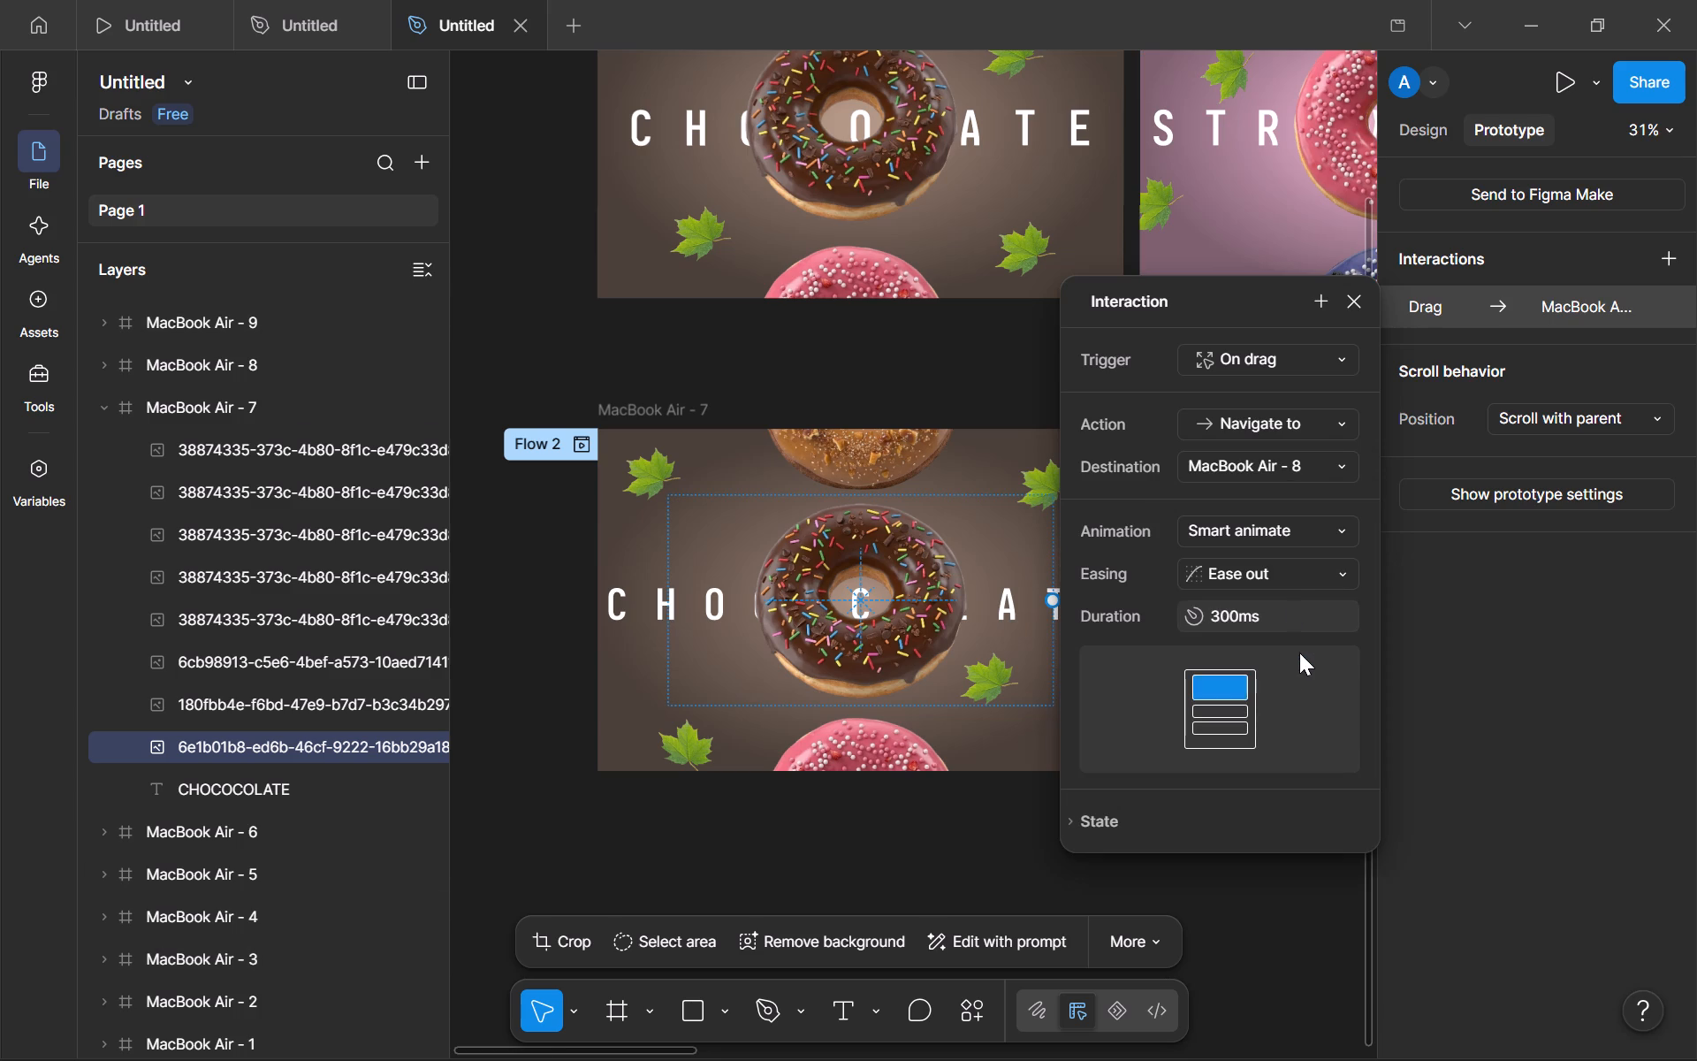
{"action": "left_click", "coordinate": [1315, 570]}
{"action": "left_click", "coordinate": [1315, 570]}
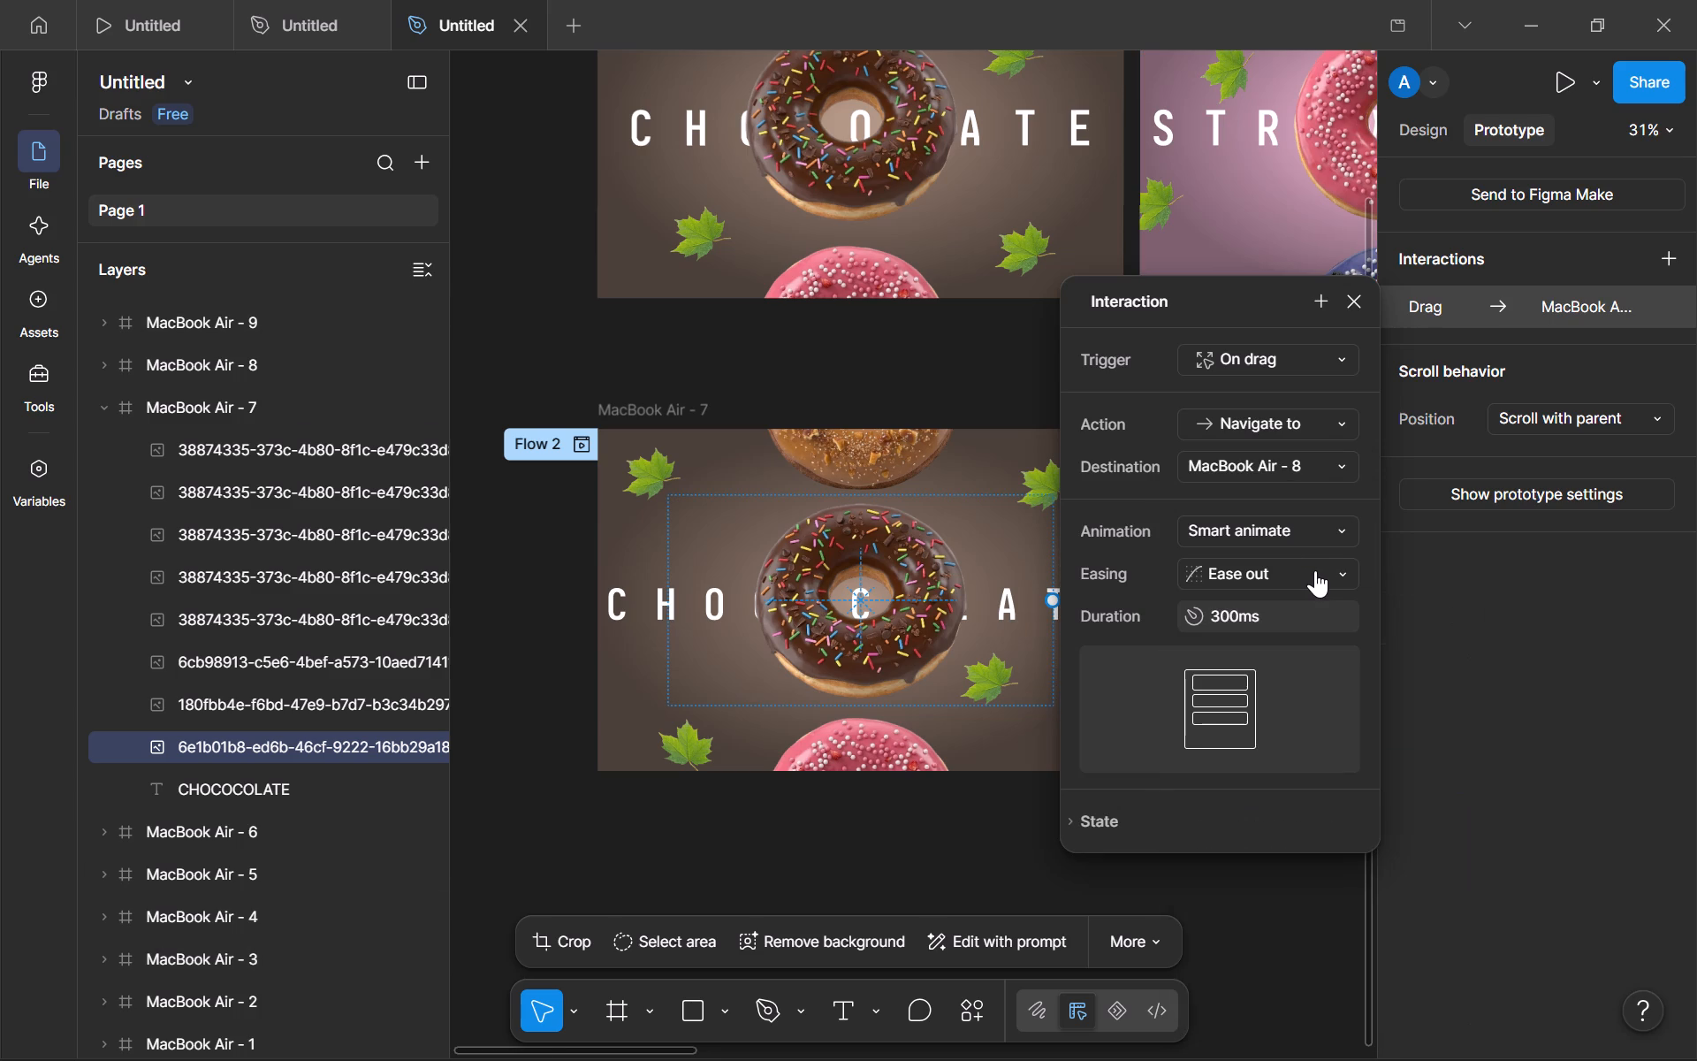
{"action": "left_click", "coordinate": [1313, 535]}
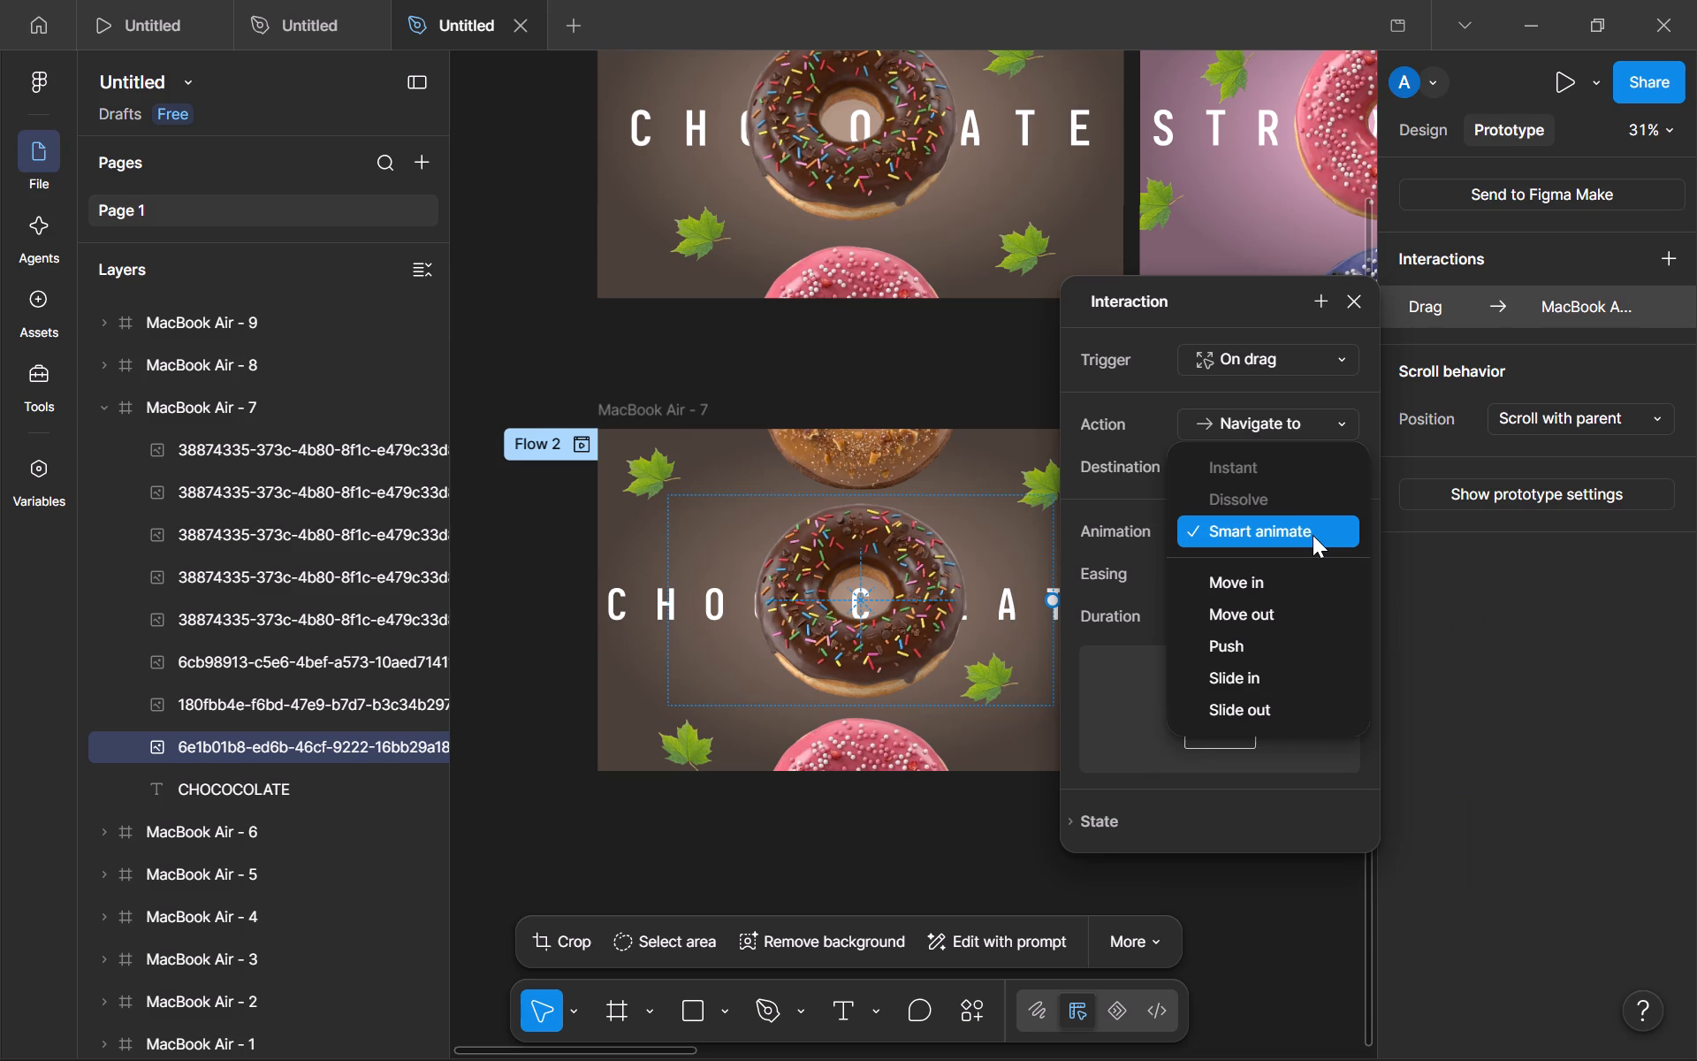
{"action": "left_click", "coordinate": [1313, 535]}
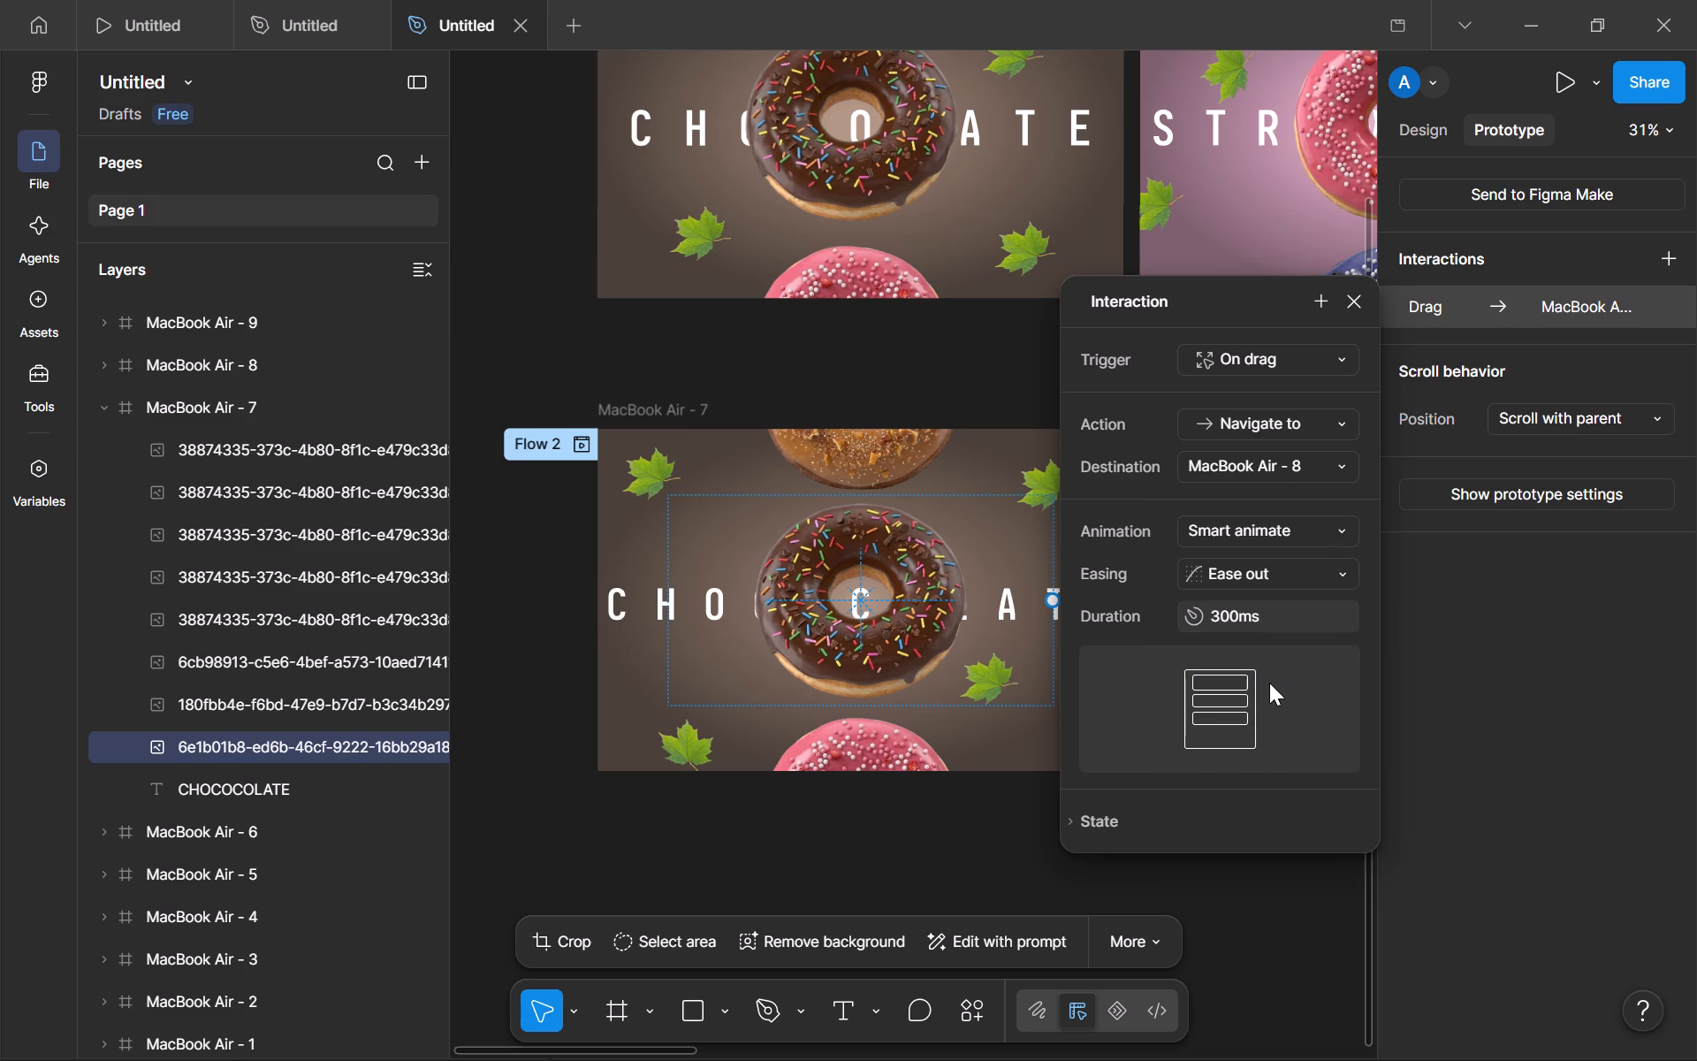
Preview the prototype's Flow 1 and test vertical scrolling of the chocolate frame.
{"action": "left_click", "coordinate": [1356, 310]}
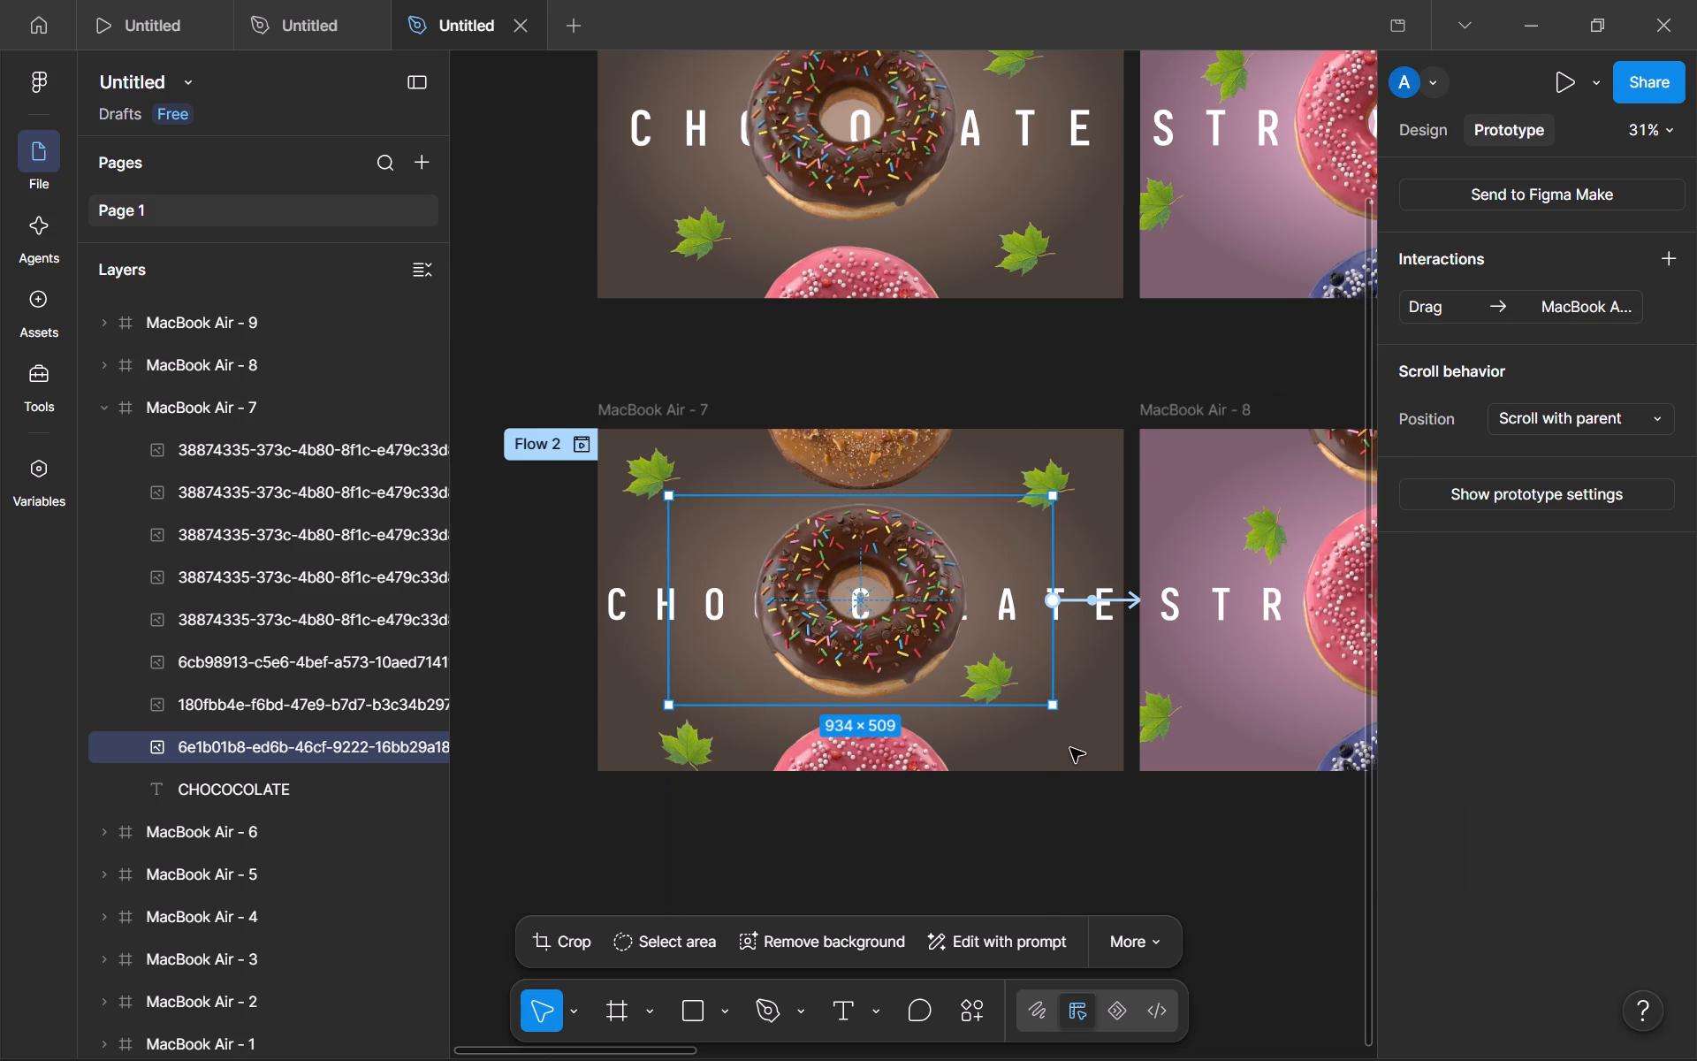
{"action": "scroll", "coordinate": [1219, 707], "scroll_direction": "left", "scroll_amount": 2}
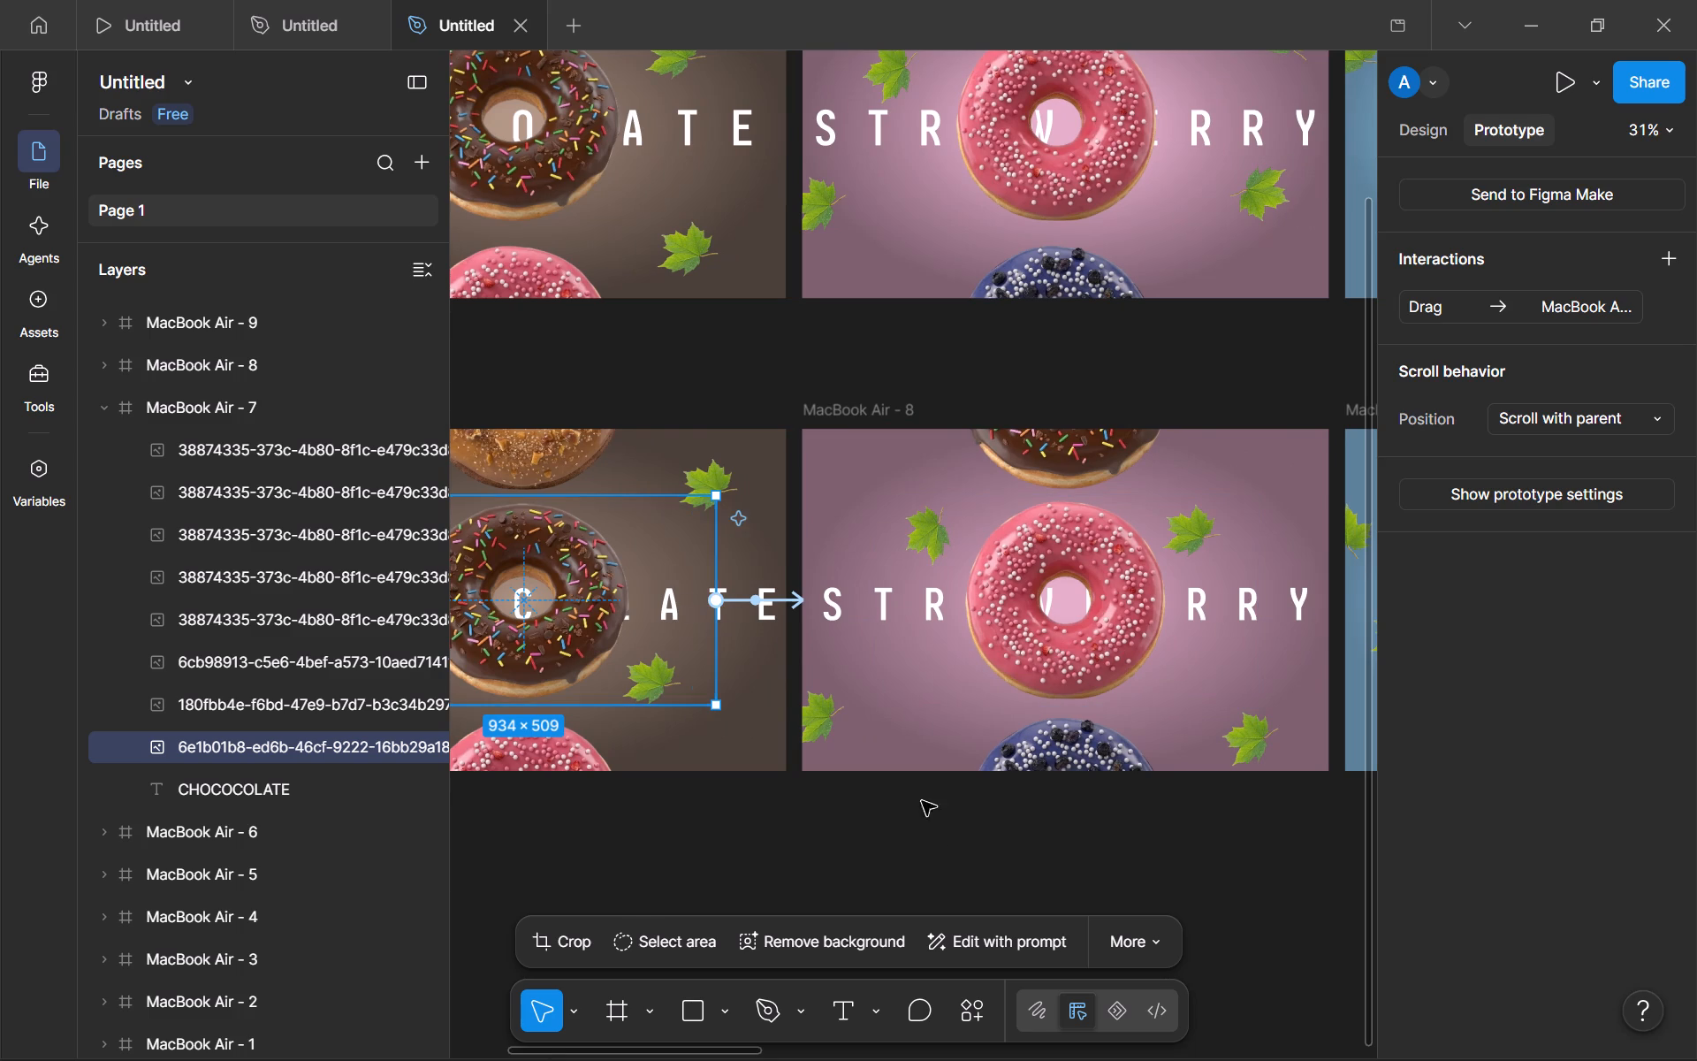
{"action": "left_click", "coordinate": [946, 855]}
{"action": "left_click", "coordinate": [1556, 98]}
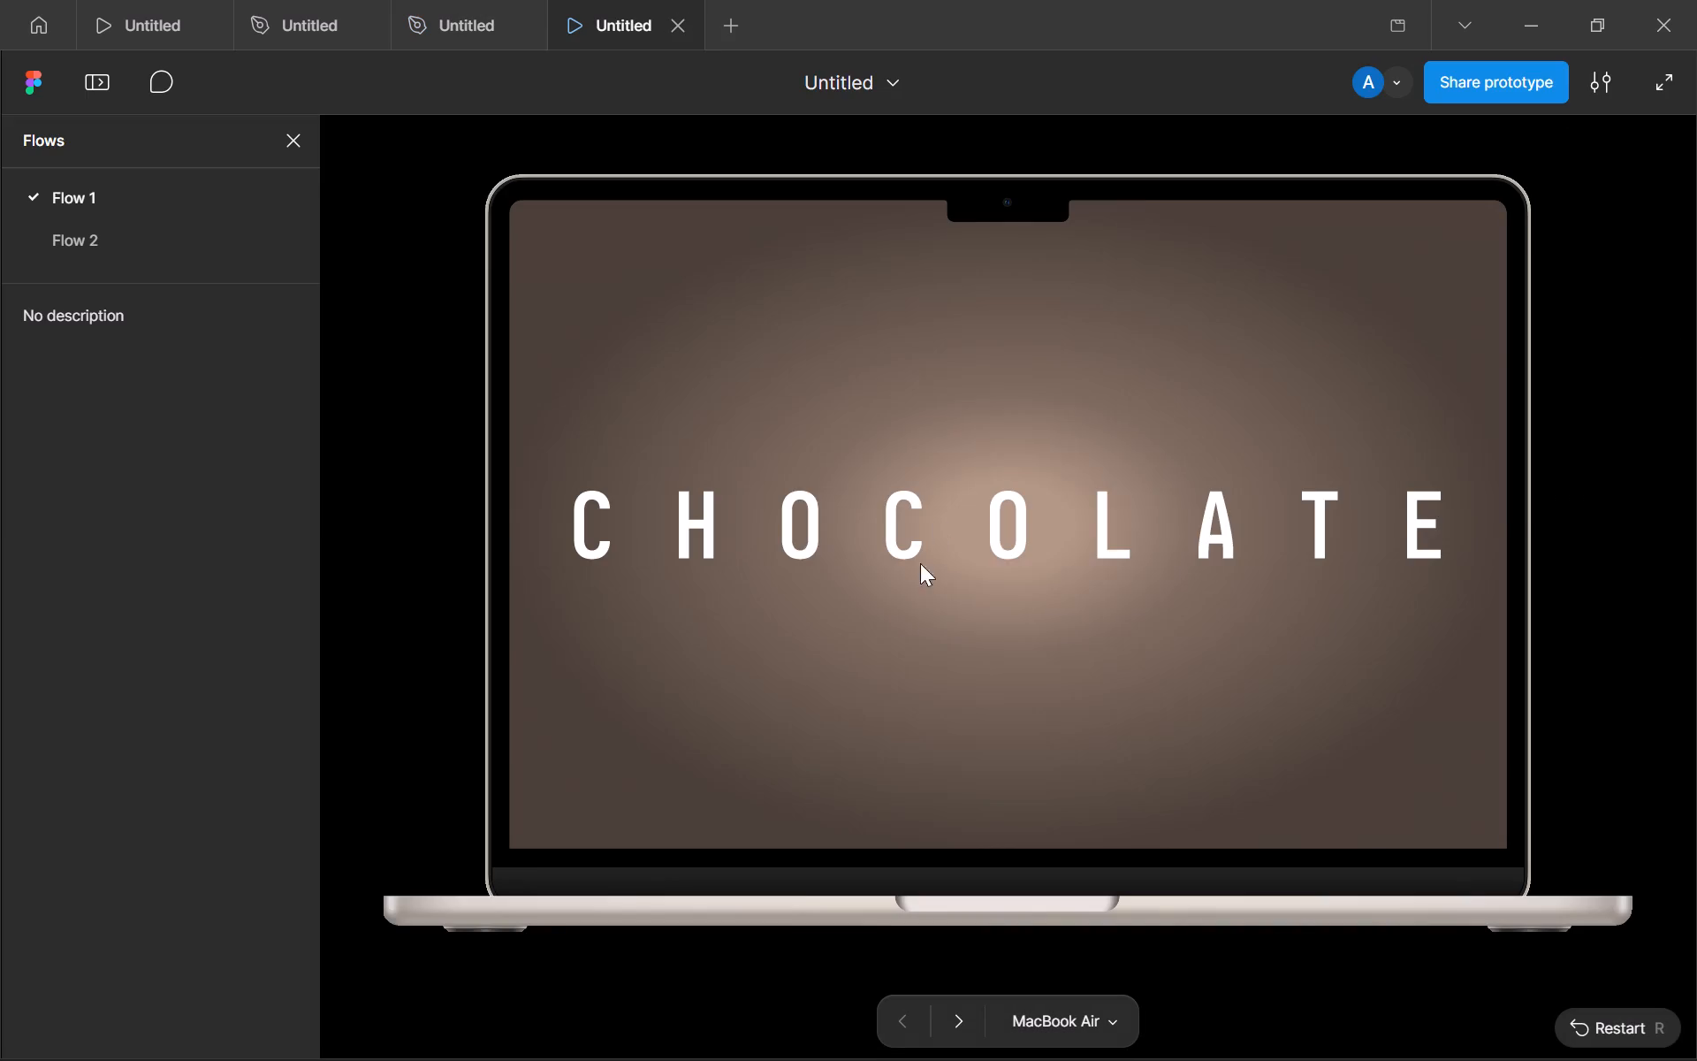
{"action": "scroll", "coordinate": [899, 617], "scroll_direction": "down", "scroll_amount": 4}
{"action": "scroll", "coordinate": [899, 617], "scroll_direction": "up", "scroll_amount": 4}
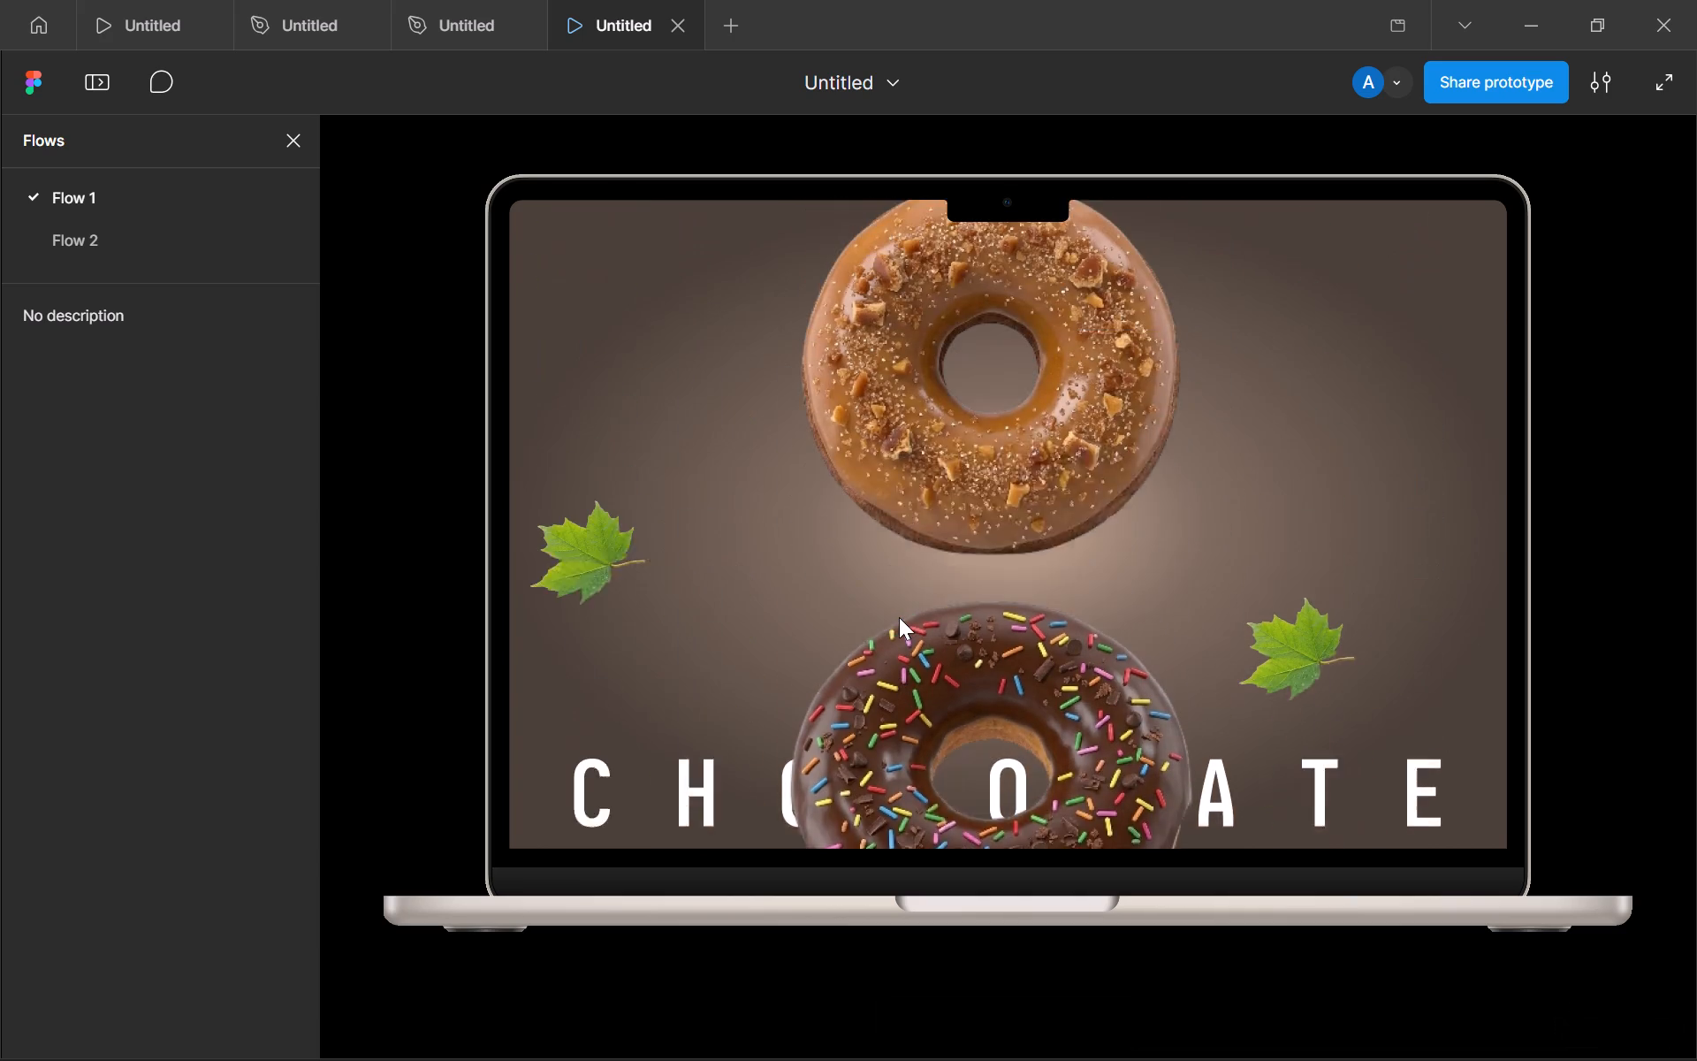
{"action": "scroll", "coordinate": [899, 617], "scroll_direction": "up", "scroll_amount": 2}
{"action": "scroll", "coordinate": [899, 617], "scroll_direction": "down", "scroll_amount": 6}
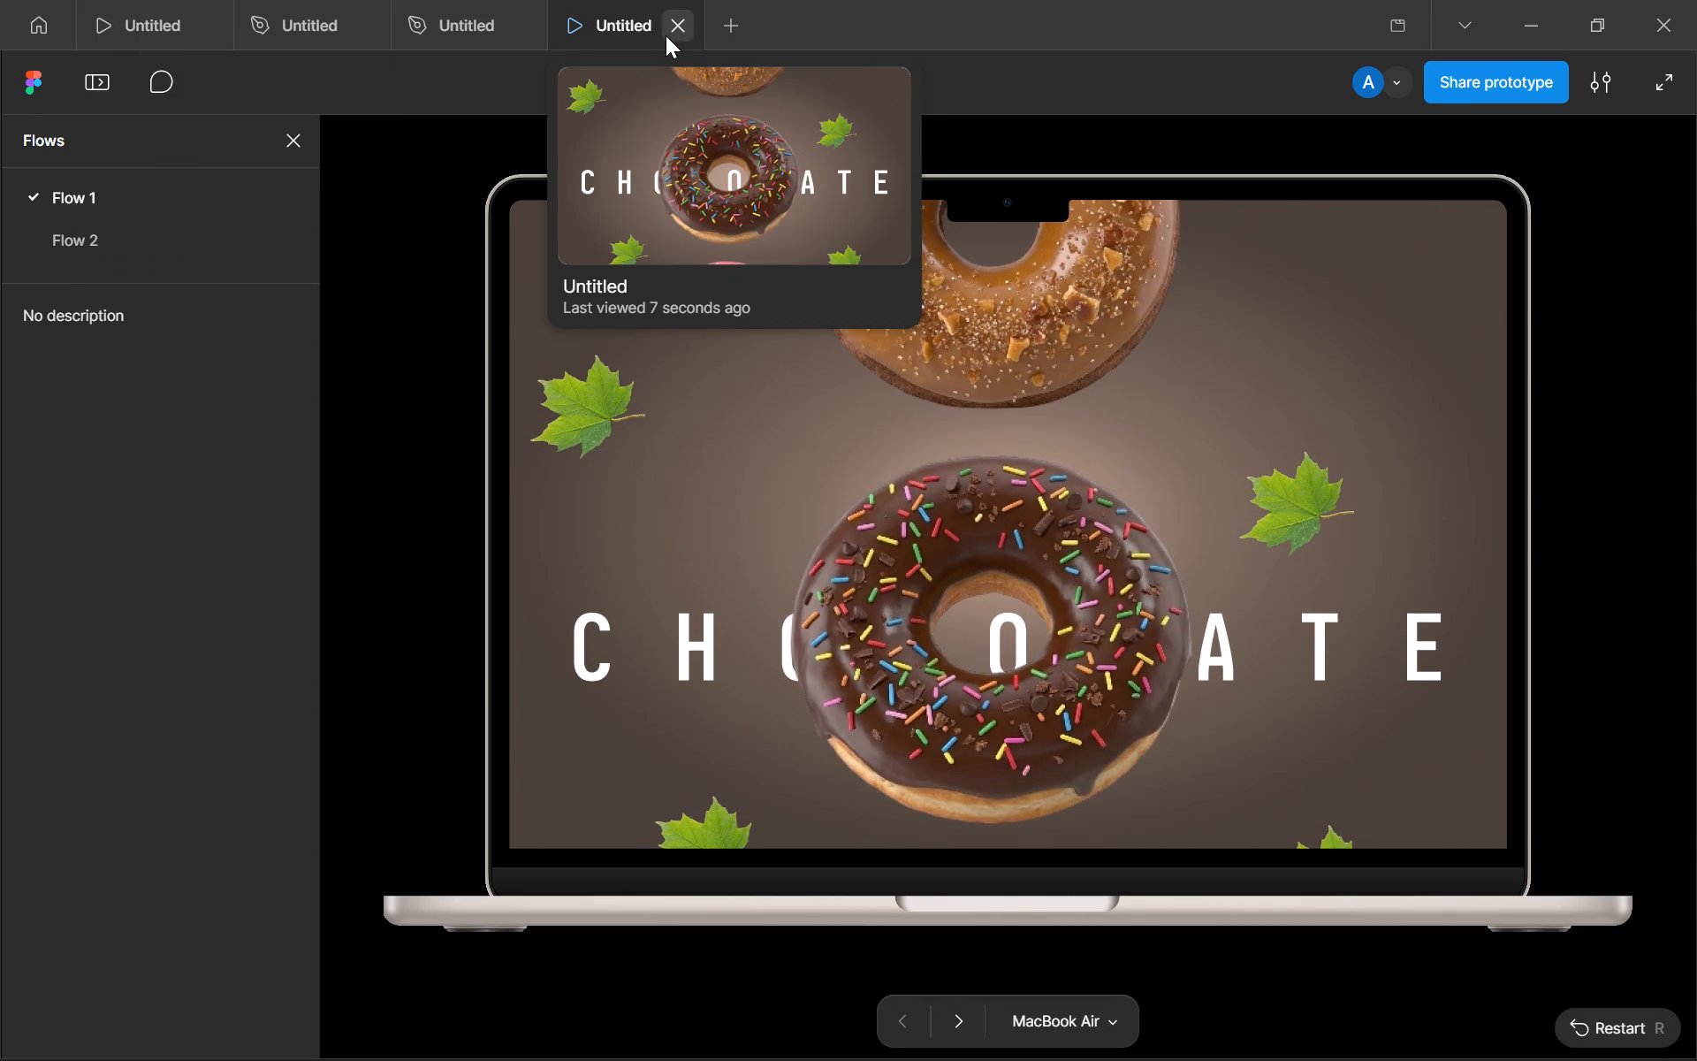
{"action": "left_click", "coordinate": [666, 35]}
Add an On drag interaction to the strawberry donut image in MacBook Air - 8, navigating to MacBook Air - 9 with Smart animate.
{"action": "left_click", "coordinate": [1039, 607]}
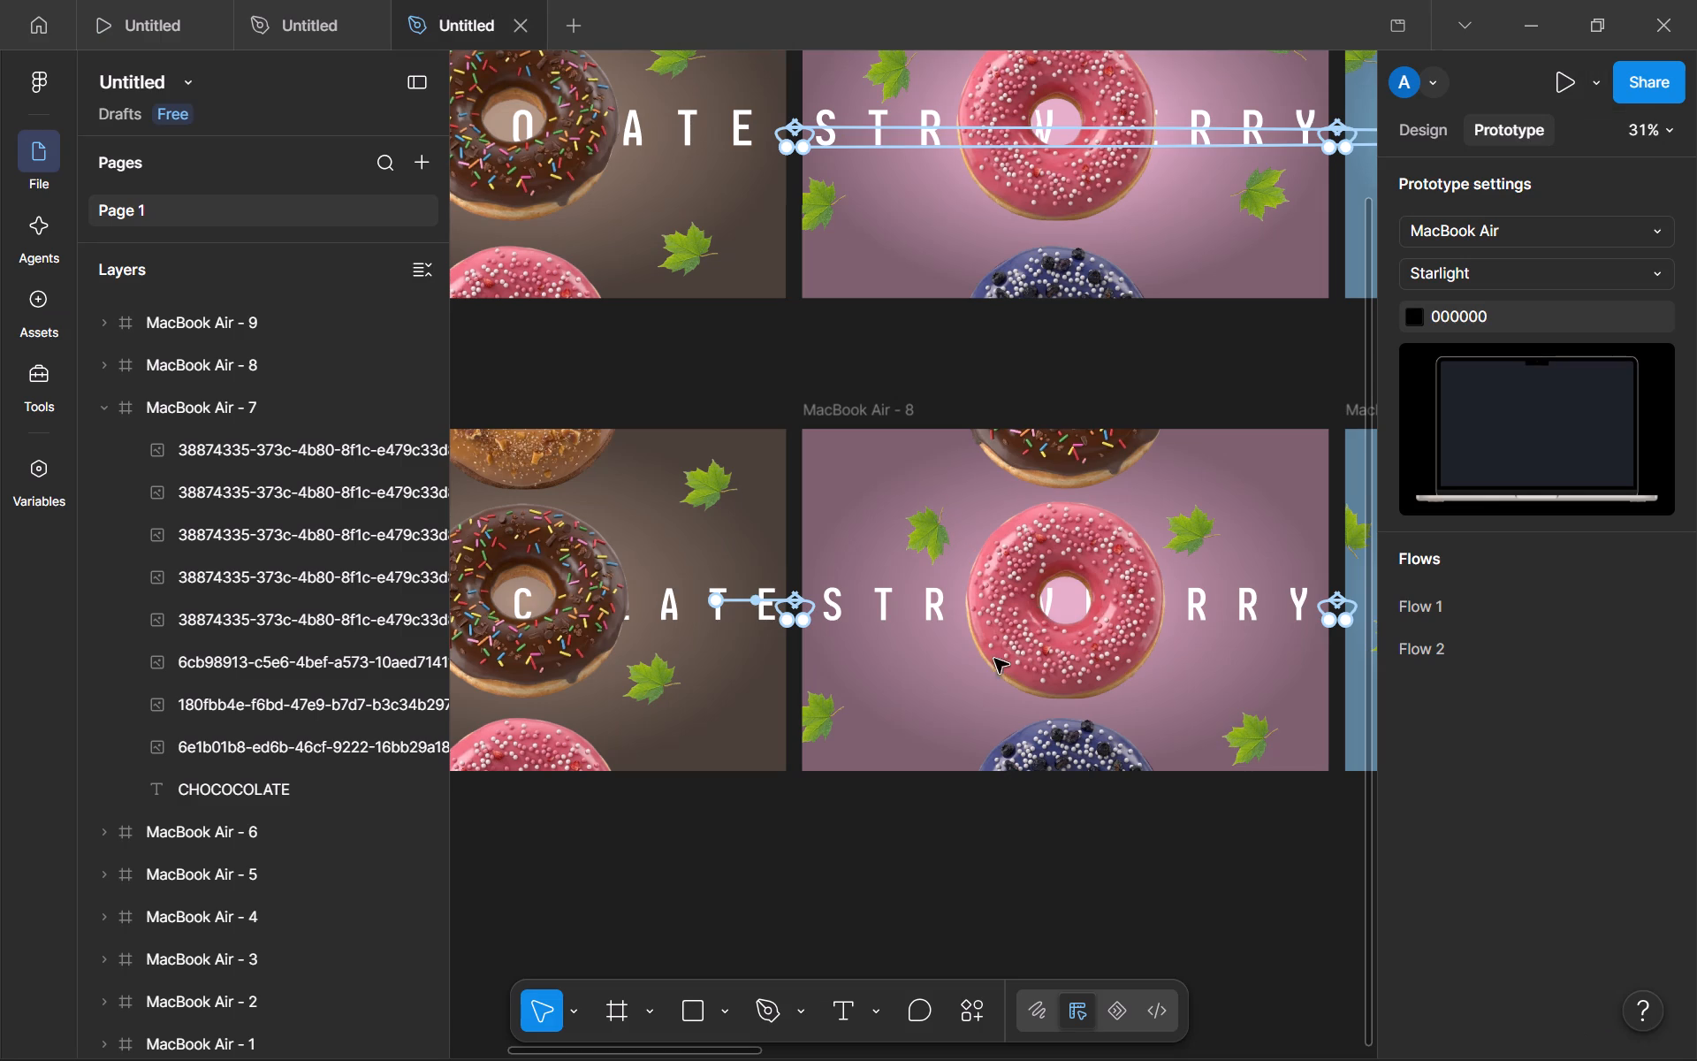
{"action": "left_click", "coordinate": [1092, 611]}
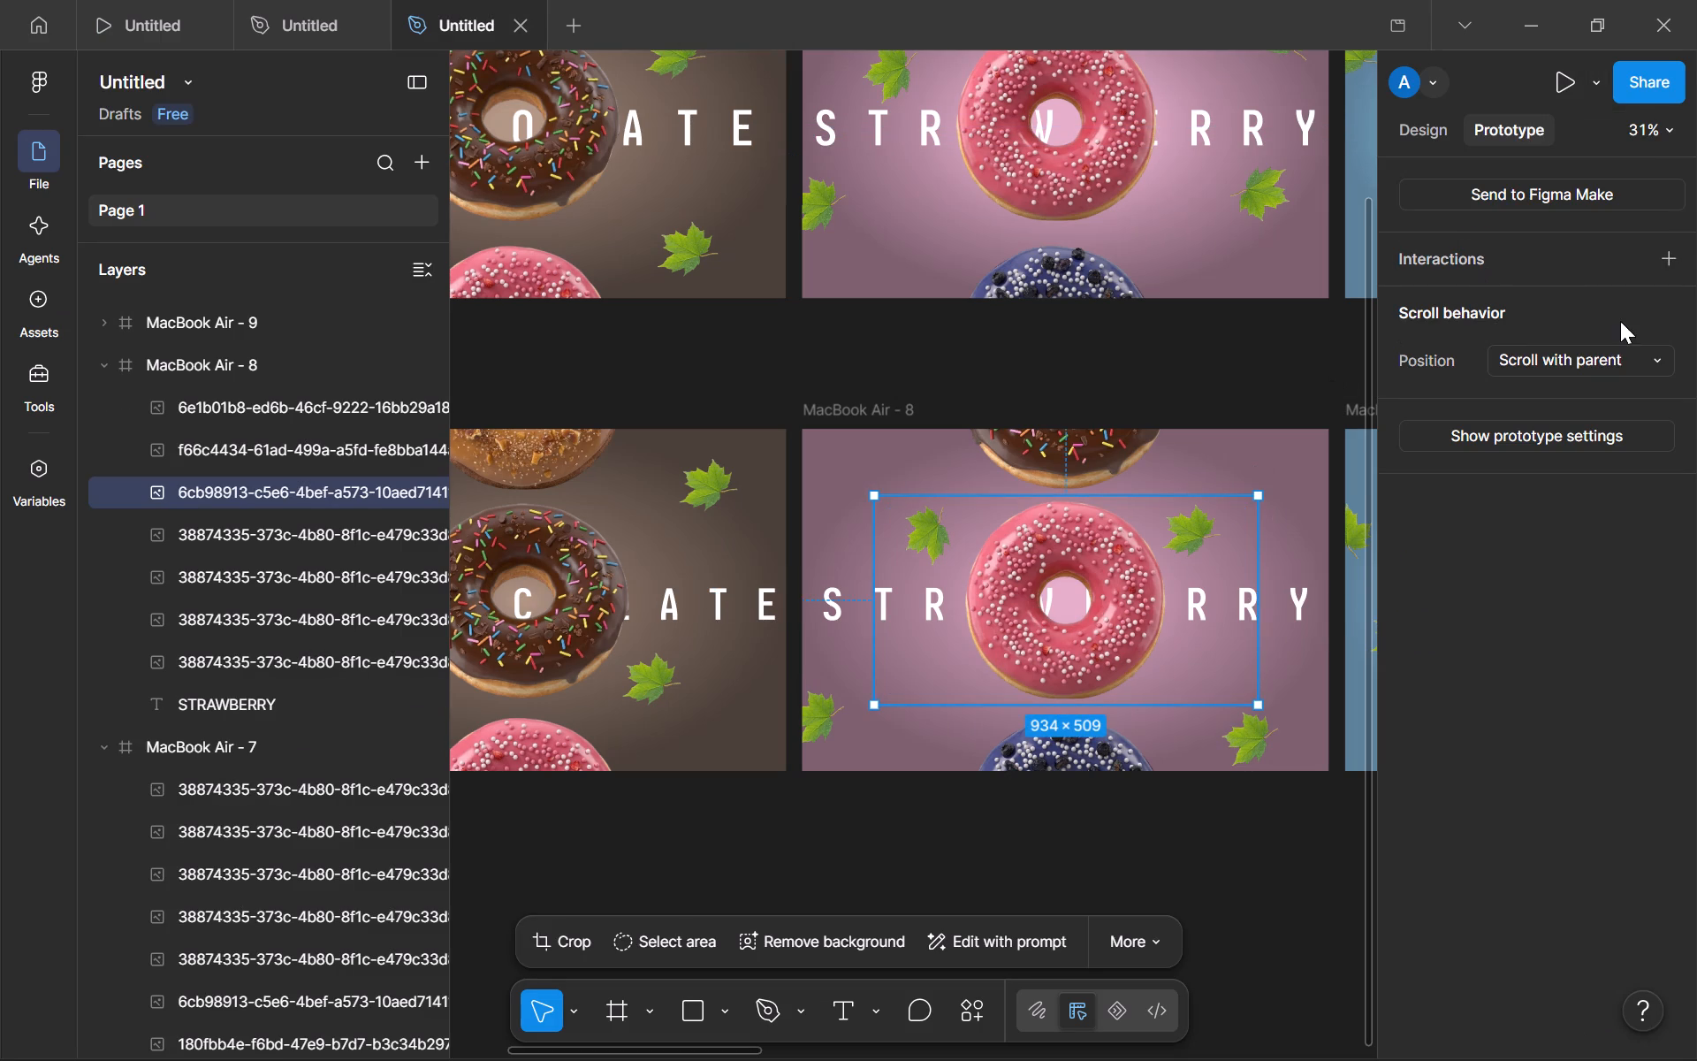
{"action": "left_click_drag", "start_coordinate": [1620, 321], "coordinate": [1599, 302]}
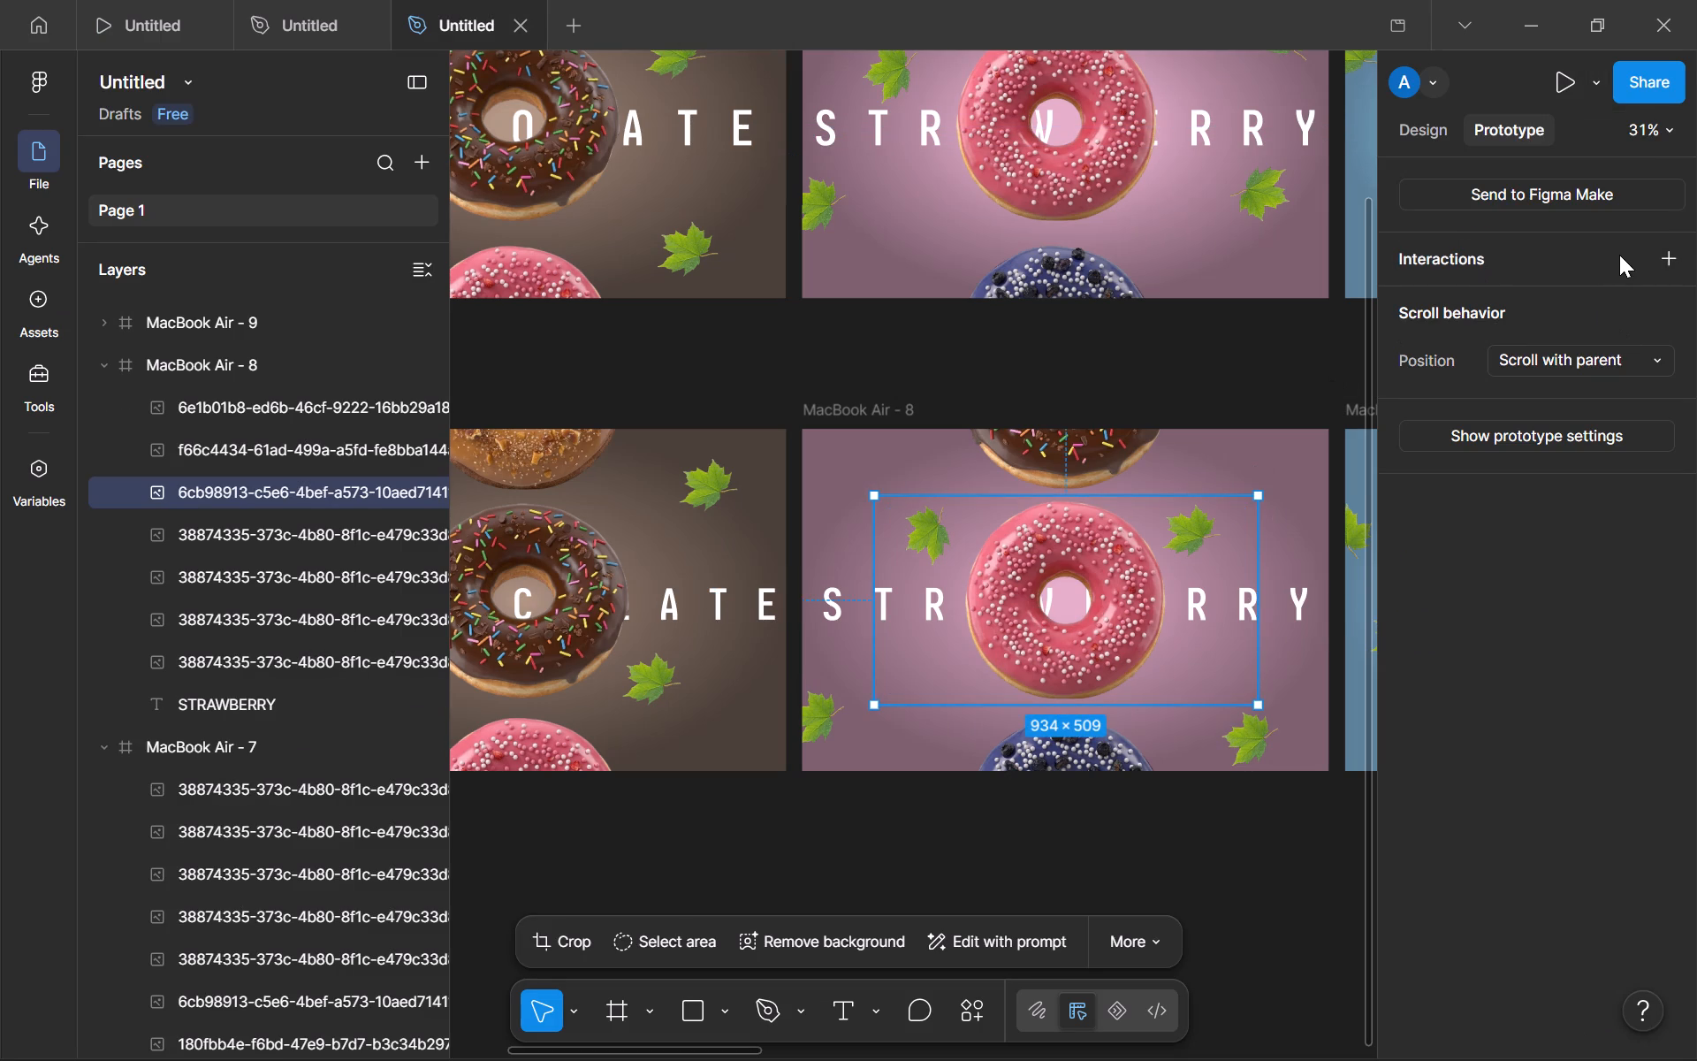
{"action": "left_click", "coordinate": [1619, 255]}
{"action": "left_click", "coordinate": [1523, 296]}
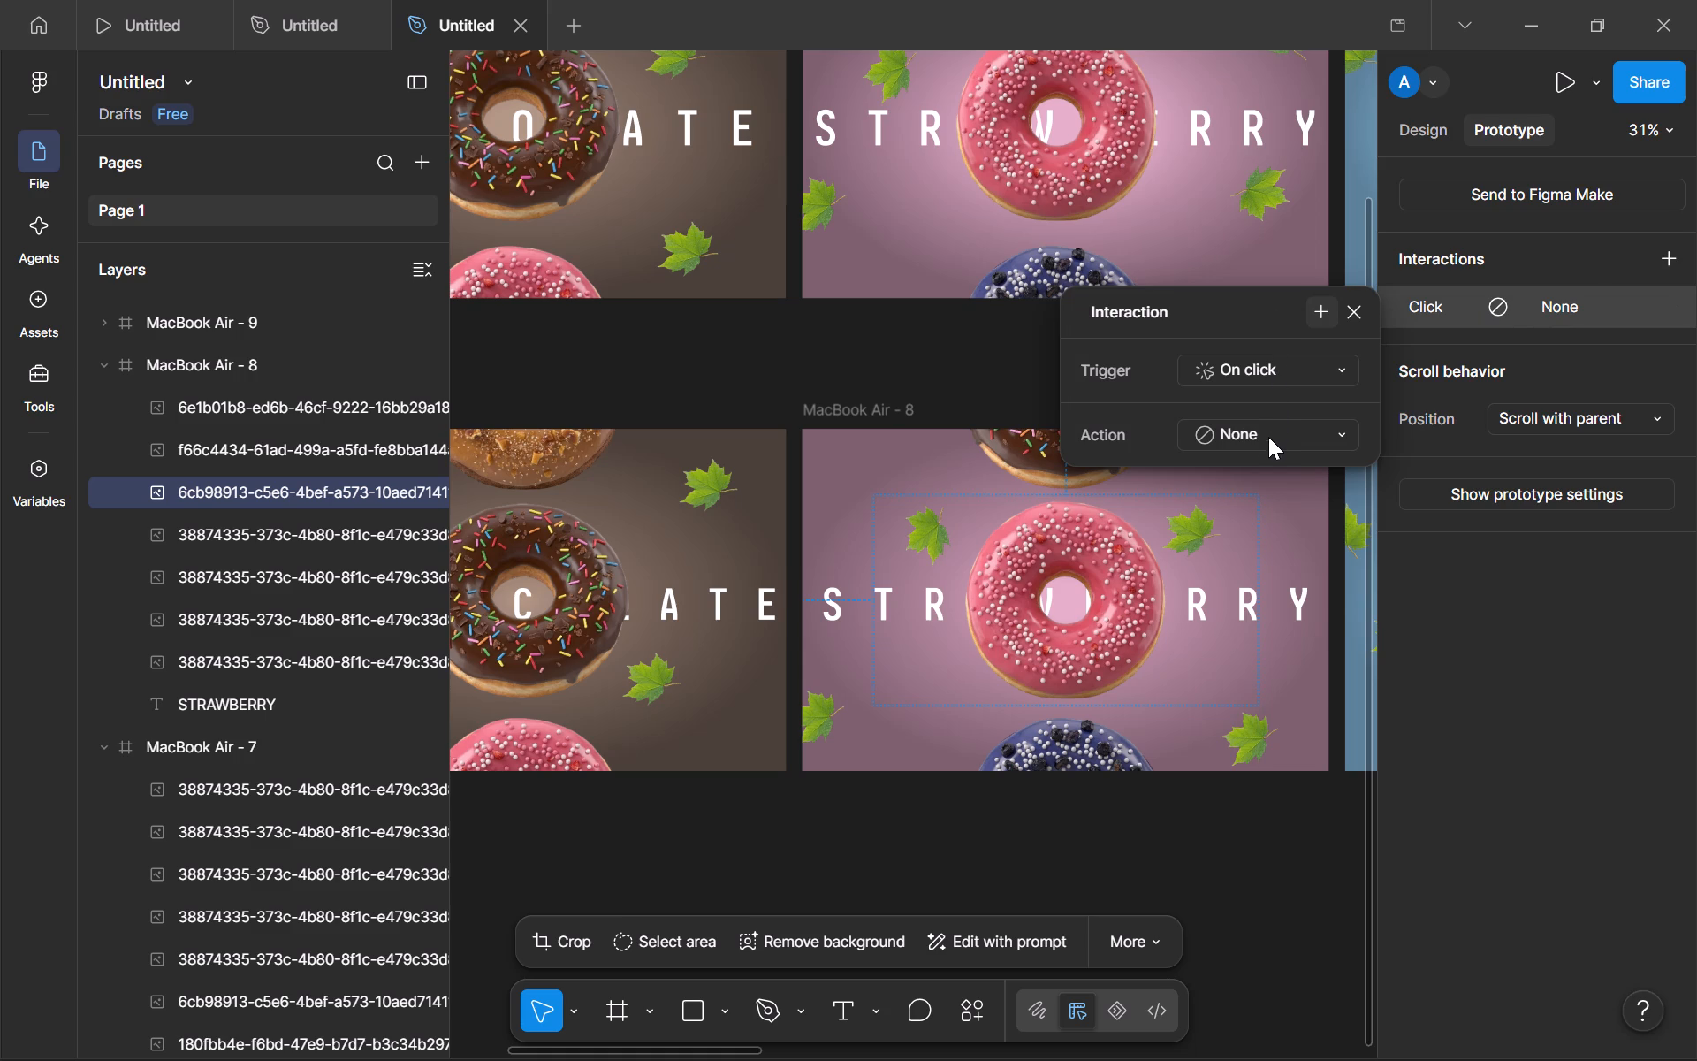
{"action": "left_click", "coordinate": [1282, 376]}
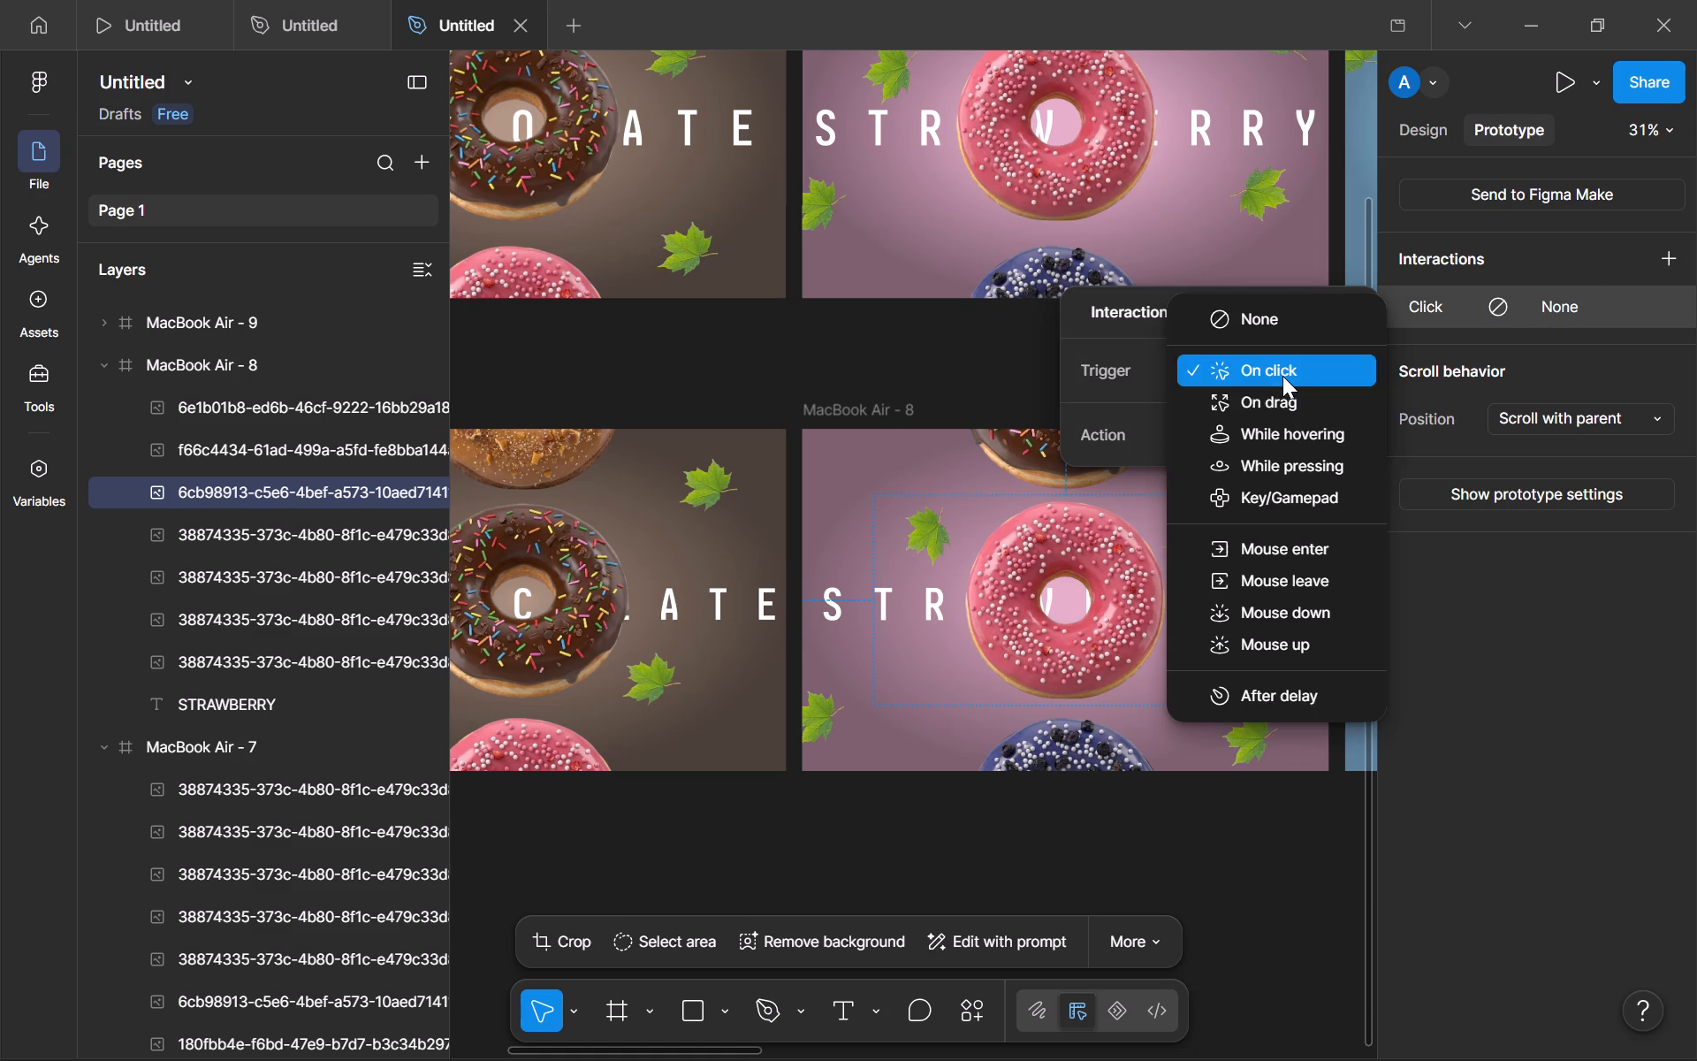
{"action": "left_click", "coordinate": [1287, 405]}
{"action": "left_click", "coordinate": [1267, 453]}
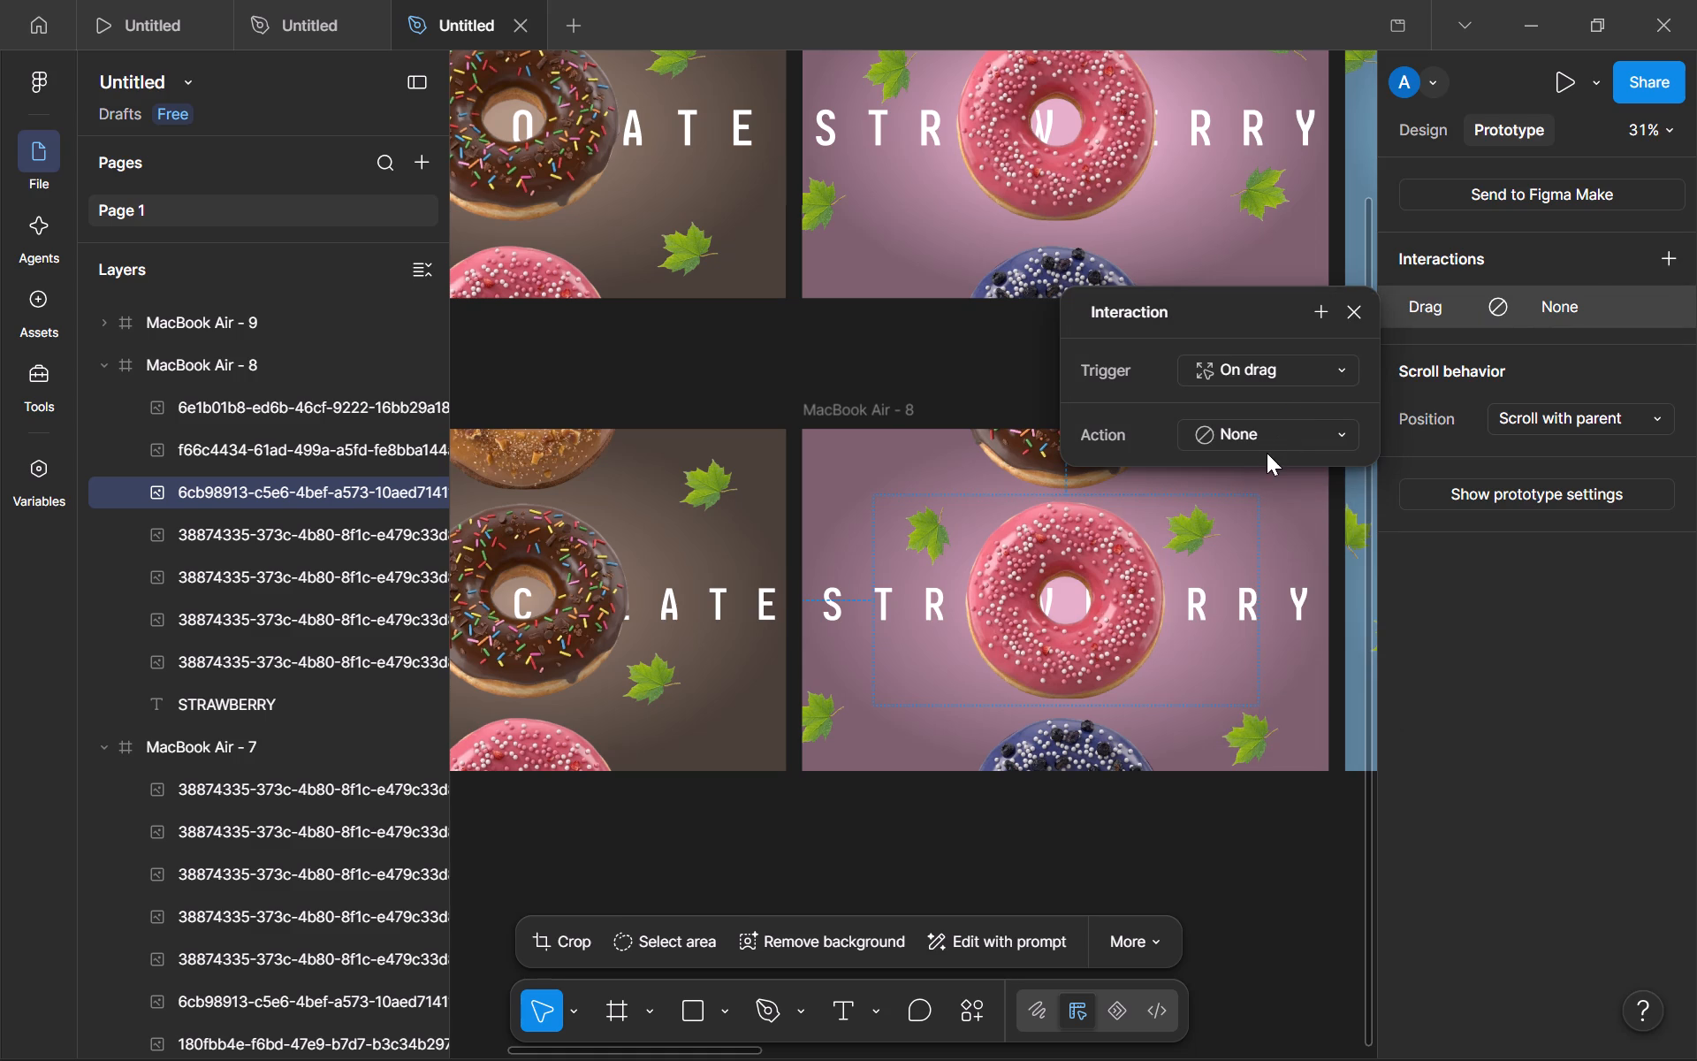
{"action": "left_click", "coordinate": [1255, 431]}
{"action": "left_click", "coordinate": [1275, 489]}
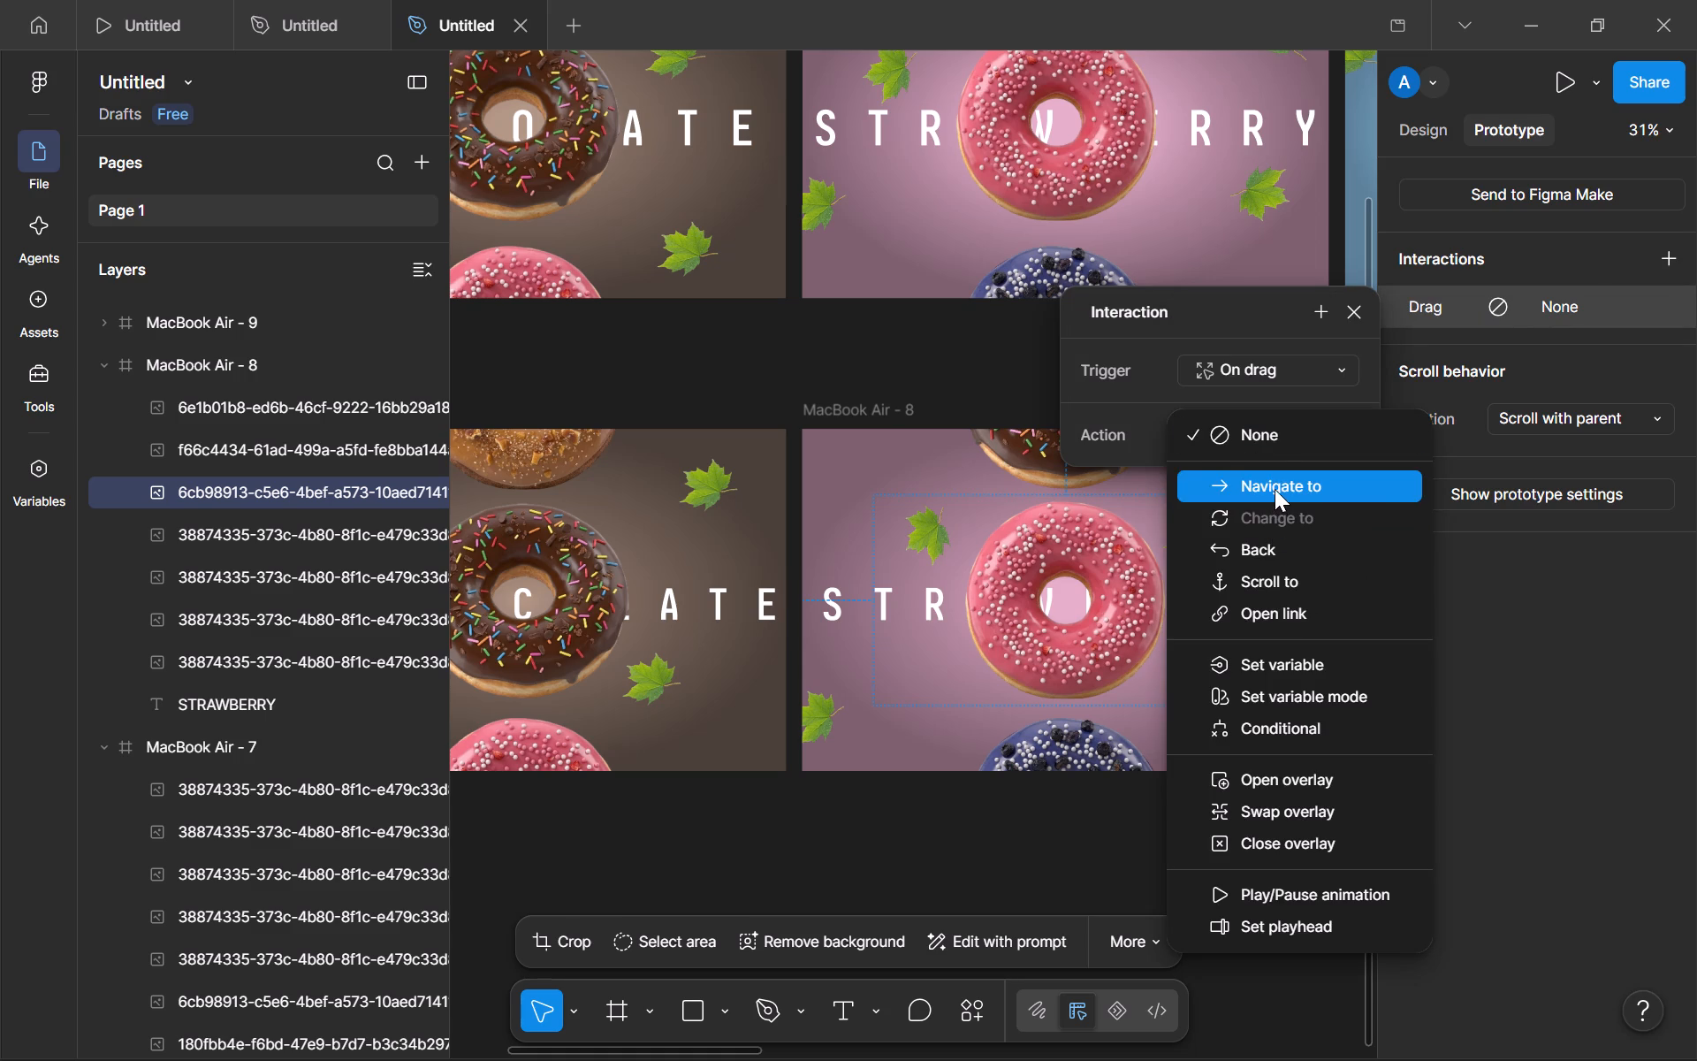
{"action": "left_click", "coordinate": [1284, 469]}
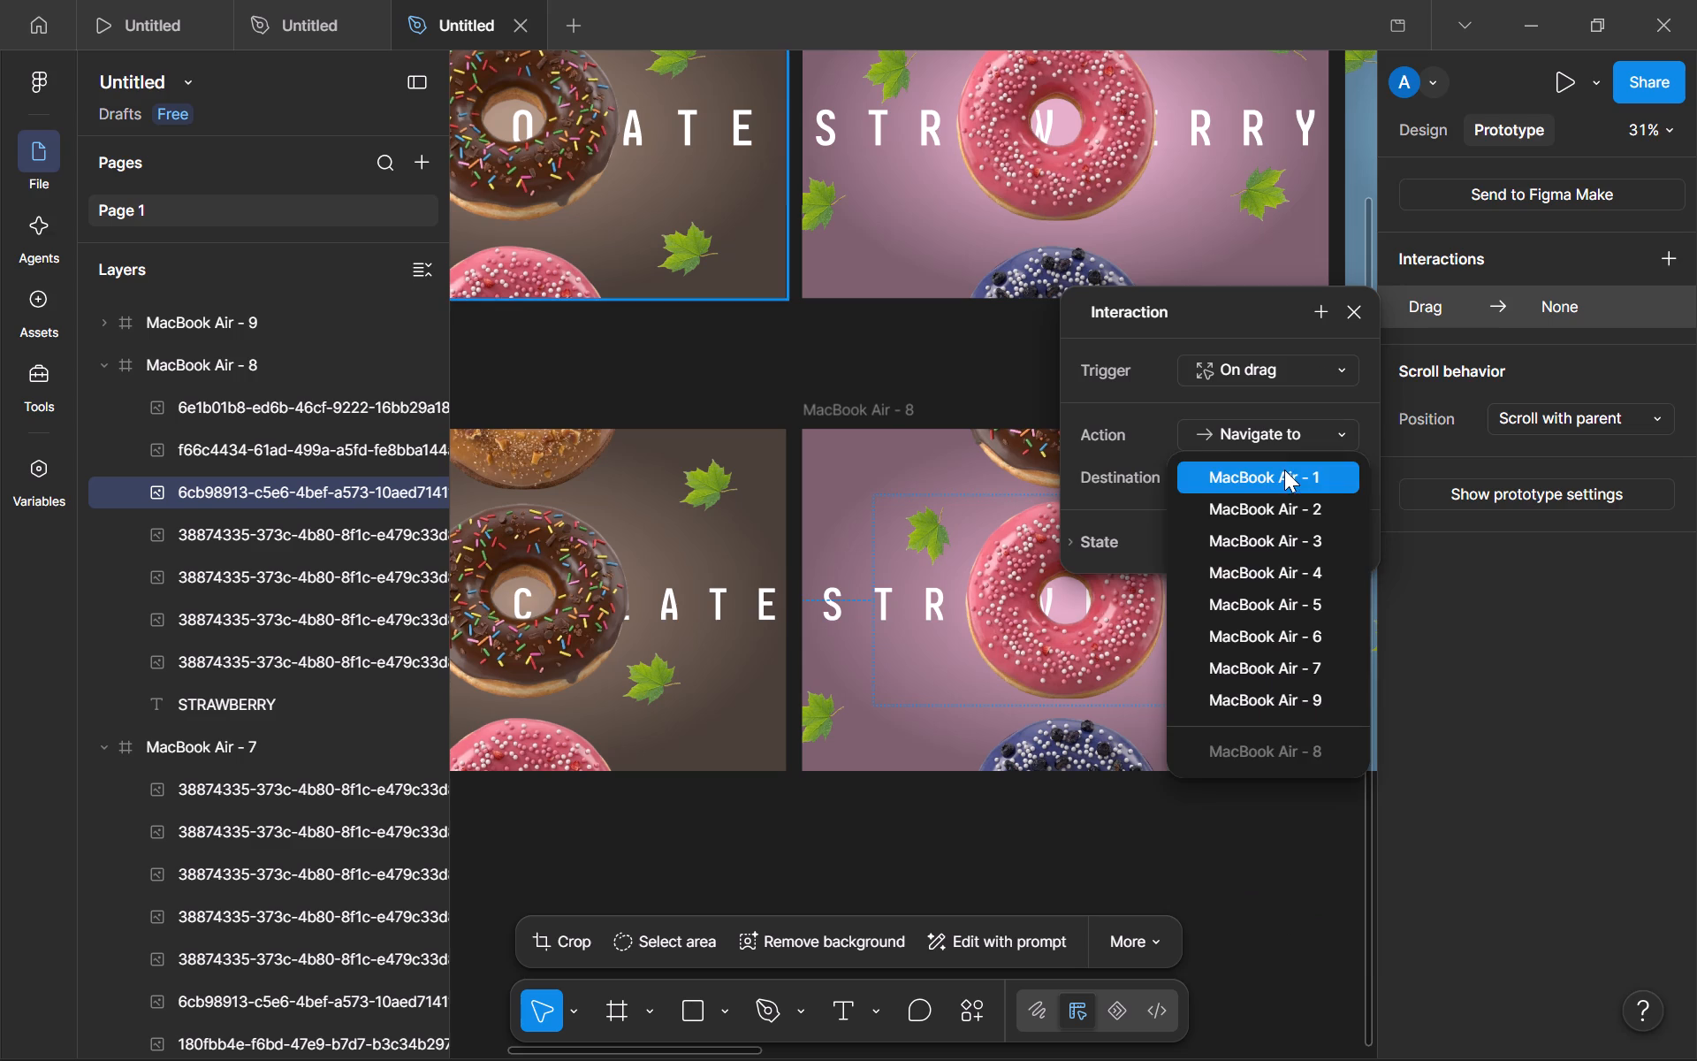
{"action": "left_click", "coordinate": [1326, 715]}
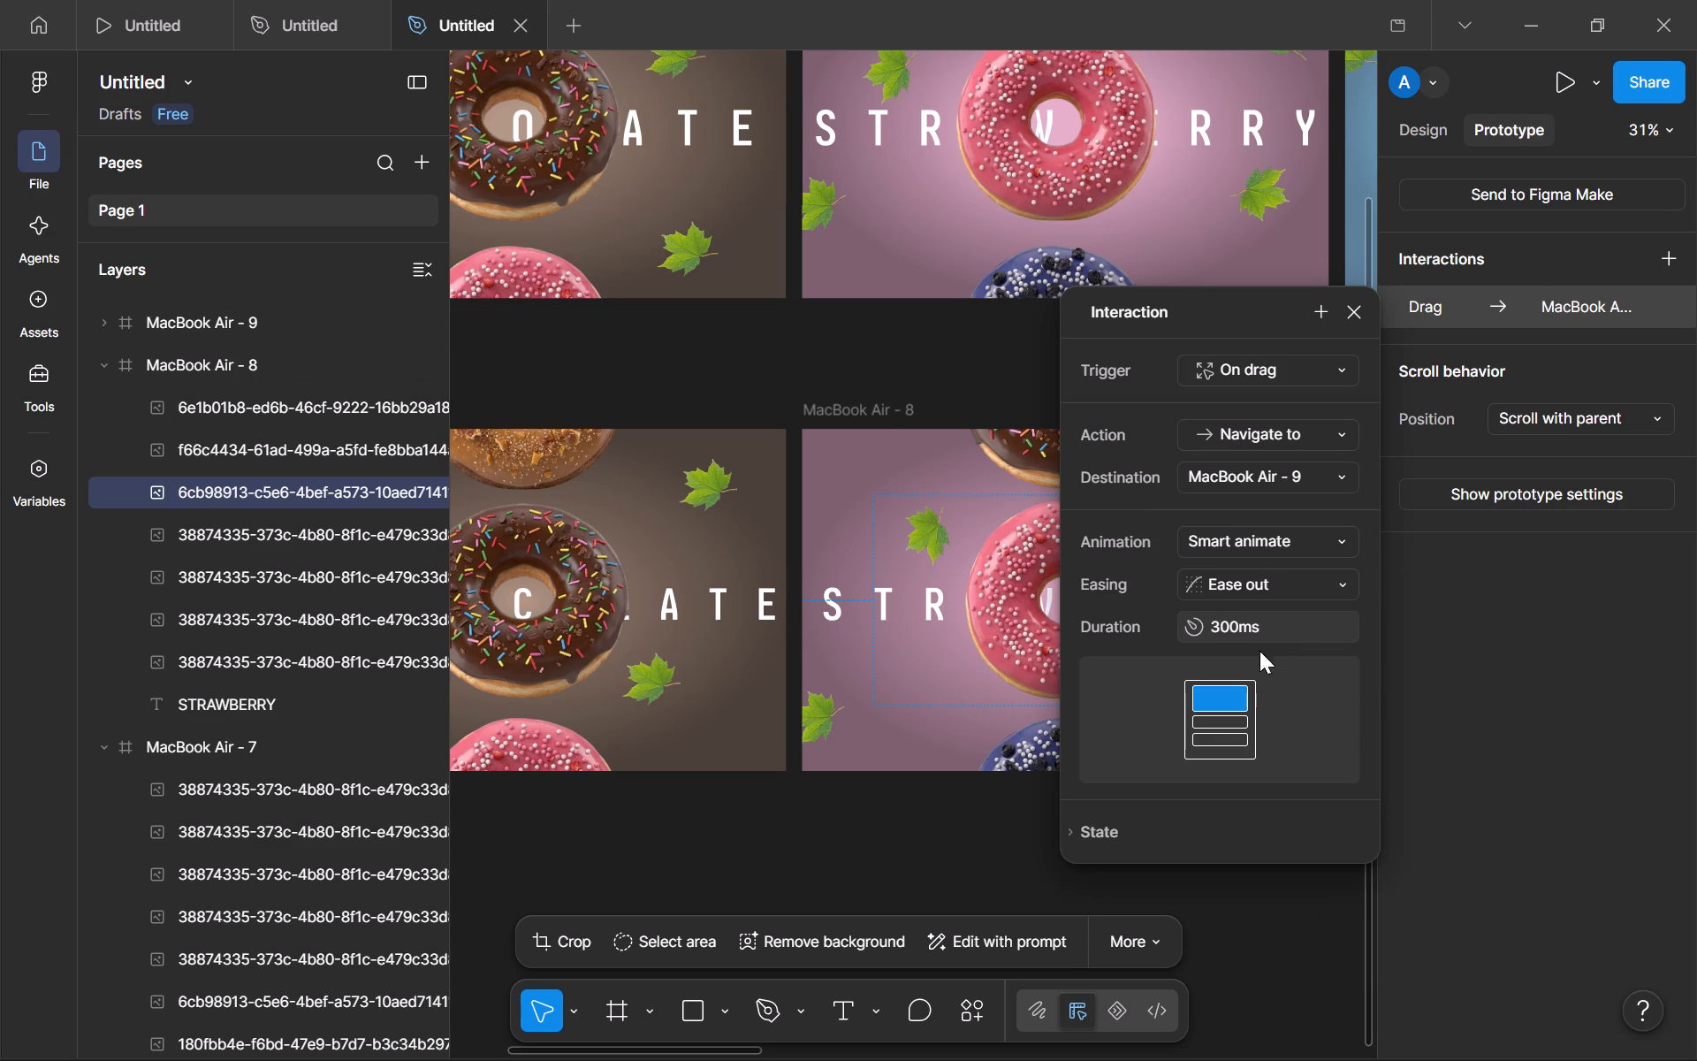
{"action": "left_click", "coordinate": [1480, 639]}
Add a second On drag interaction to the strawberry donut image in MacBook Air - 8, navigating to MacBook Air - 7 with Smart animate.
{"action": "left_click", "coordinate": [1671, 263]}
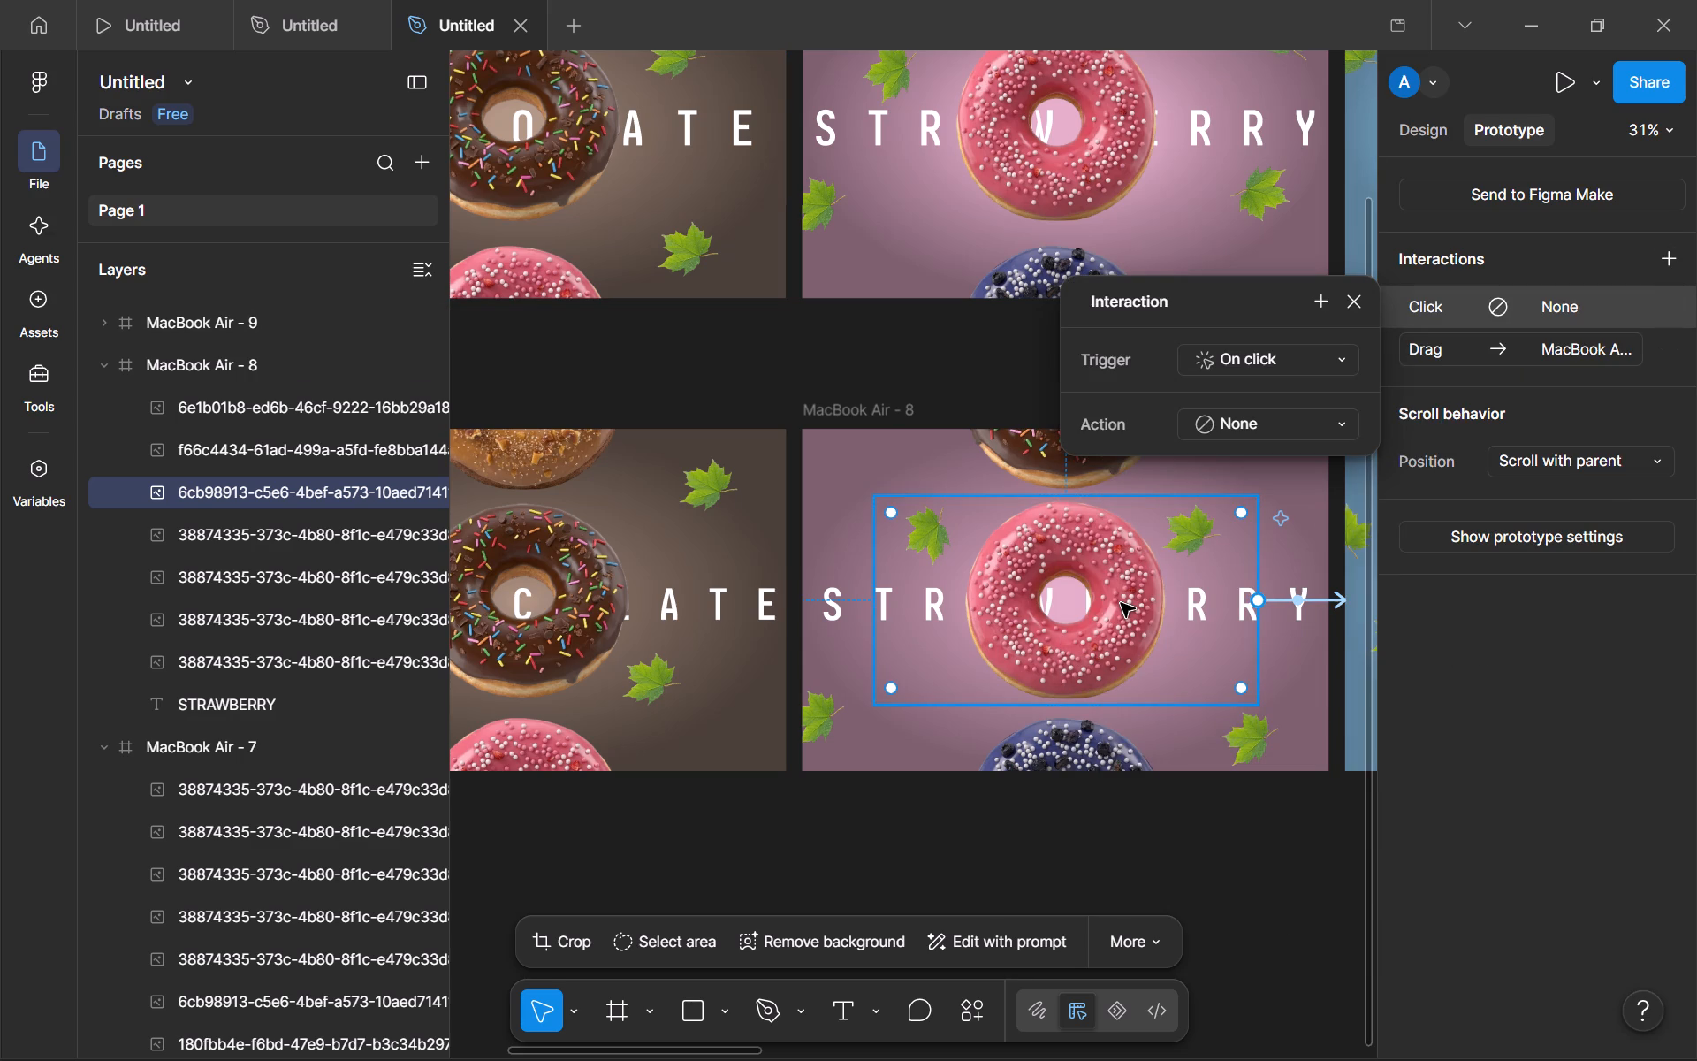
{"action": "left_click_drag", "start_coordinate": [1276, 355], "coordinate": [1270, 413]}
{"action": "left_click", "coordinate": [1292, 363]}
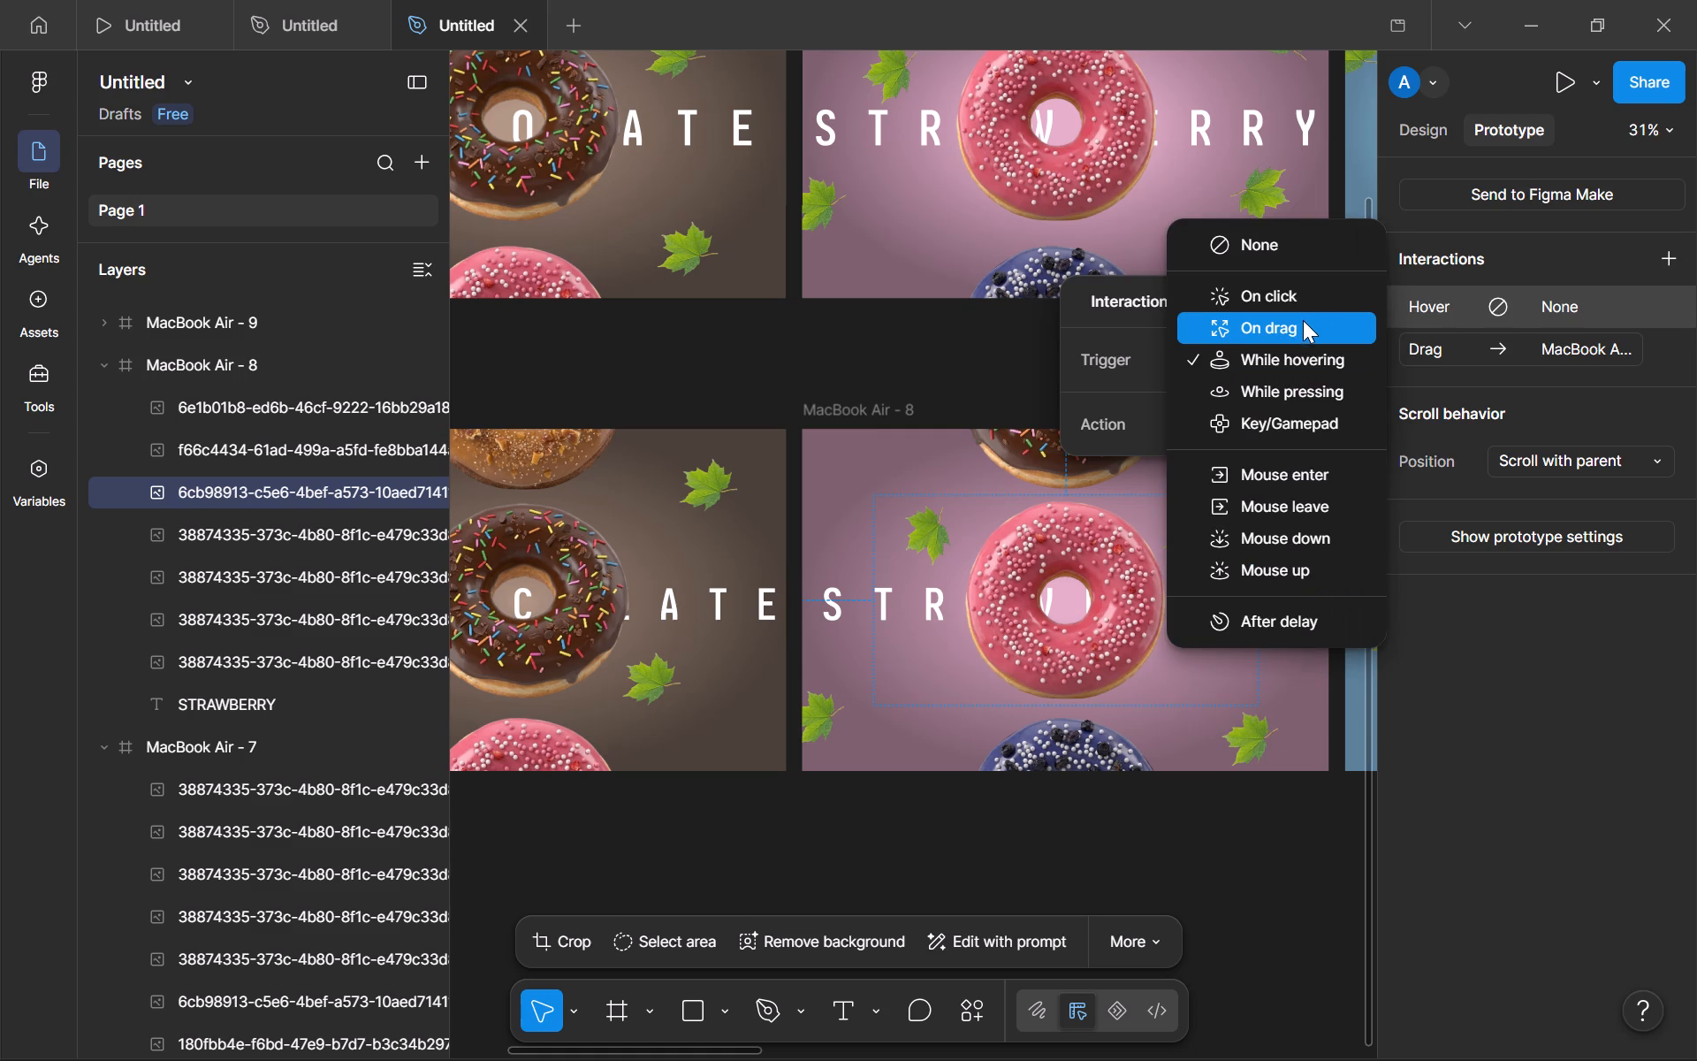
{"action": "left_click", "coordinate": [1303, 321]}
{"action": "left_click", "coordinate": [1298, 418]}
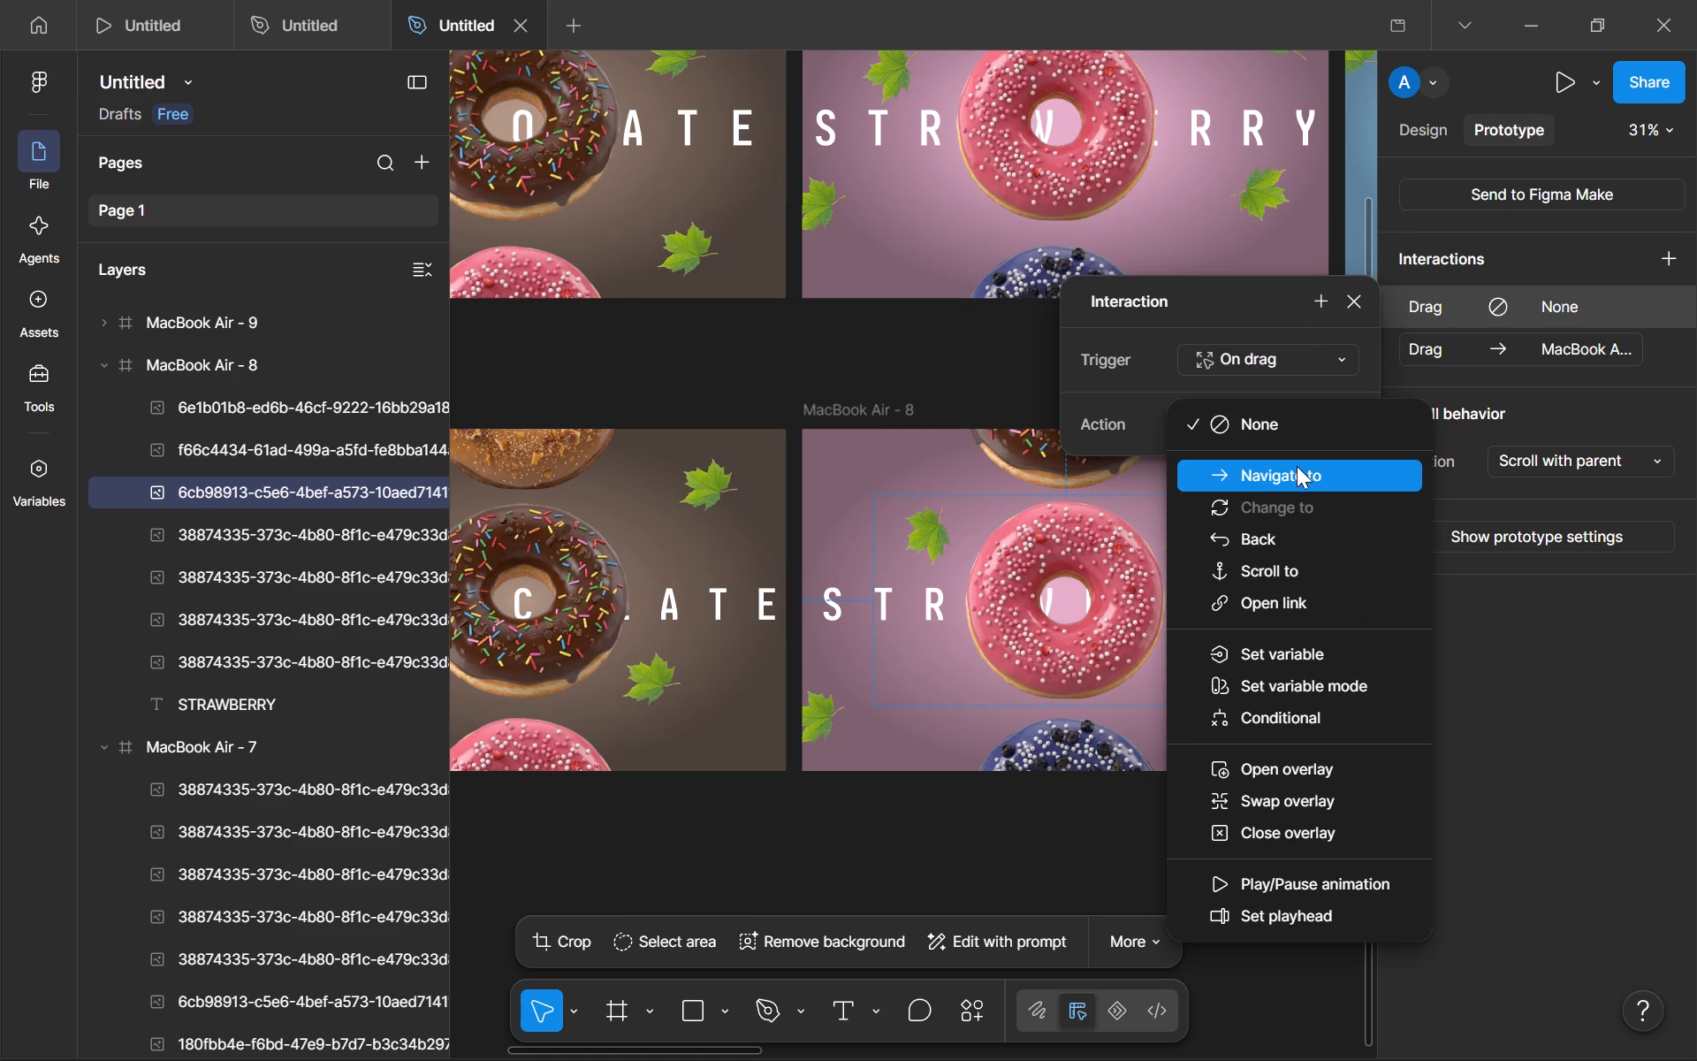
{"action": "left_click", "coordinate": [1297, 466]}
{"action": "left_click", "coordinate": [1297, 466]}
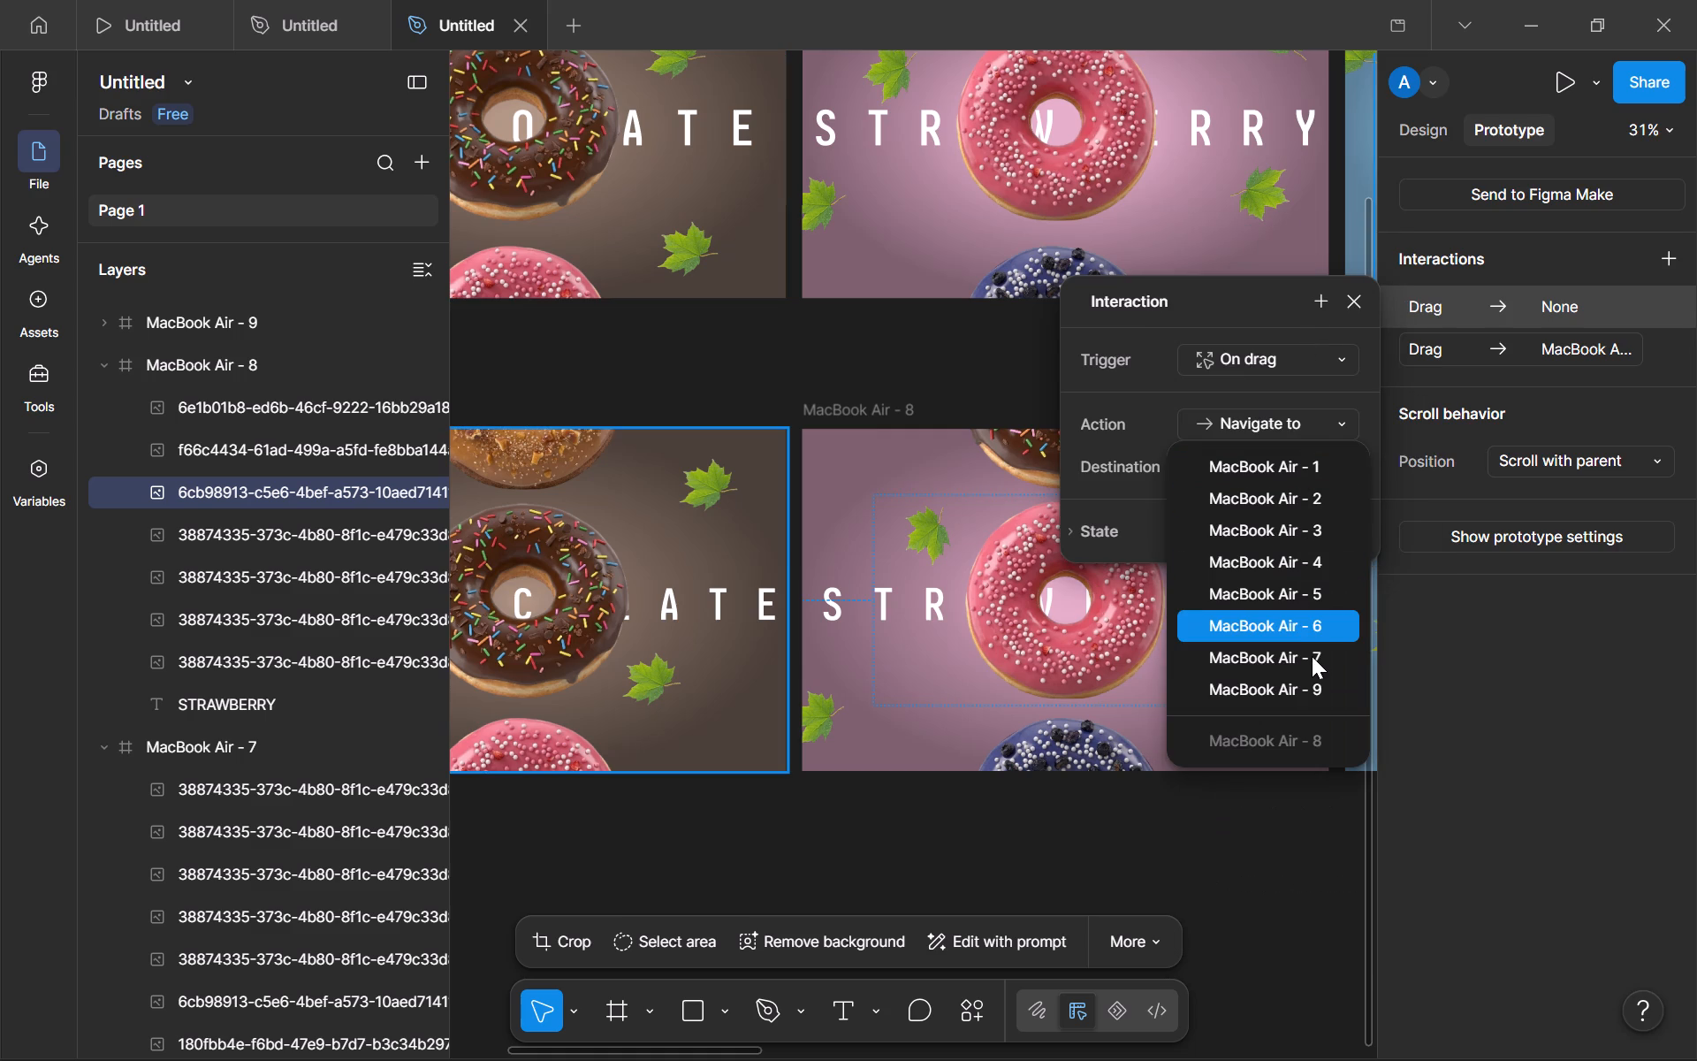
{"action": "left_click", "coordinate": [1312, 656]}
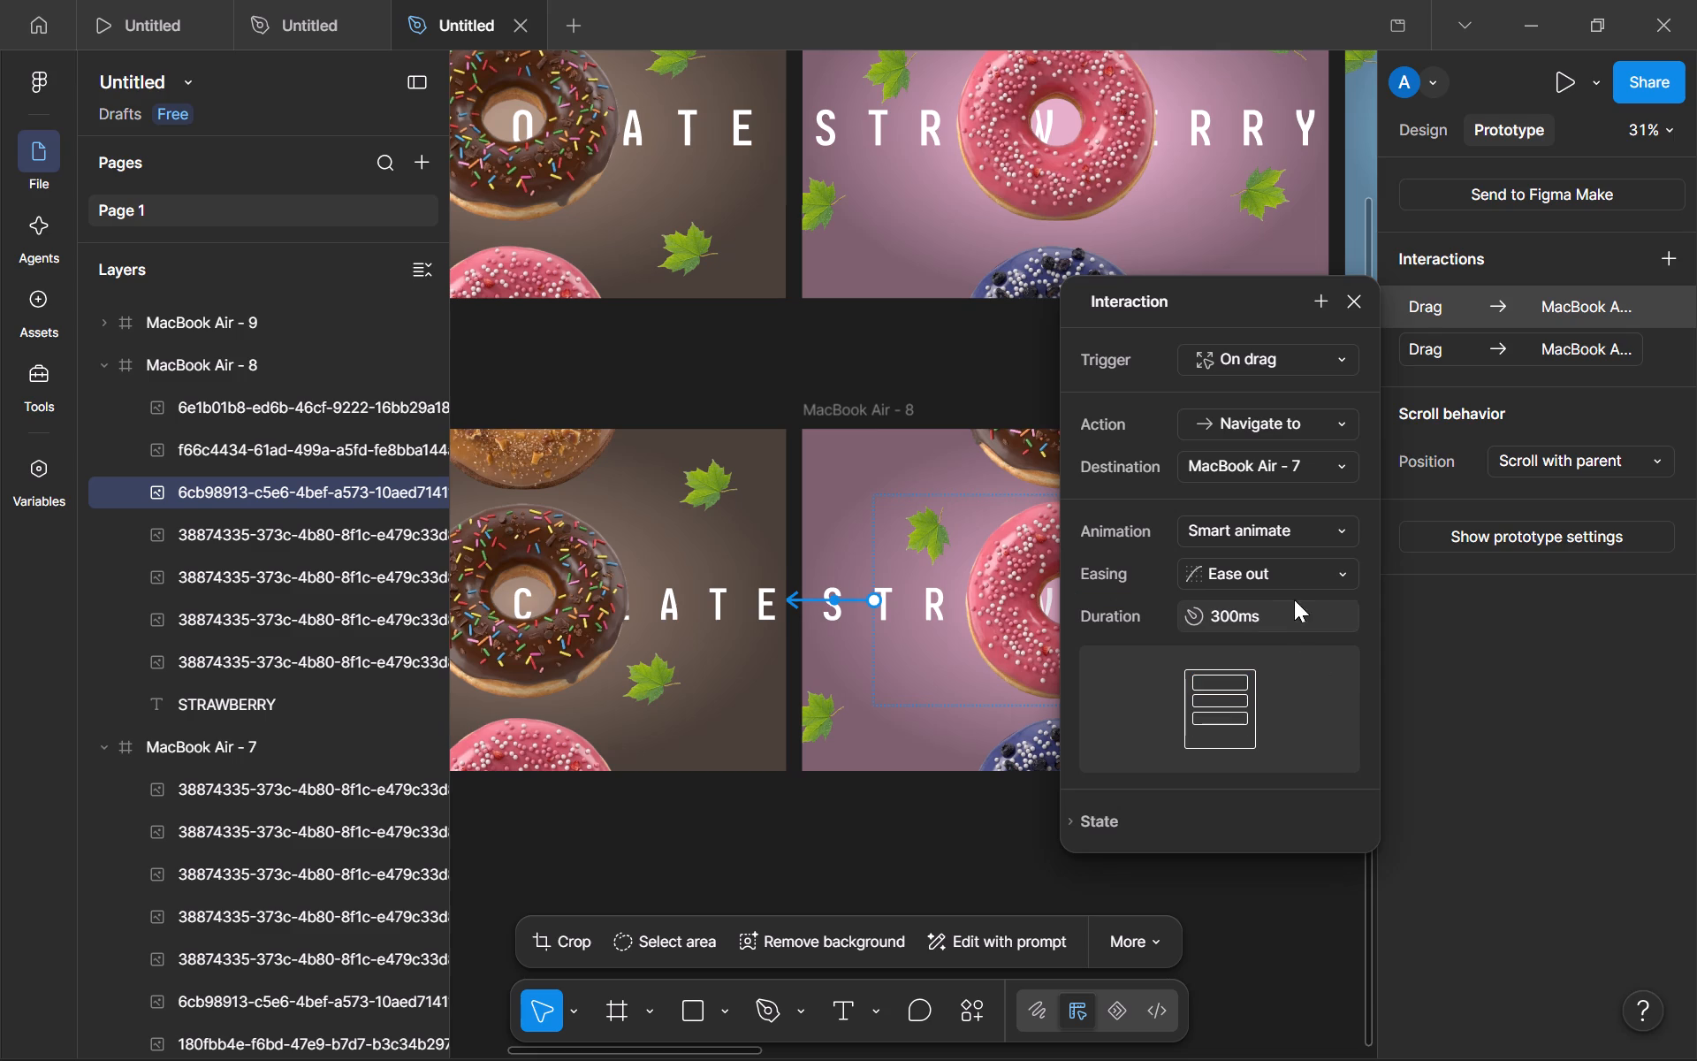
{"action": "left_click", "coordinate": [1477, 892]}
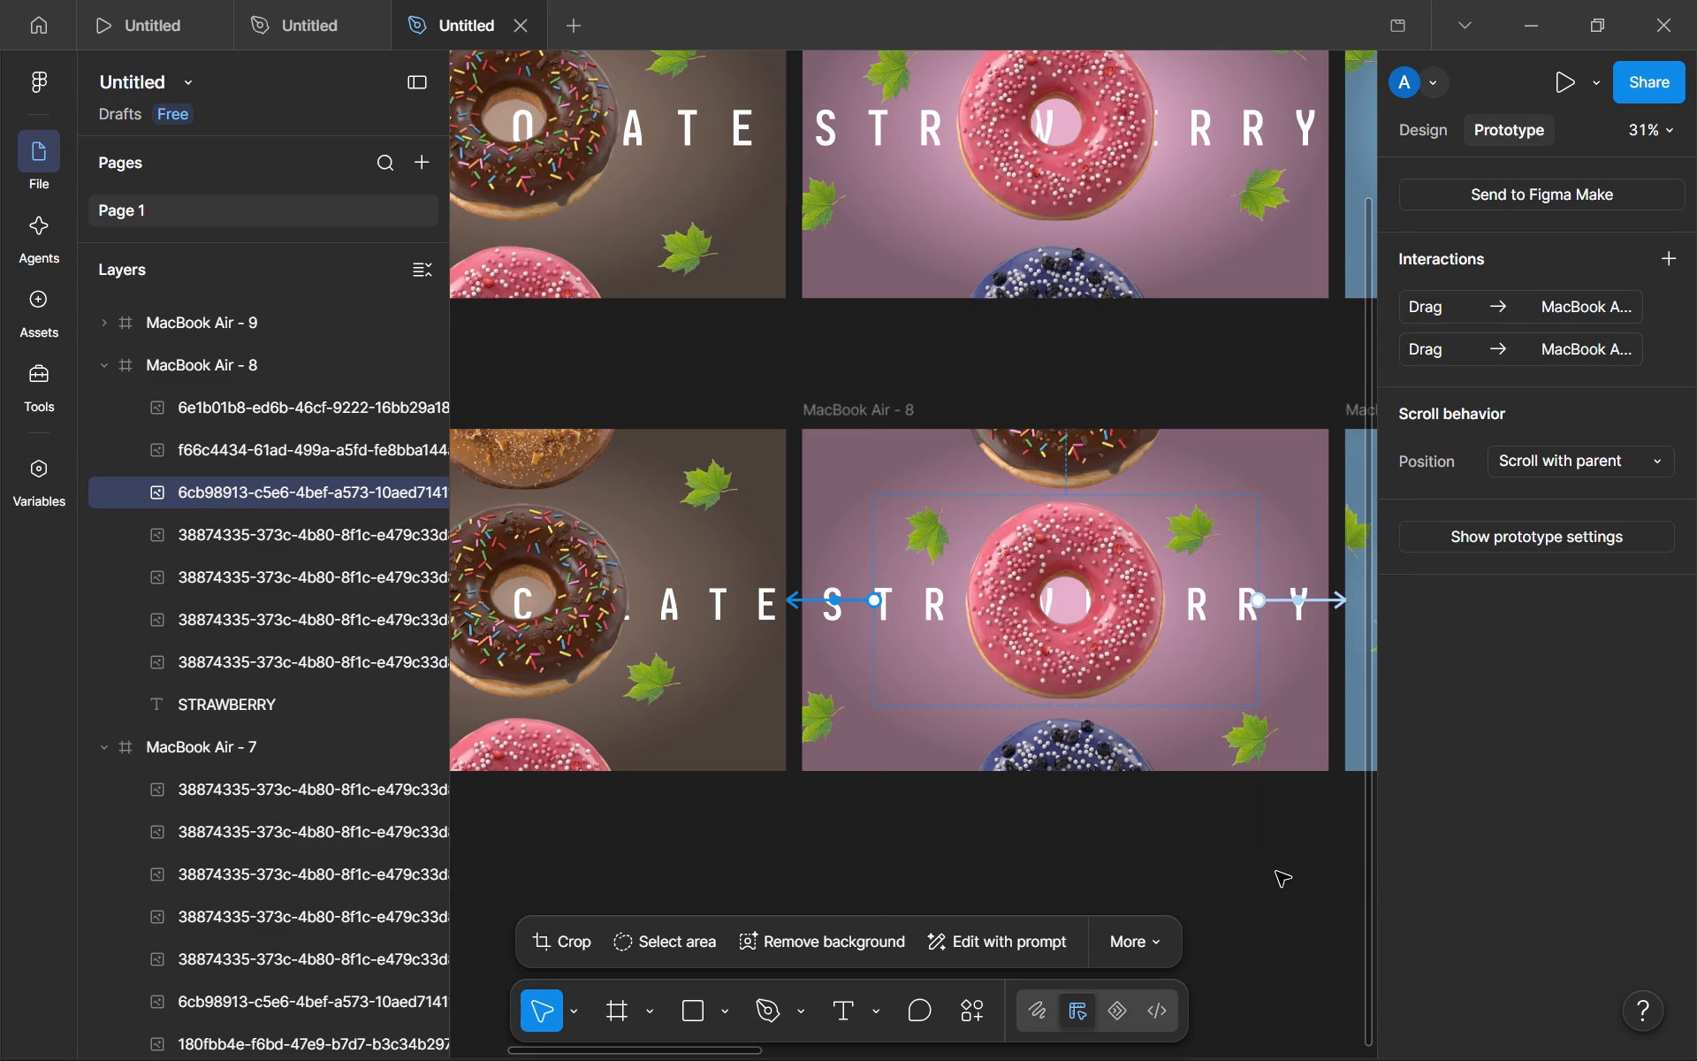
{"action": "left_click", "coordinate": [1276, 872]}
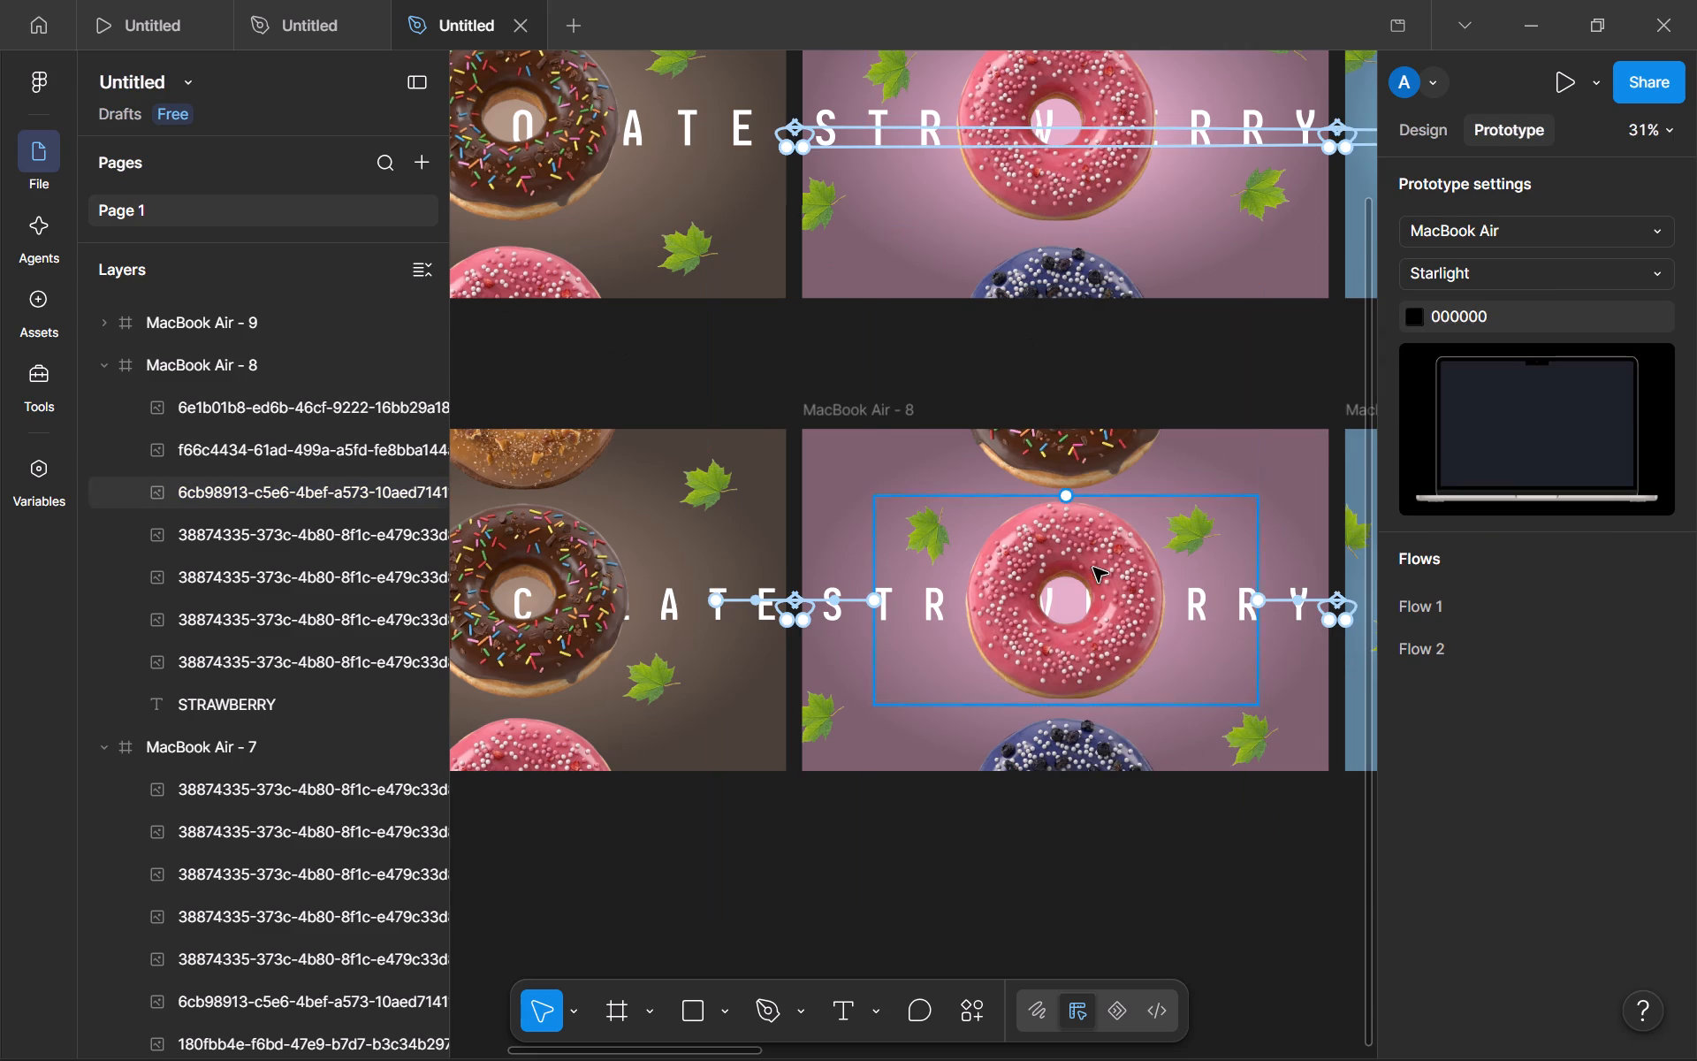
Check the existing drag interaction of frame MacBook Air - 9.
{"action": "scroll", "coordinate": [1086, 570], "scroll_direction": "left", "scroll_amount": 3}
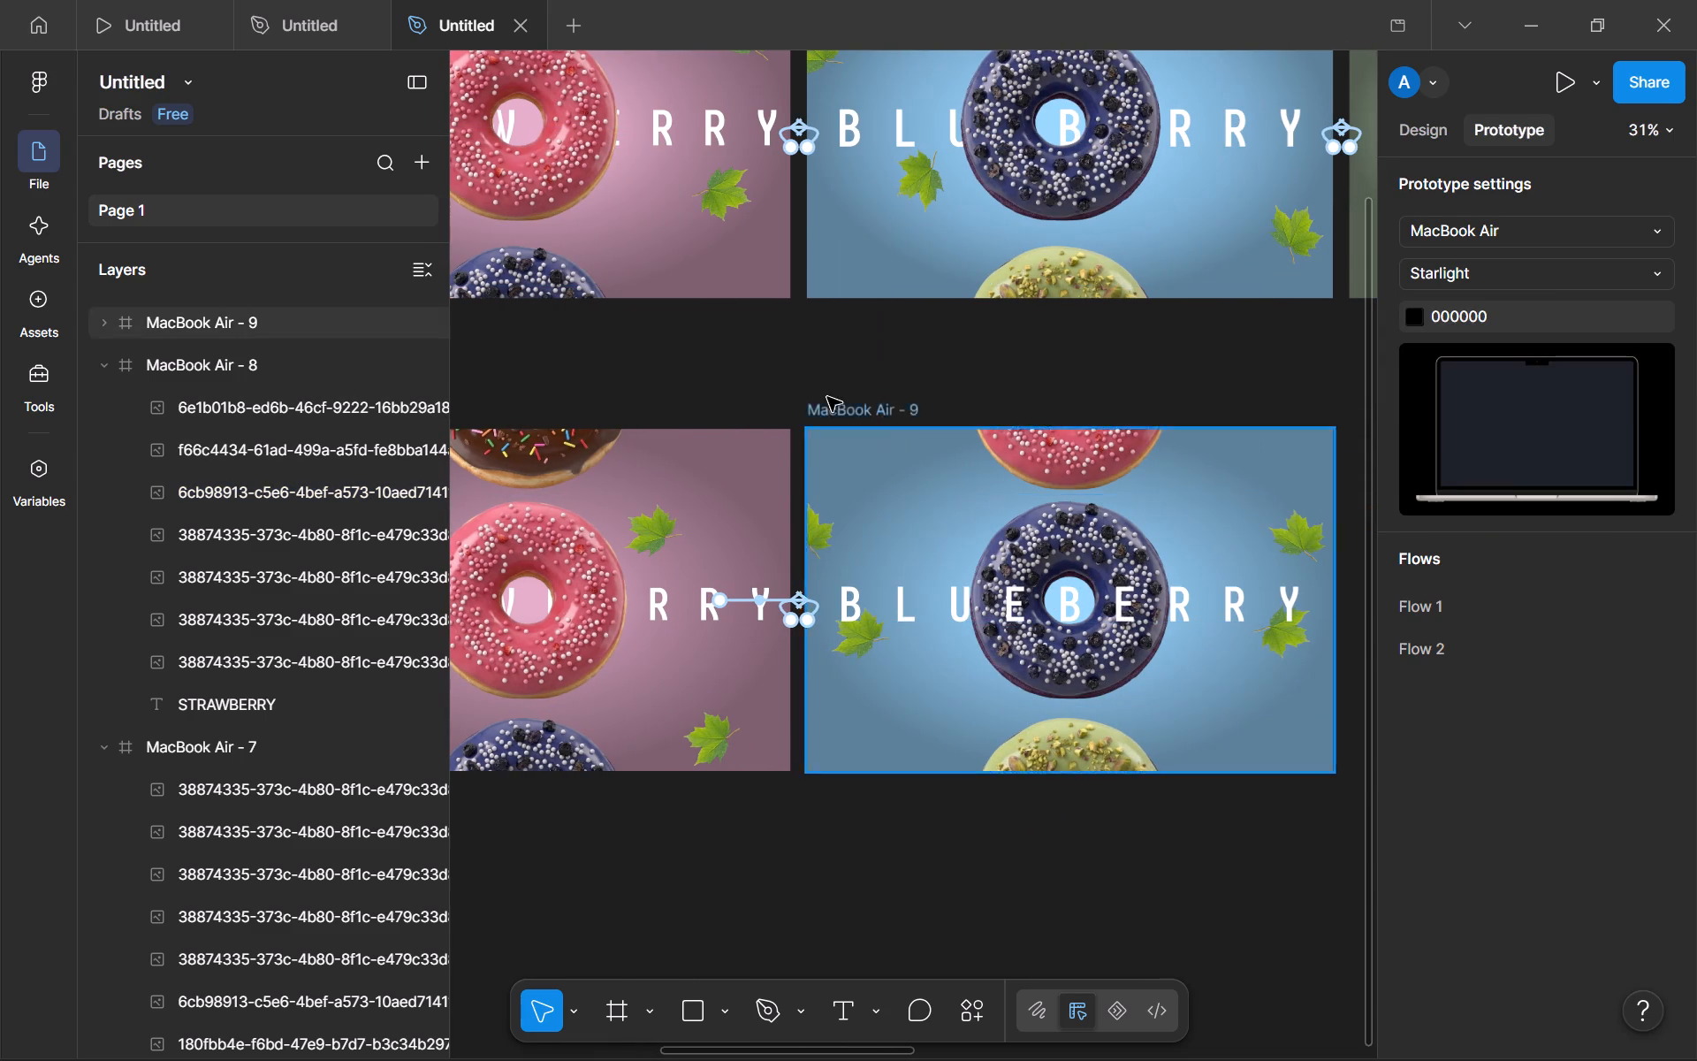
{"action": "left_click", "coordinate": [877, 415]}
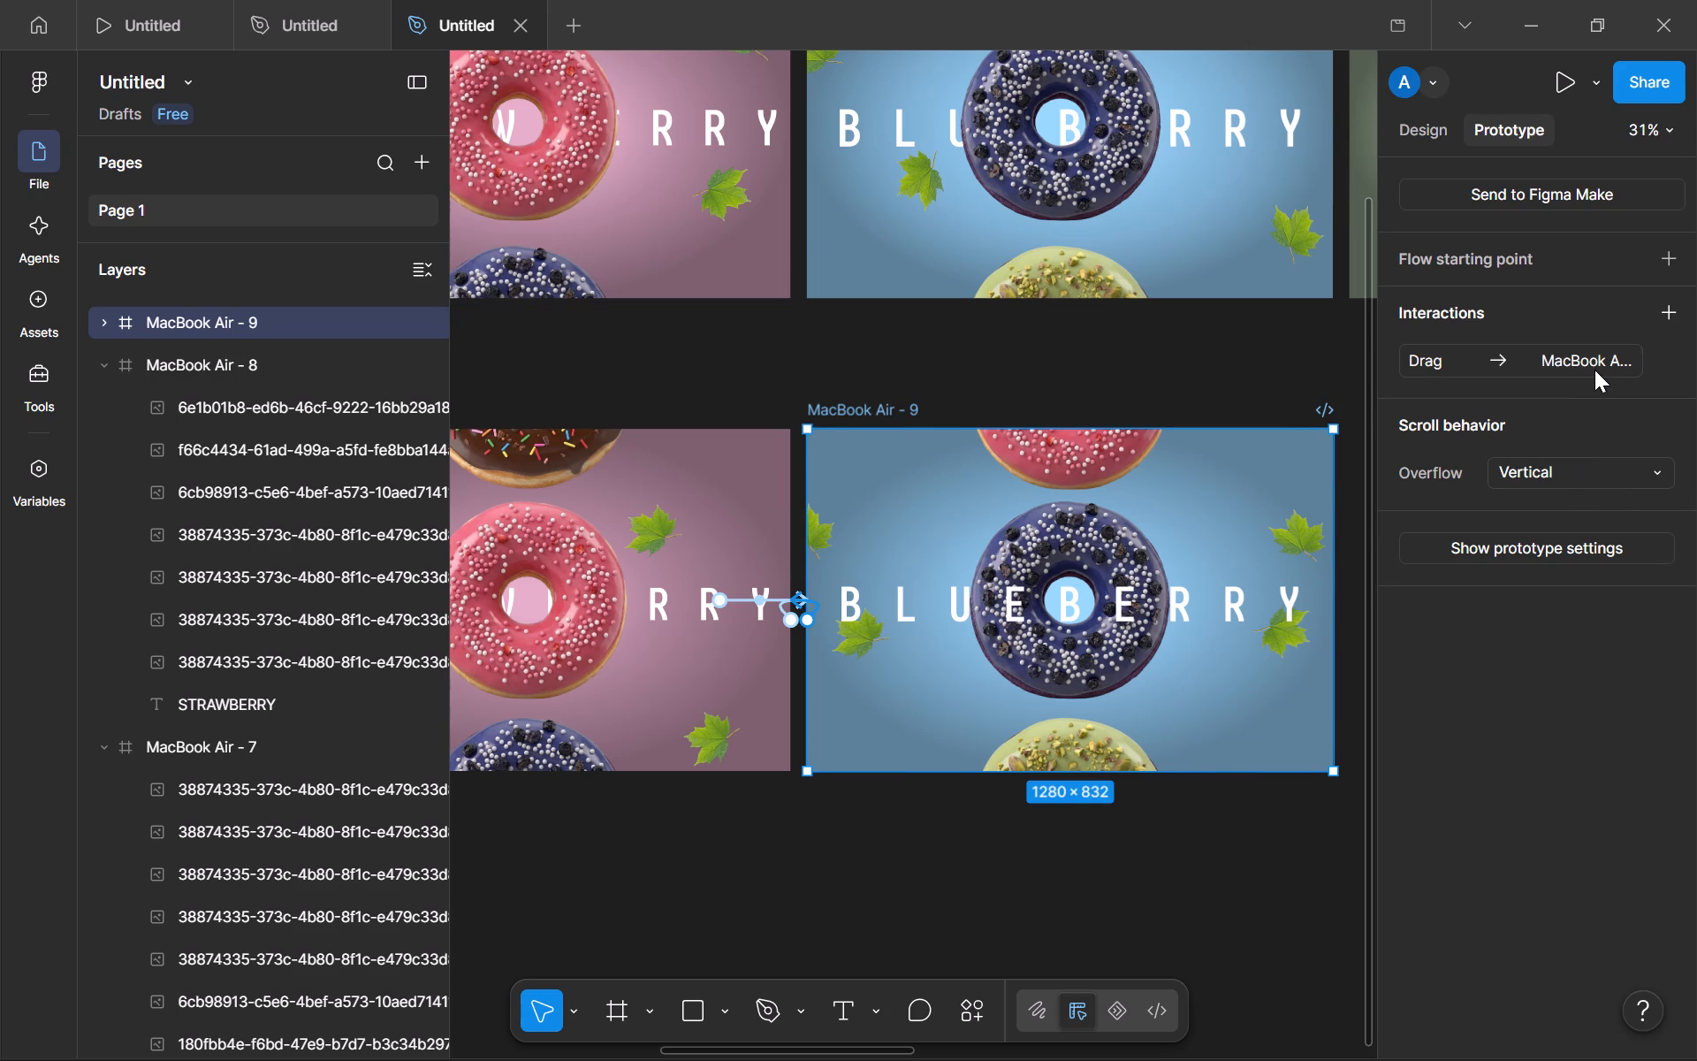
{"action": "left_click", "coordinate": [1594, 370]}
{"action": "left_click", "coordinate": [1577, 420]}
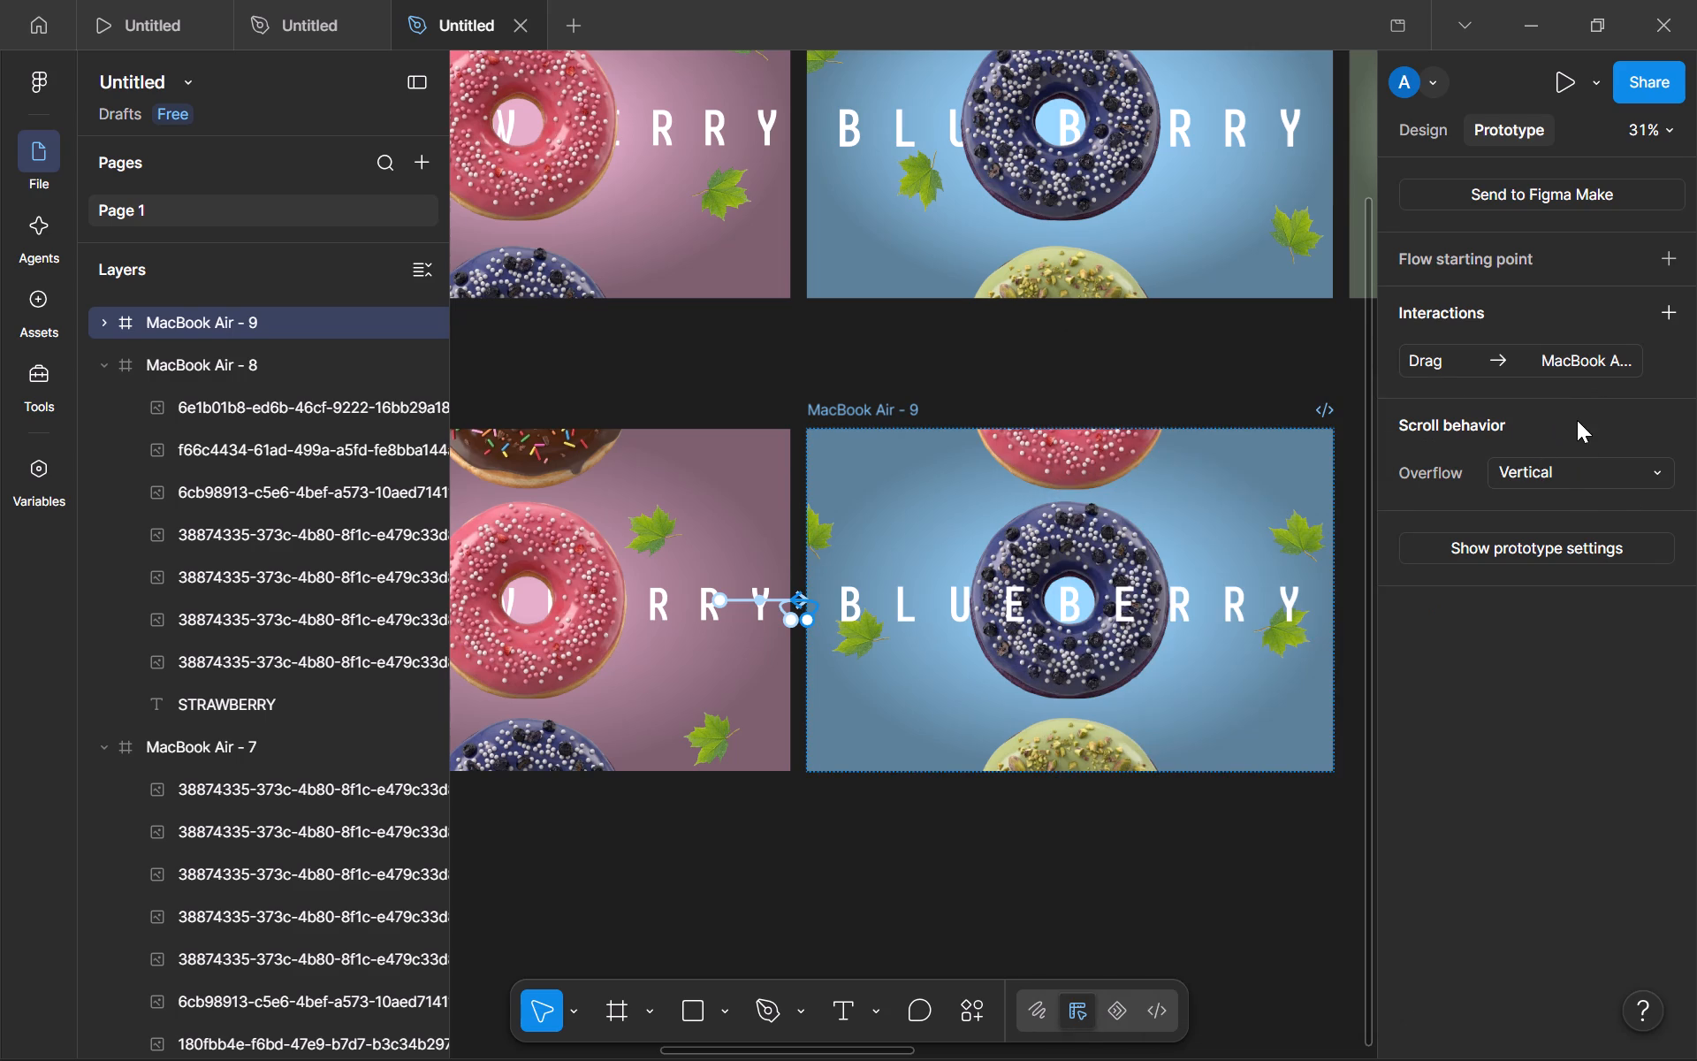
Add an On drag interaction to the BLUEBERRY text in MacBook Air - 9, navigating to MacBook Air - 8 with Smart animate.
{"action": "left_click", "coordinate": [1138, 570]}
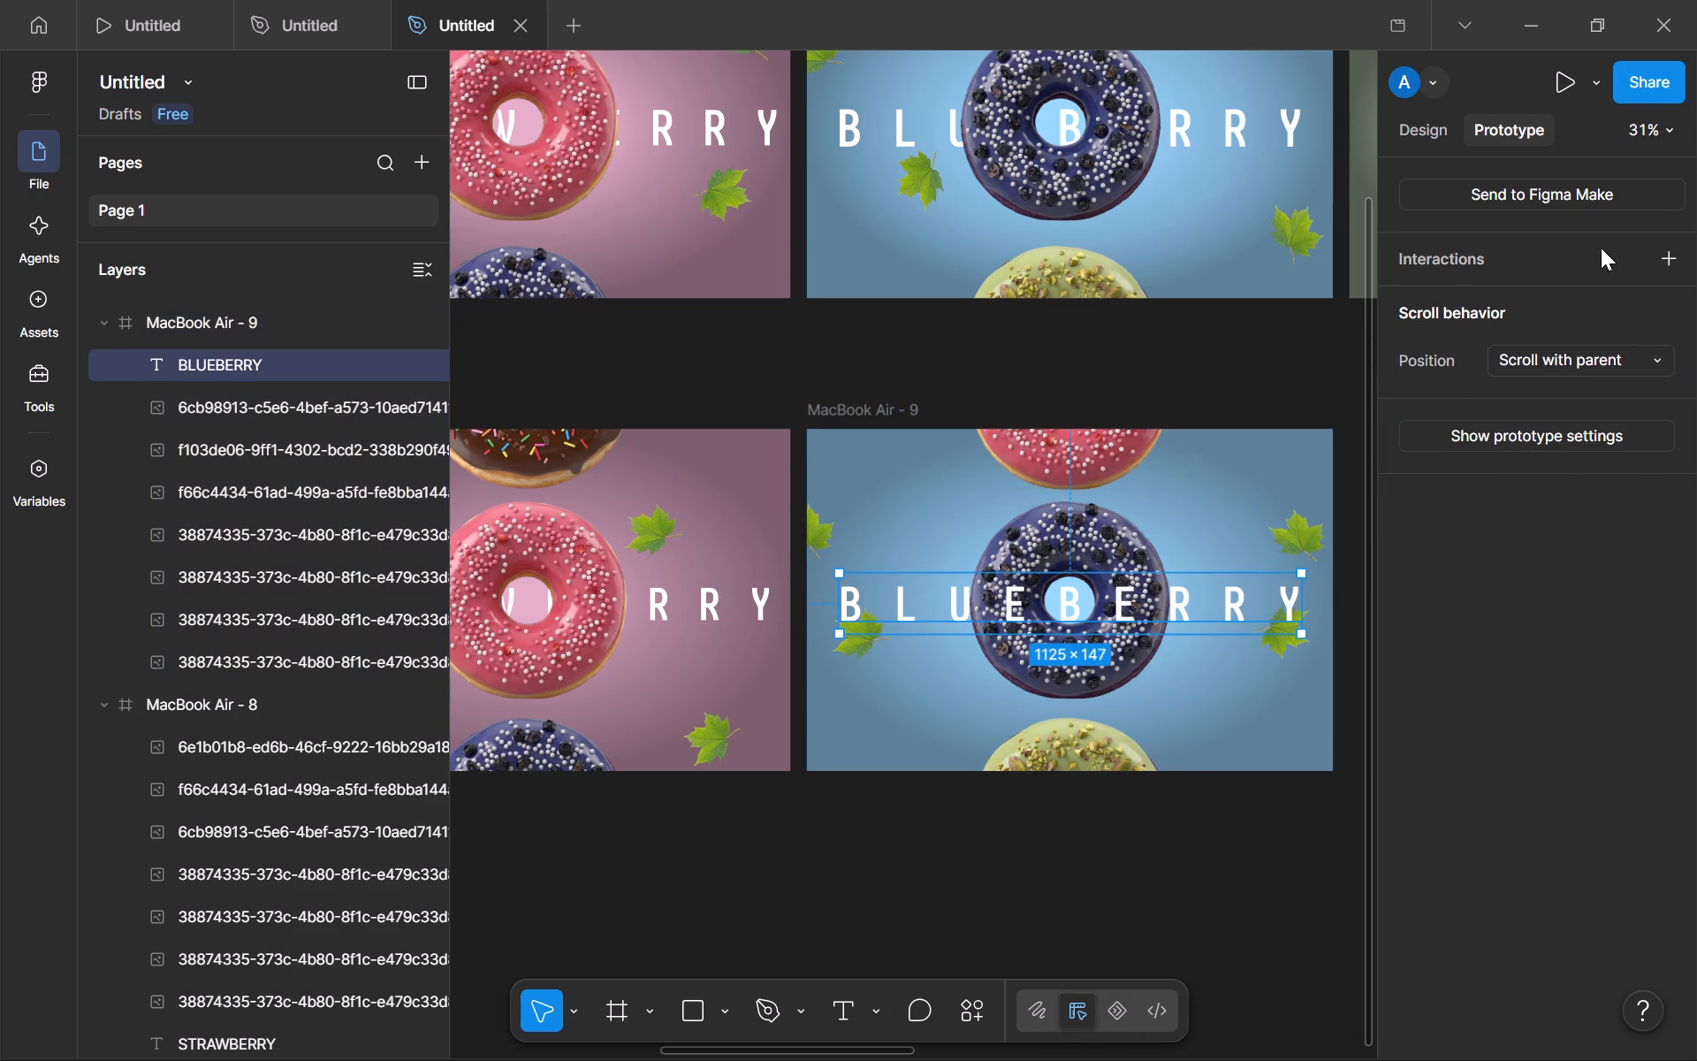
{"action": "left_click", "coordinate": [1646, 258]}
{"action": "left_click", "coordinate": [1590, 324]}
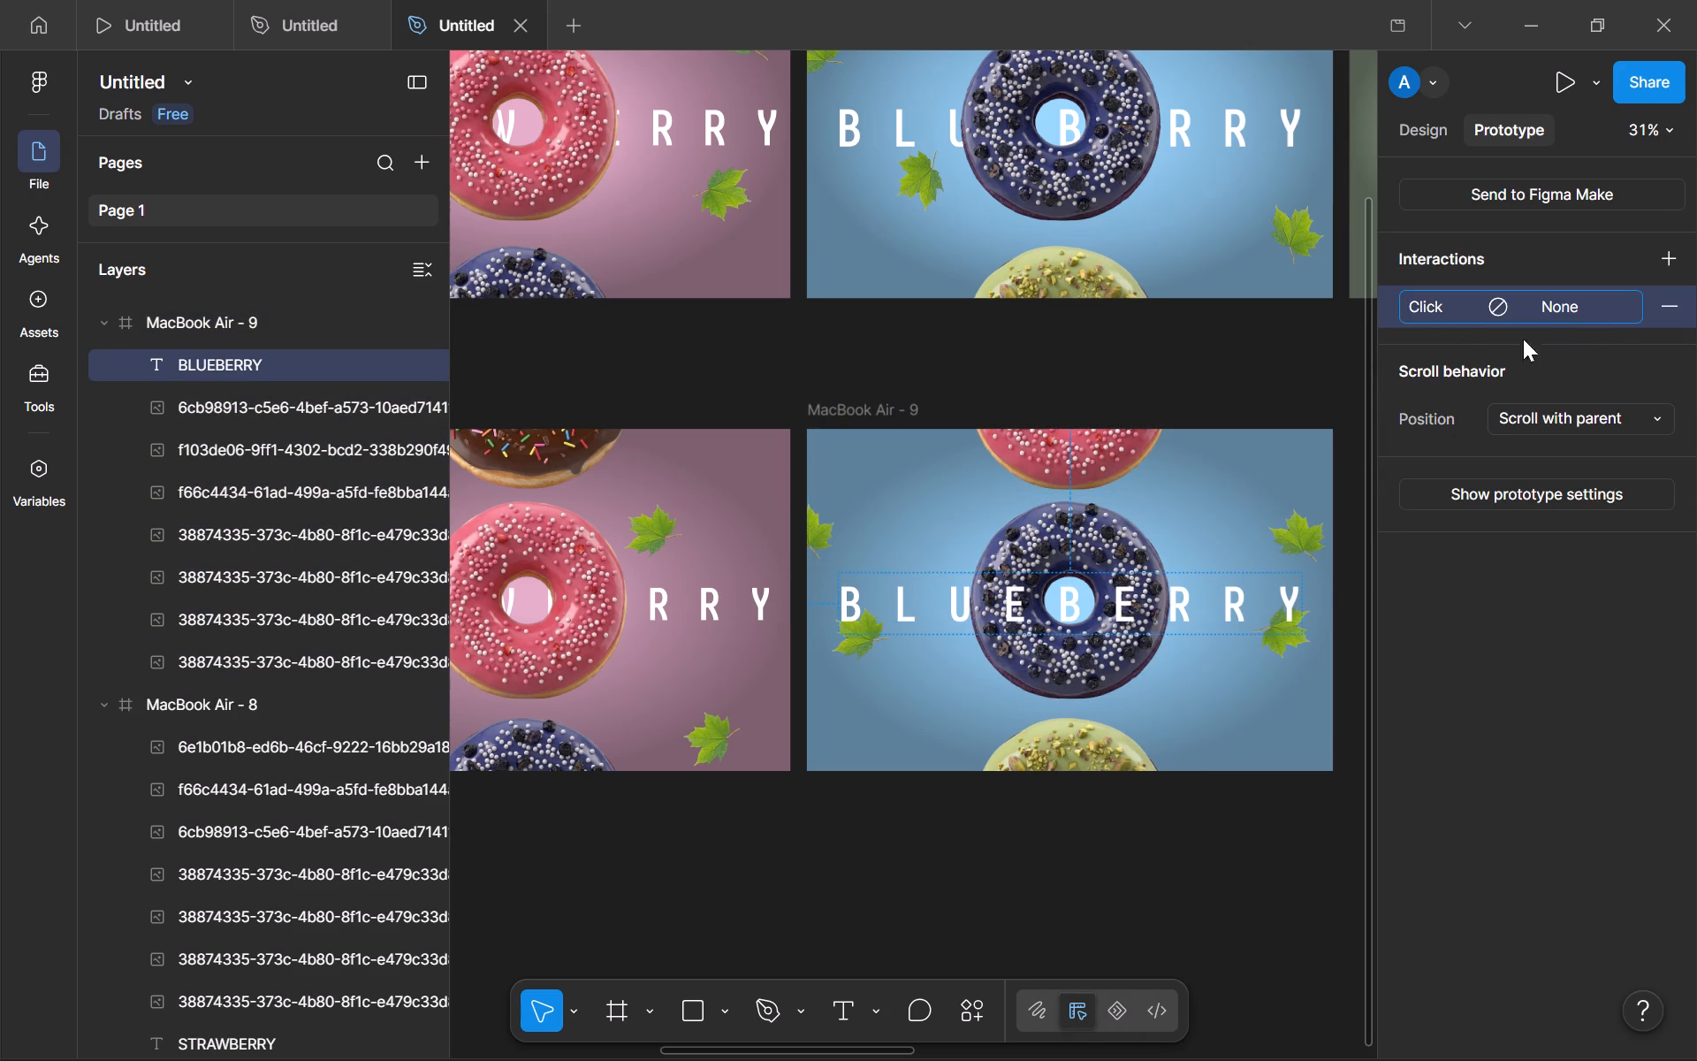
{"action": "left_click", "coordinate": [1467, 293]}
{"action": "left_click", "coordinate": [1316, 355]}
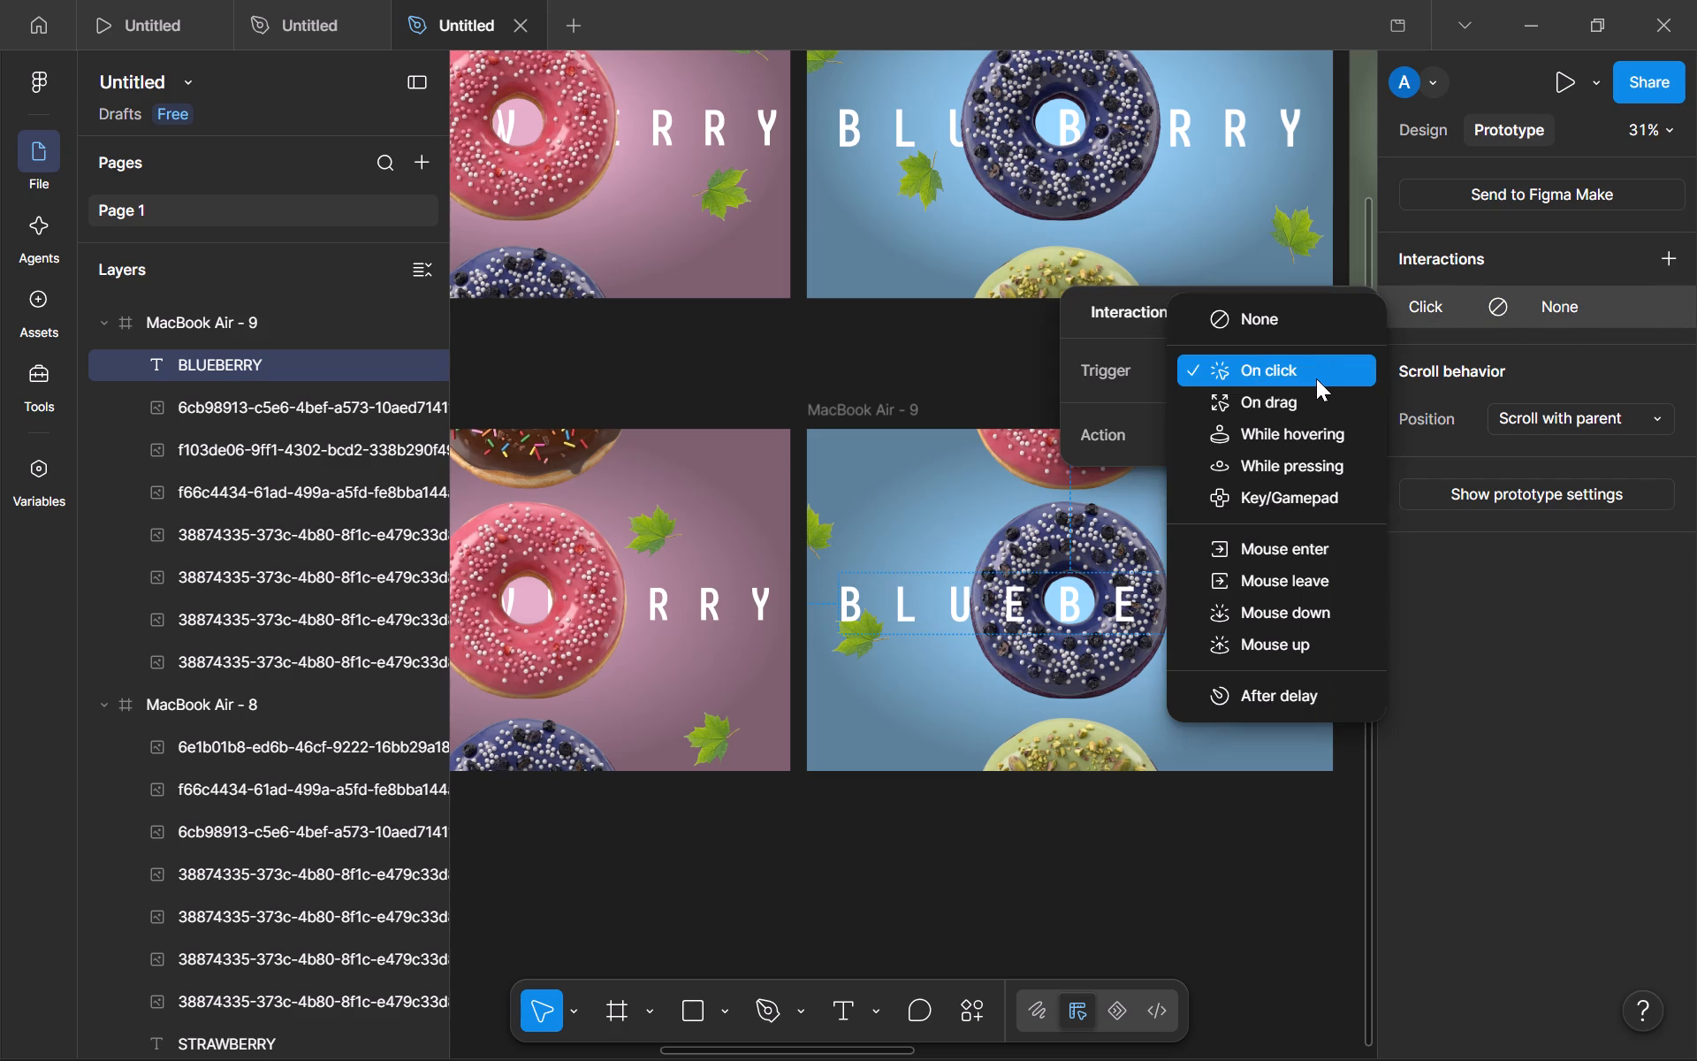
{"action": "left_click", "coordinate": [1316, 390]}
{"action": "left_click", "coordinate": [1330, 431]}
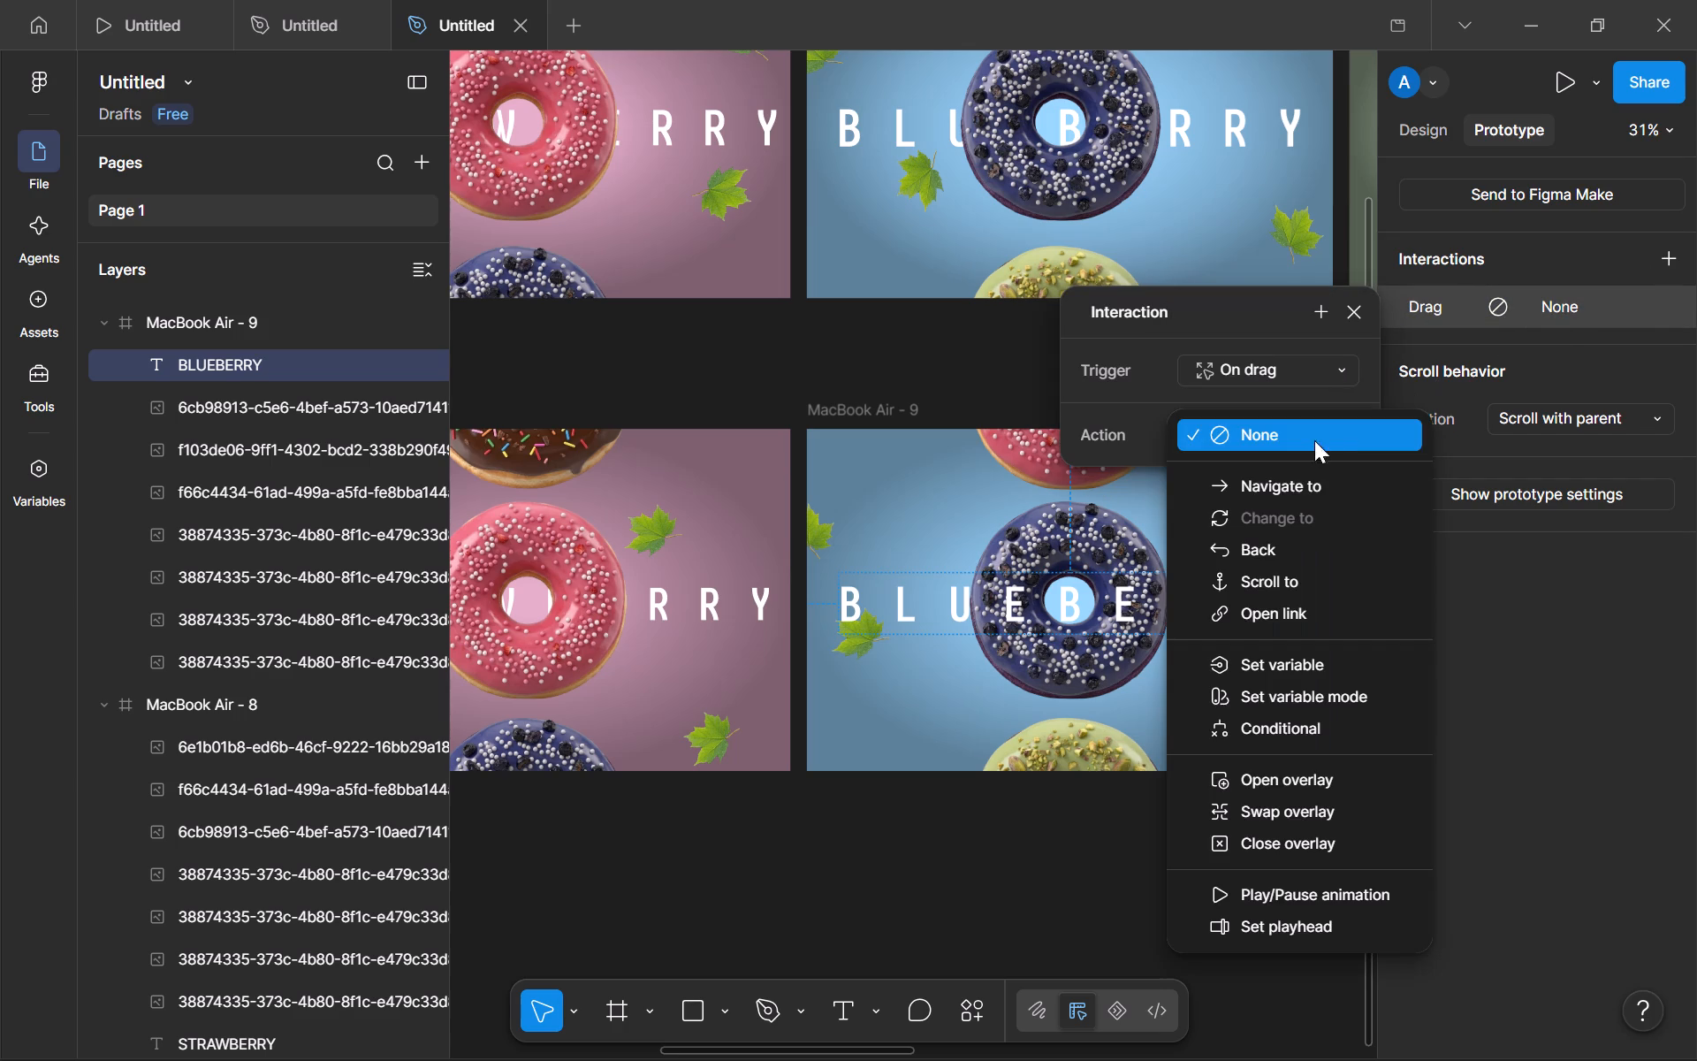
{"action": "left_click", "coordinate": [1298, 477]}
{"action": "left_click", "coordinate": [1282, 492]}
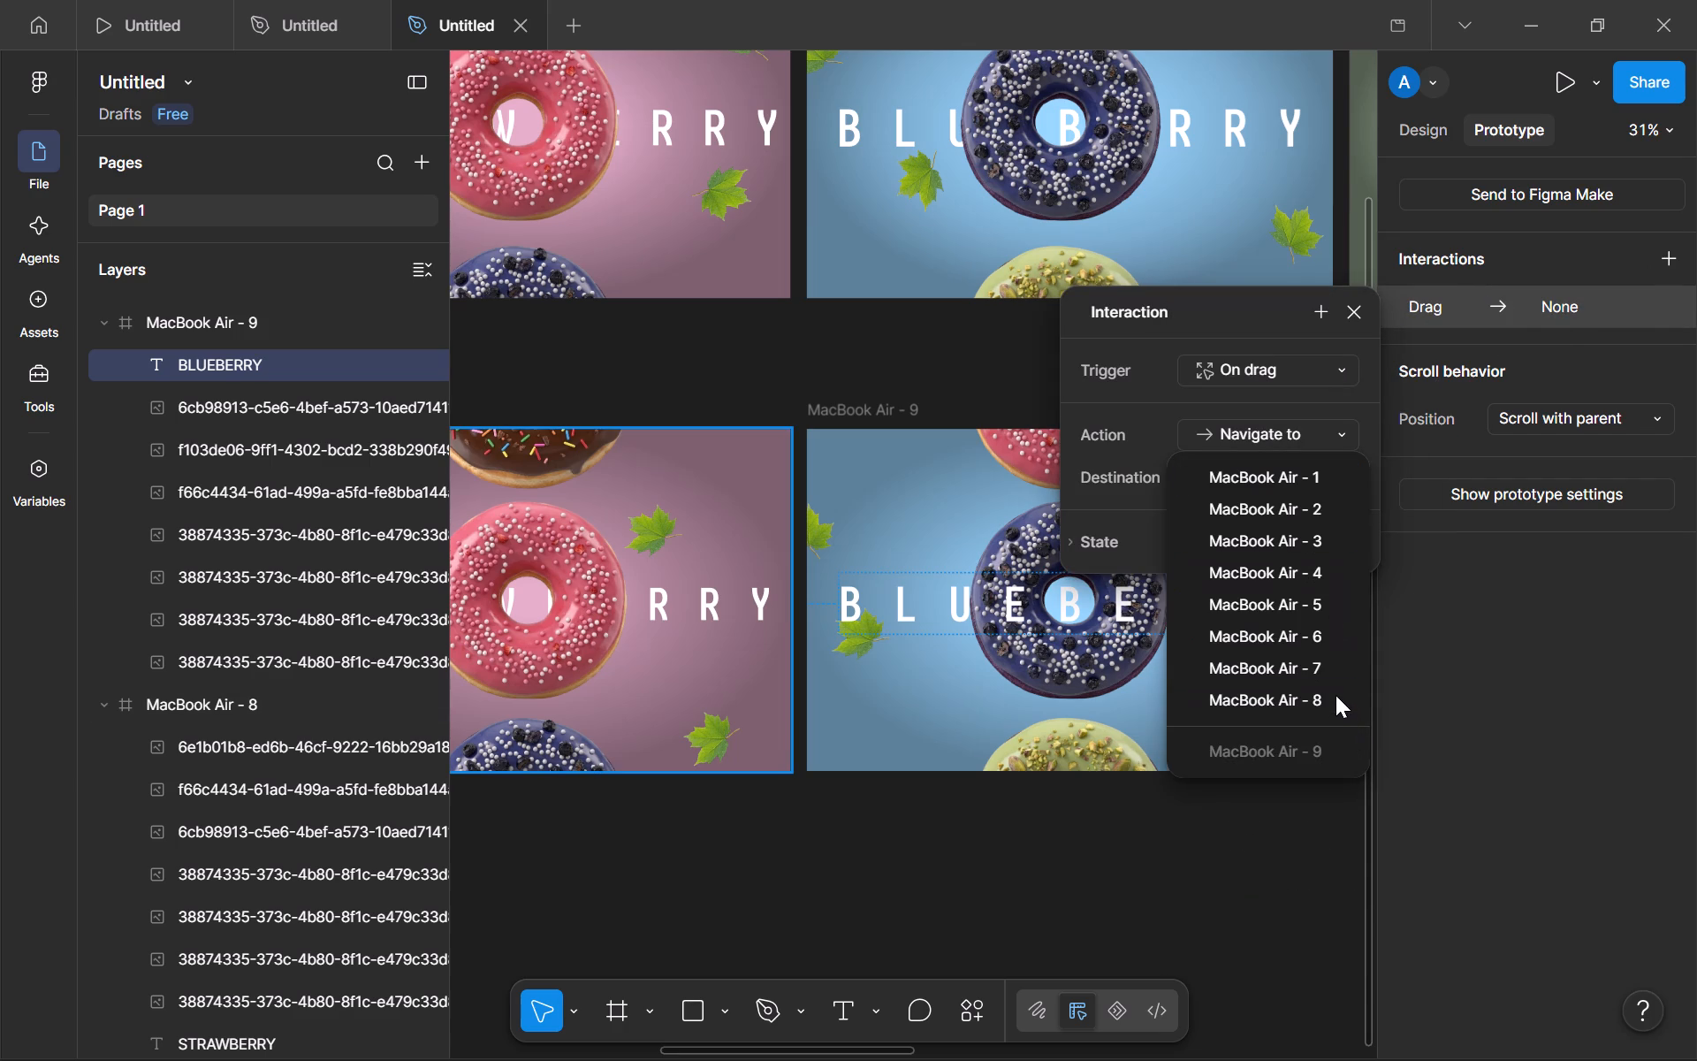
{"action": "left_click", "coordinate": [1336, 695]}
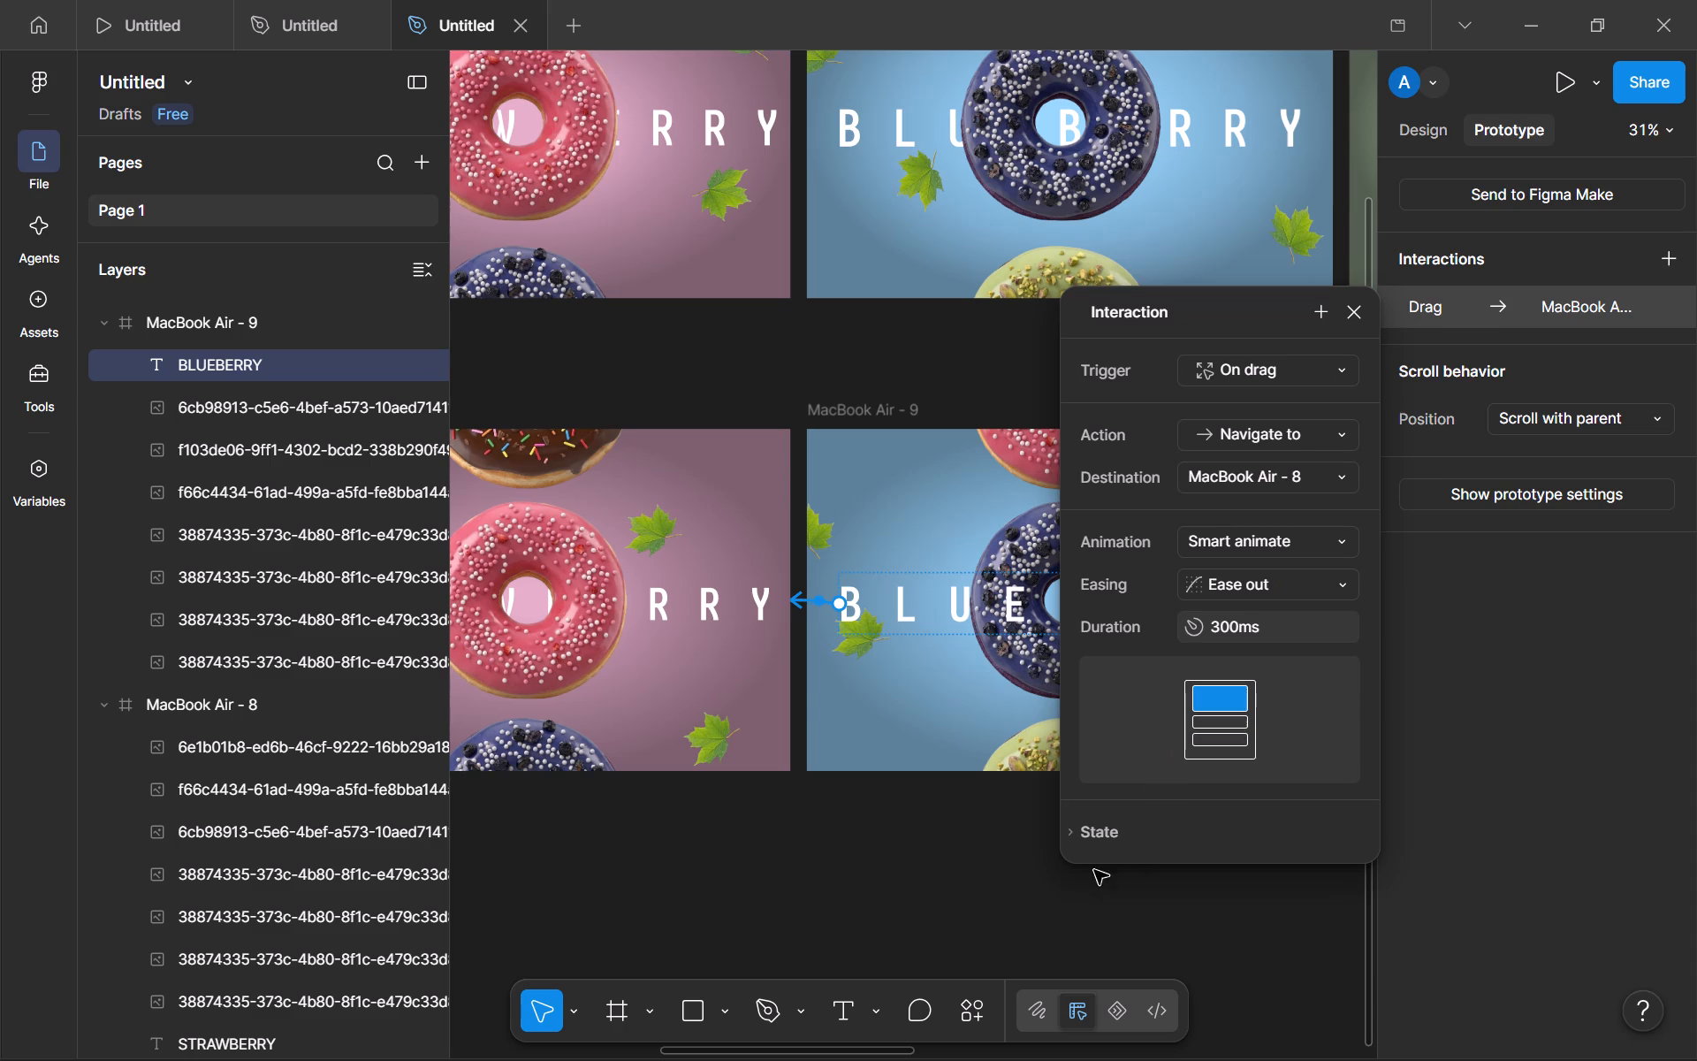
{"action": "left_click", "coordinate": [986, 837]}
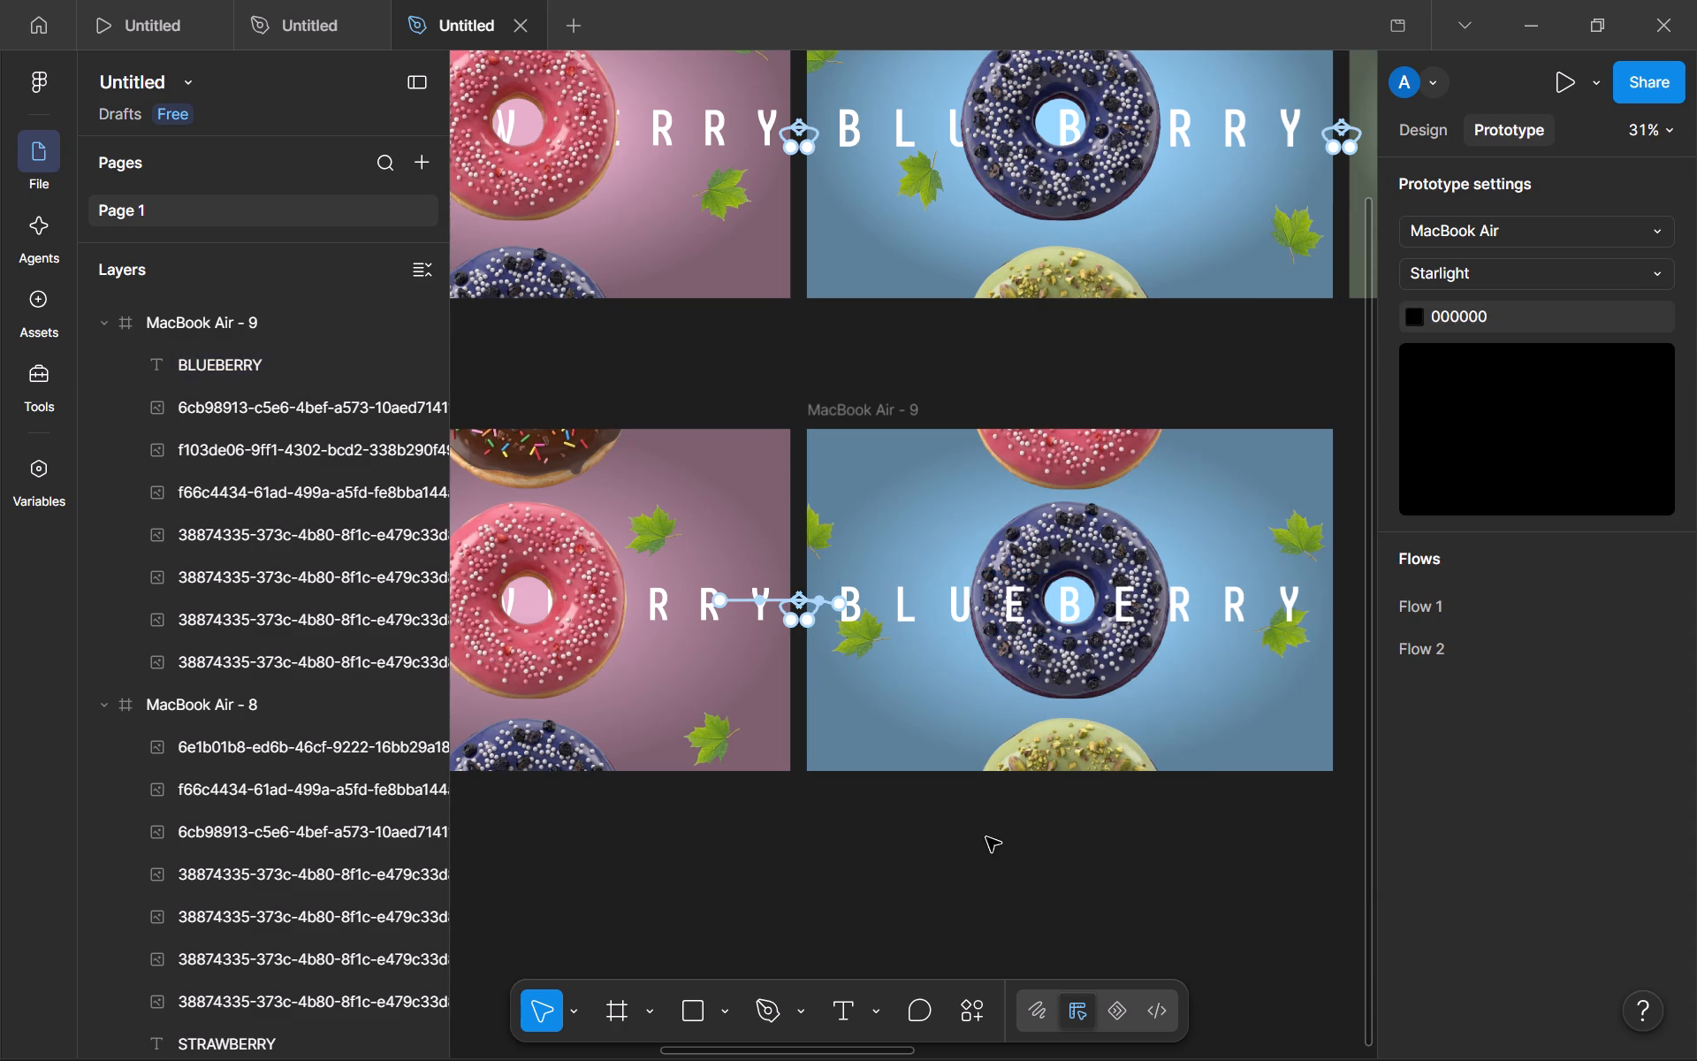
Preview the prototype's Flow 1, test vertical scrolling of the chocolate frame and step through the flavour frames.
{"action": "left_click", "coordinate": [1552, 85]}
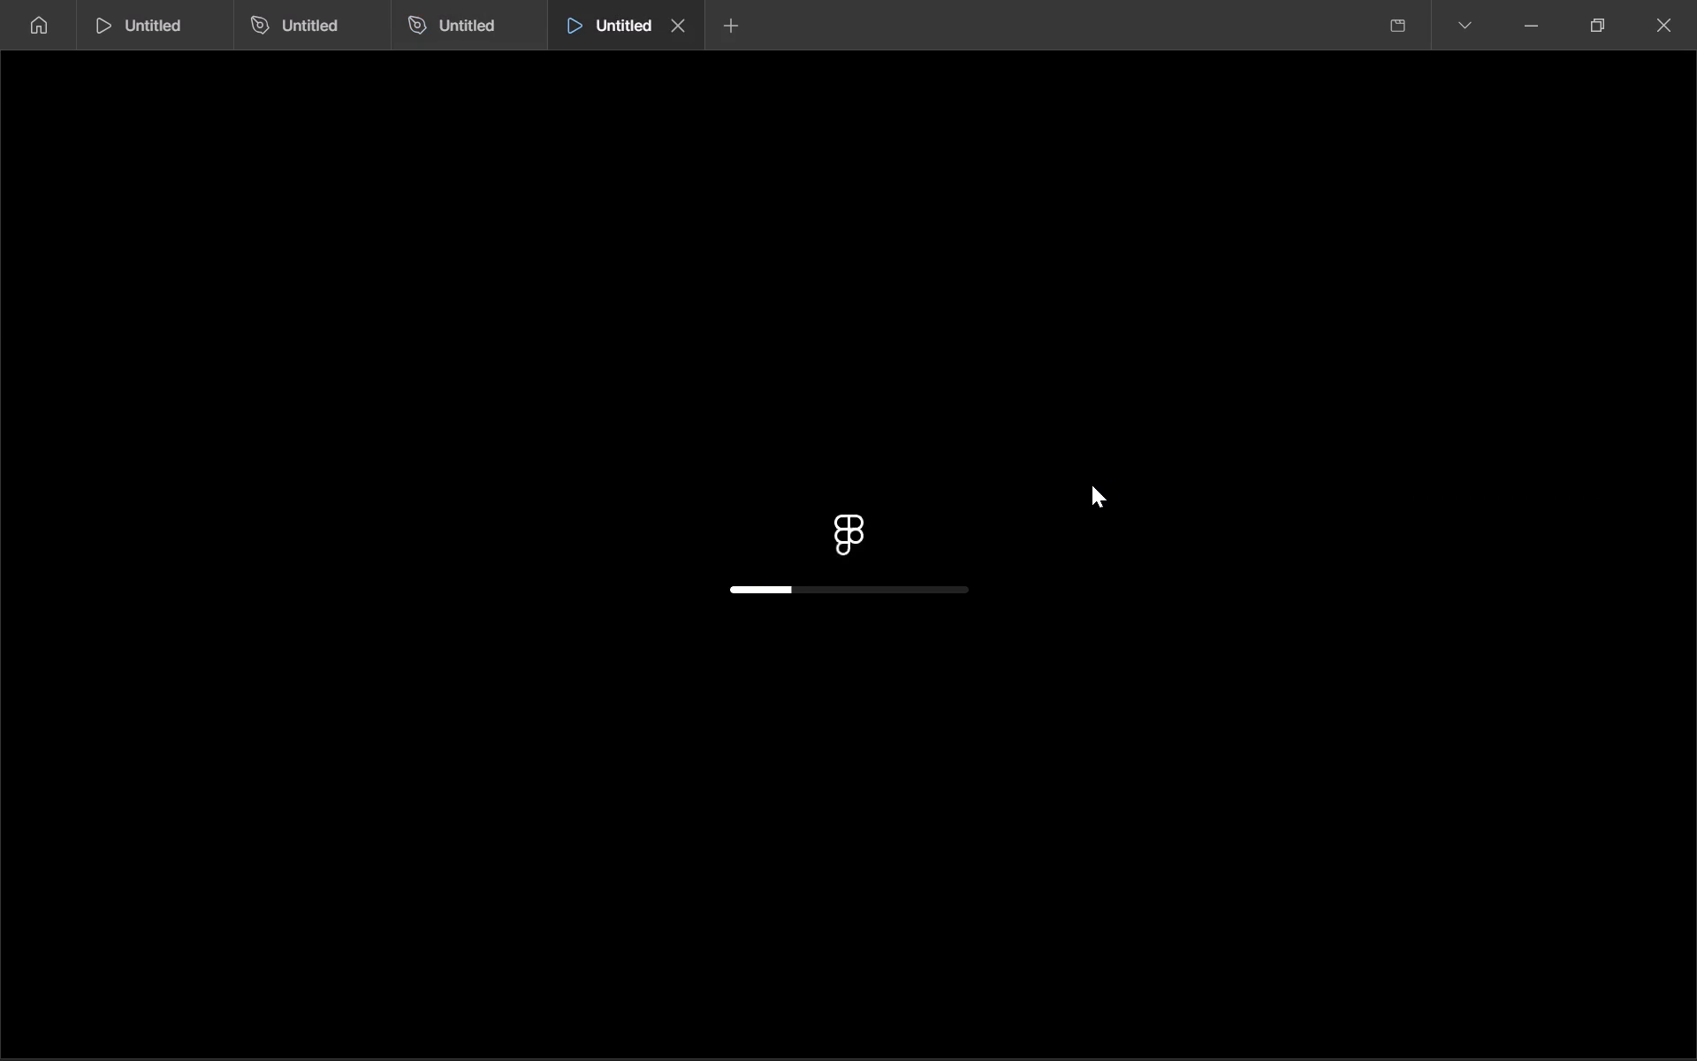
{"action": "scroll", "coordinate": [949, 603], "scroll_direction": "down", "scroll_amount": 12}
{"action": "scroll", "coordinate": [949, 603], "scroll_direction": "up", "scroll_amount": 6}
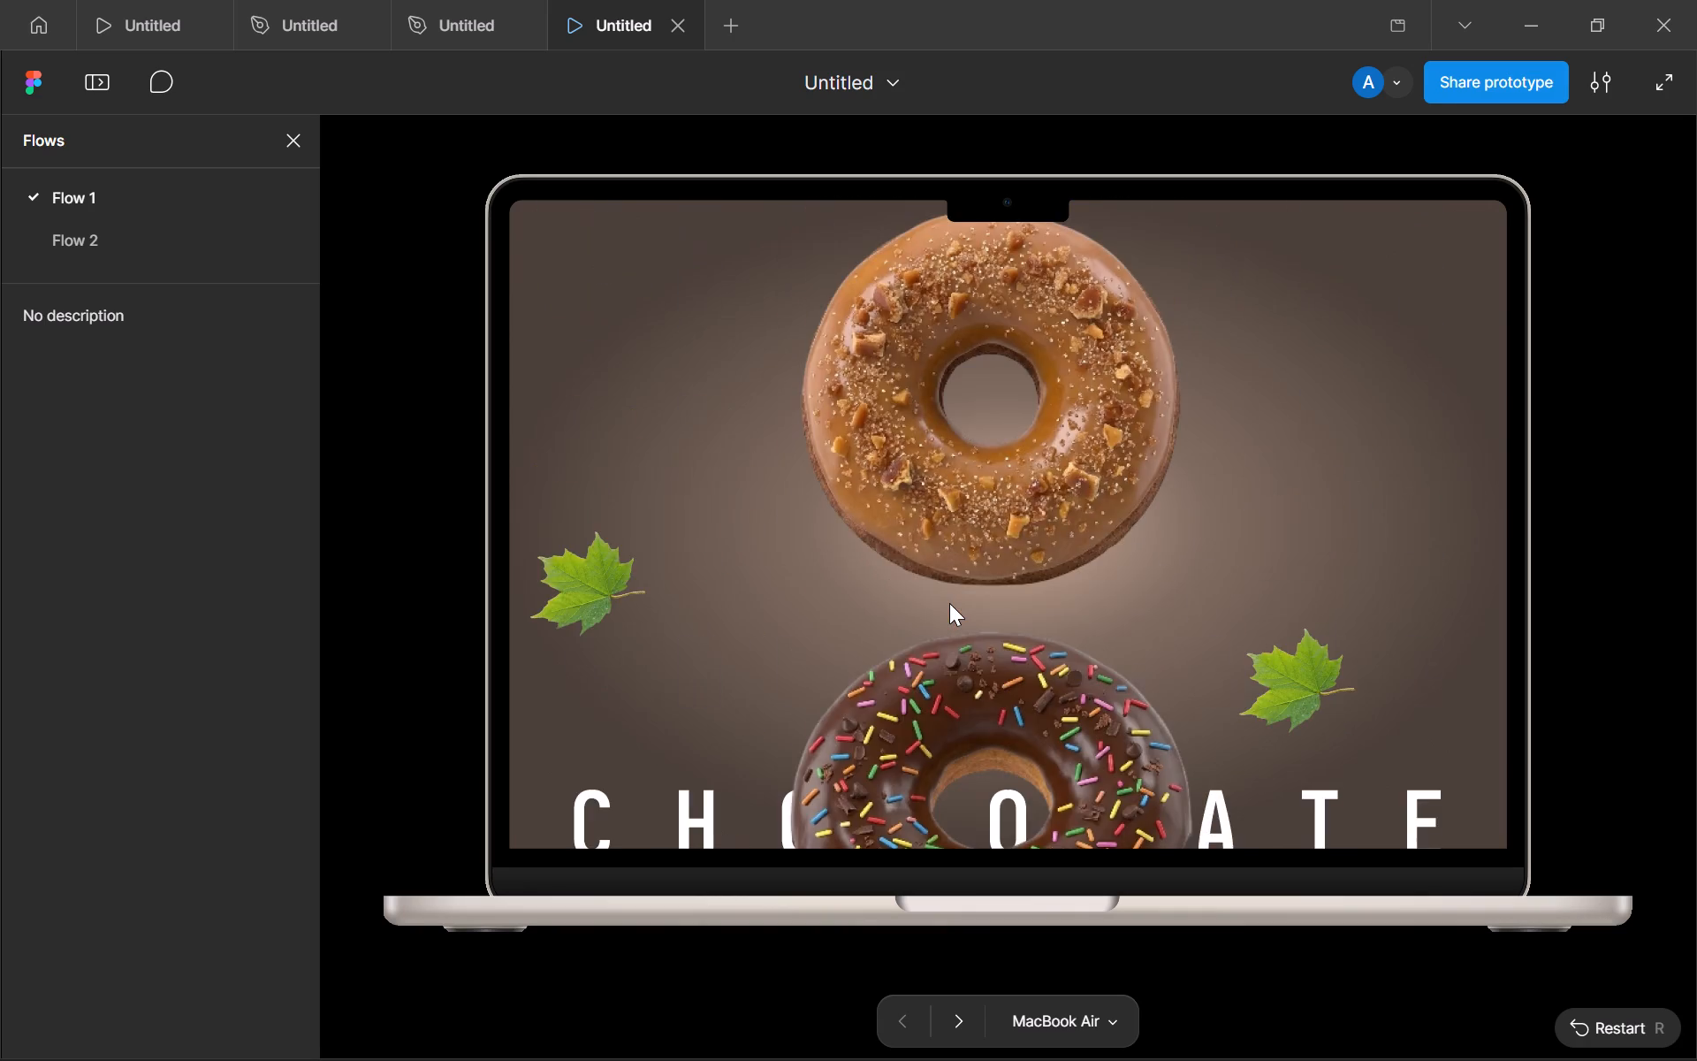
{"action": "scroll", "coordinate": [949, 603], "scroll_direction": "up", "scroll_amount": 2}
{"action": "scroll", "coordinate": [949, 603], "scroll_direction": "down", "scroll_amount": 11}
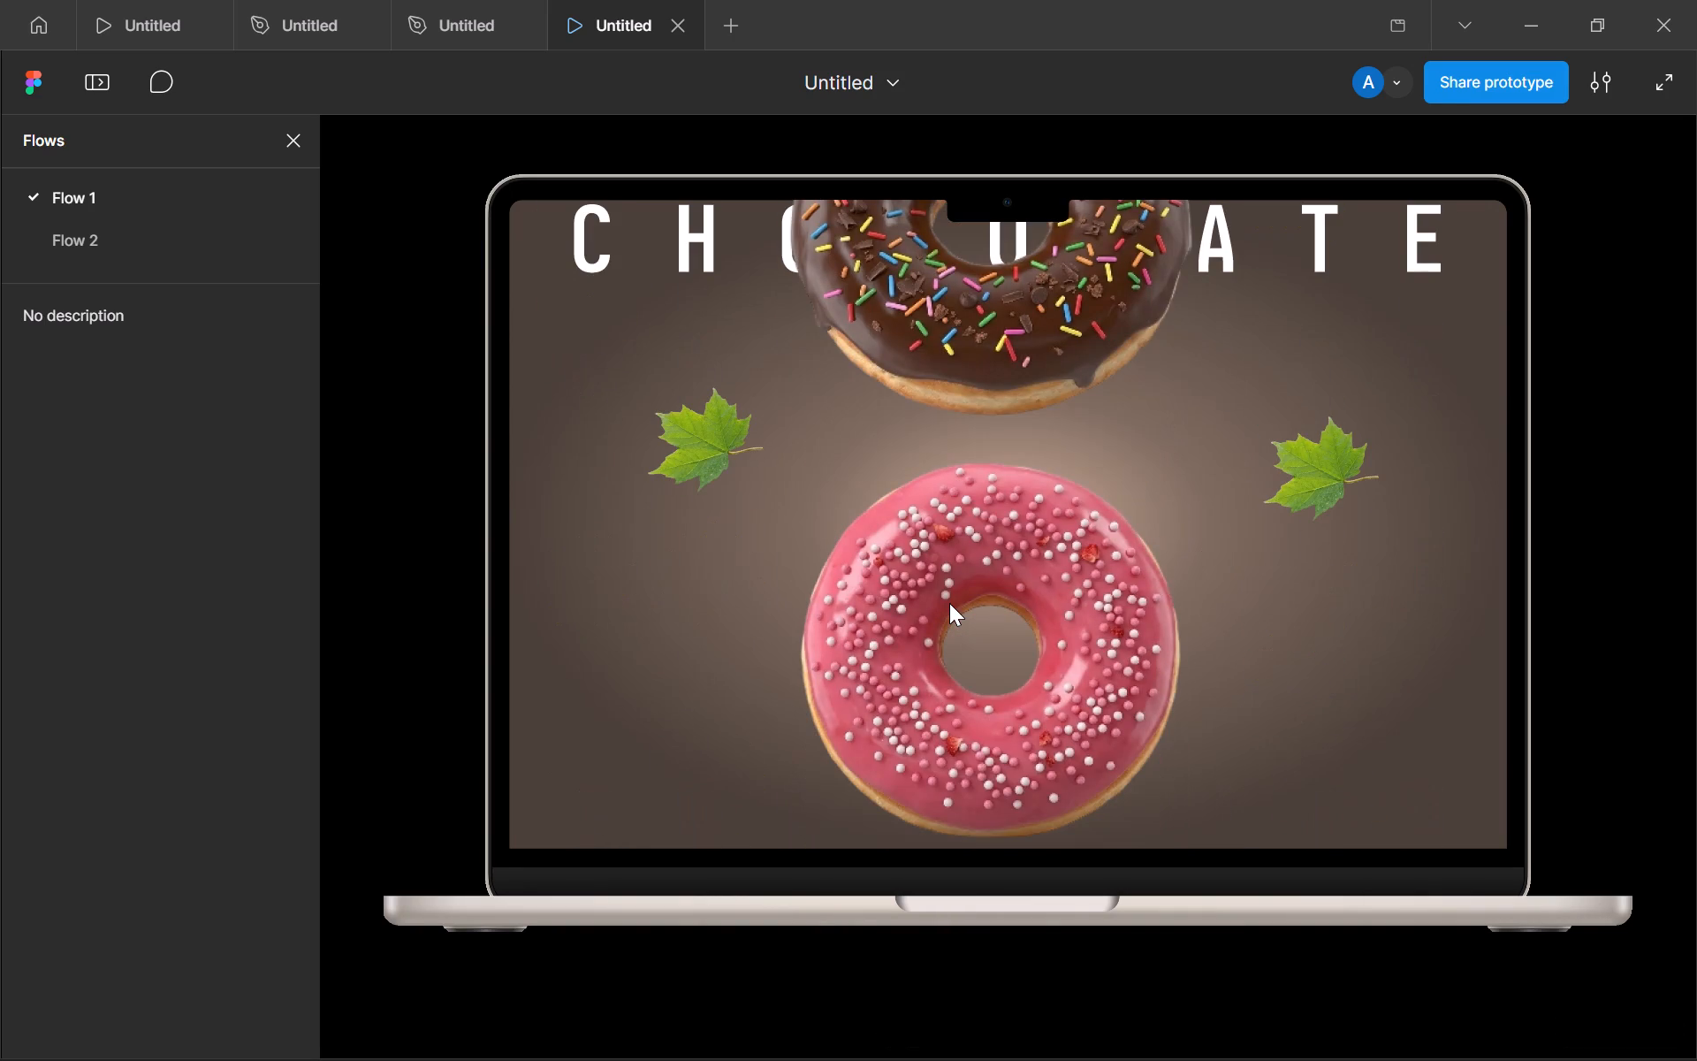
{"action": "key", "text": "Left"}
{"action": "key", "text": "Down"}
{"action": "key", "text": "Up"}
{"action": "key", "text": "Down"}
{"action": "key", "text": "Up"}
{"action": "key", "text": "Right"}
{"action": "key", "text": "Right"}
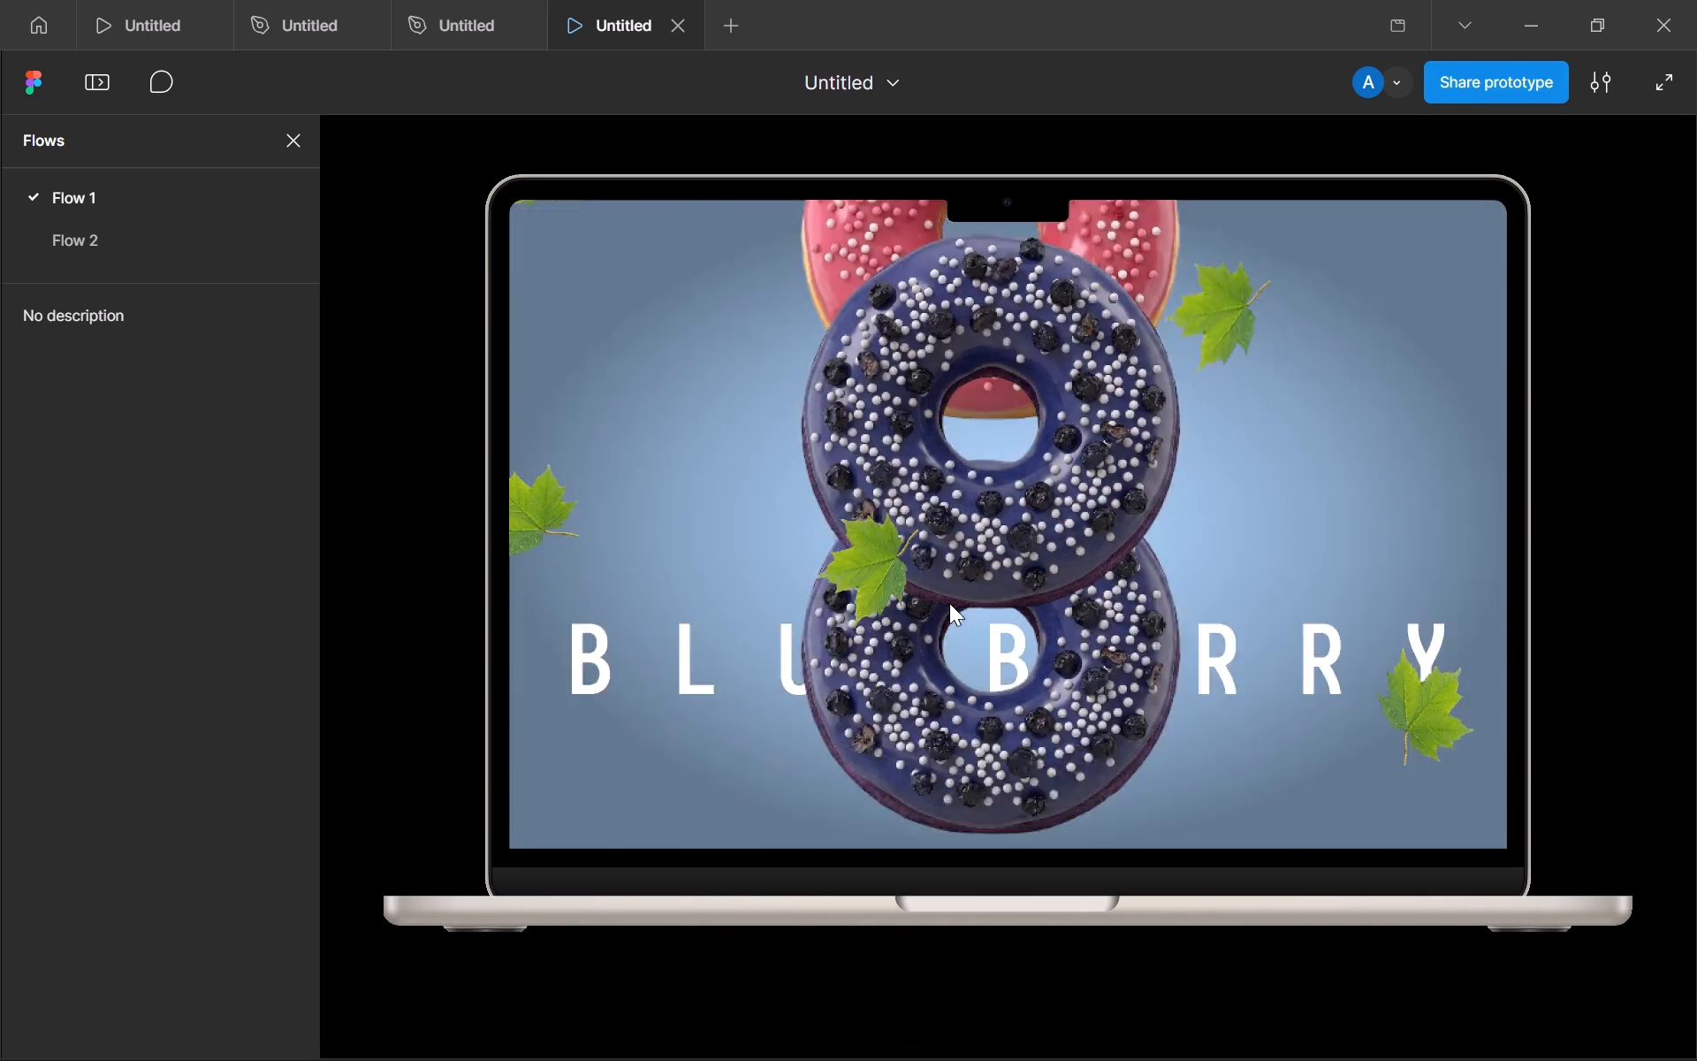
Step forward and back through the flavour frames of Flow 1 in the preview and test scrolling on the chocolate frame.
{"action": "key", "text": "Right"}
{"action": "key", "text": "Right"}
{"action": "key", "text": "Right"}
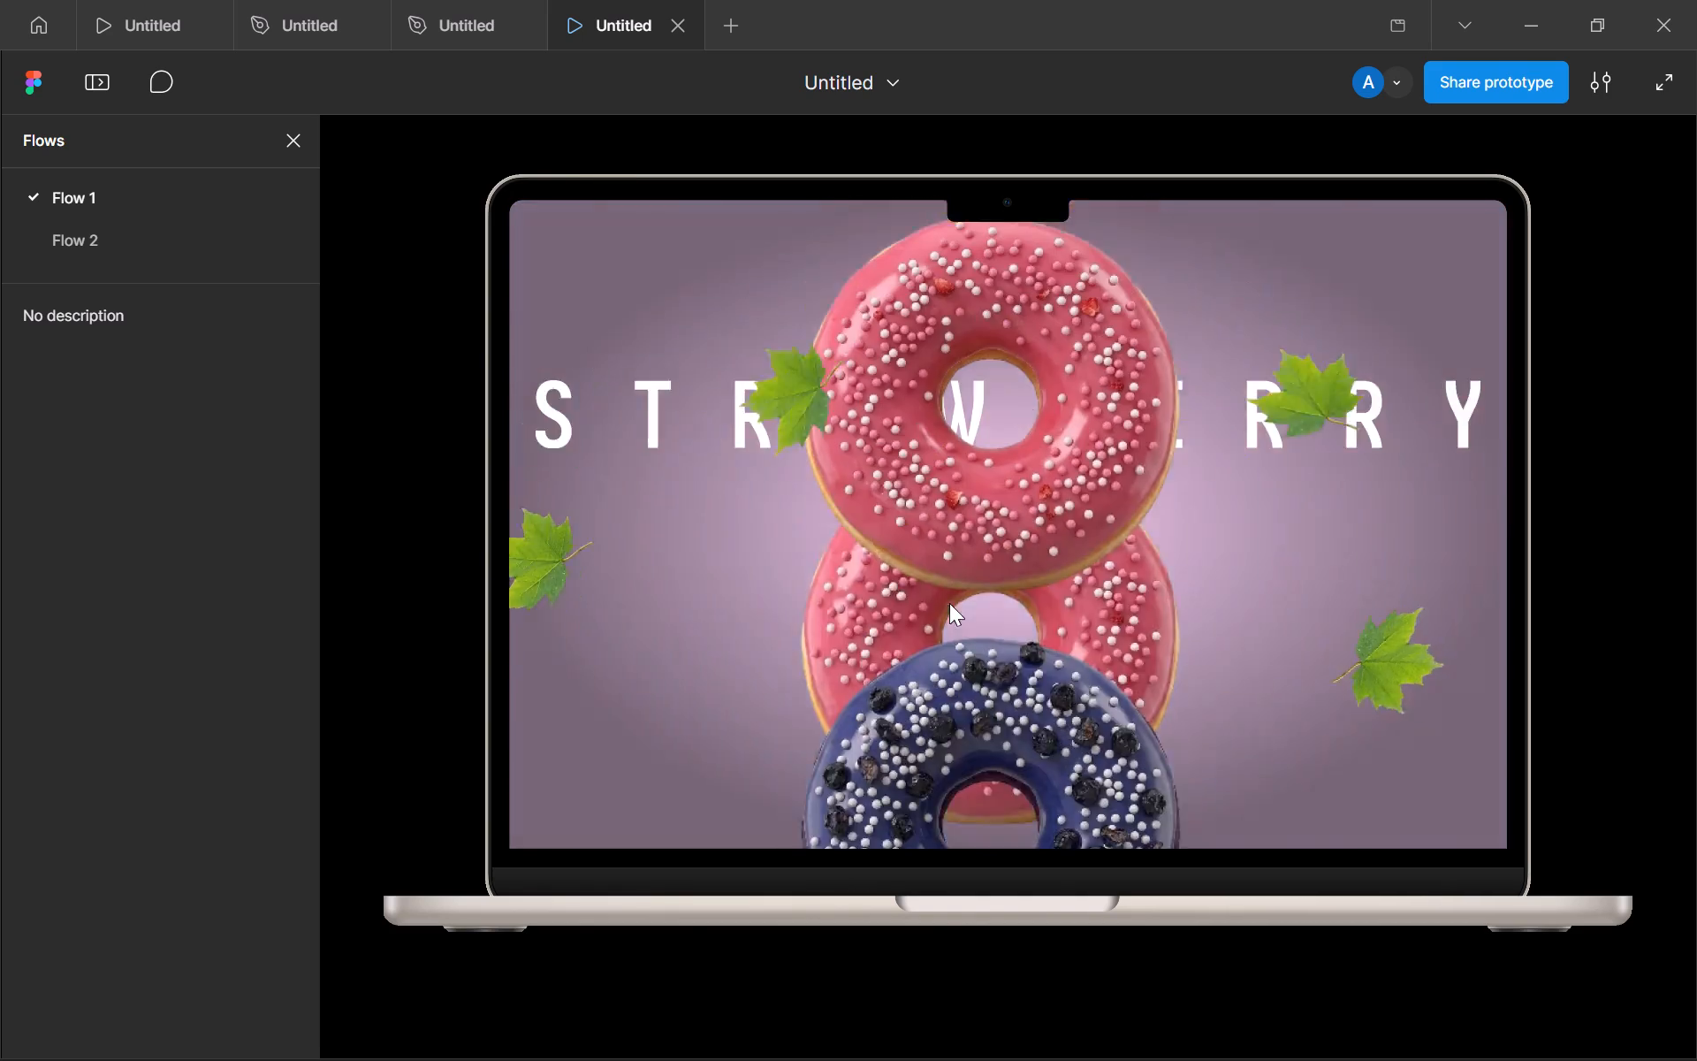
{"action": "key", "text": "Right"}
{"action": "key", "text": "Left"}
{"action": "key", "text": "Left"}
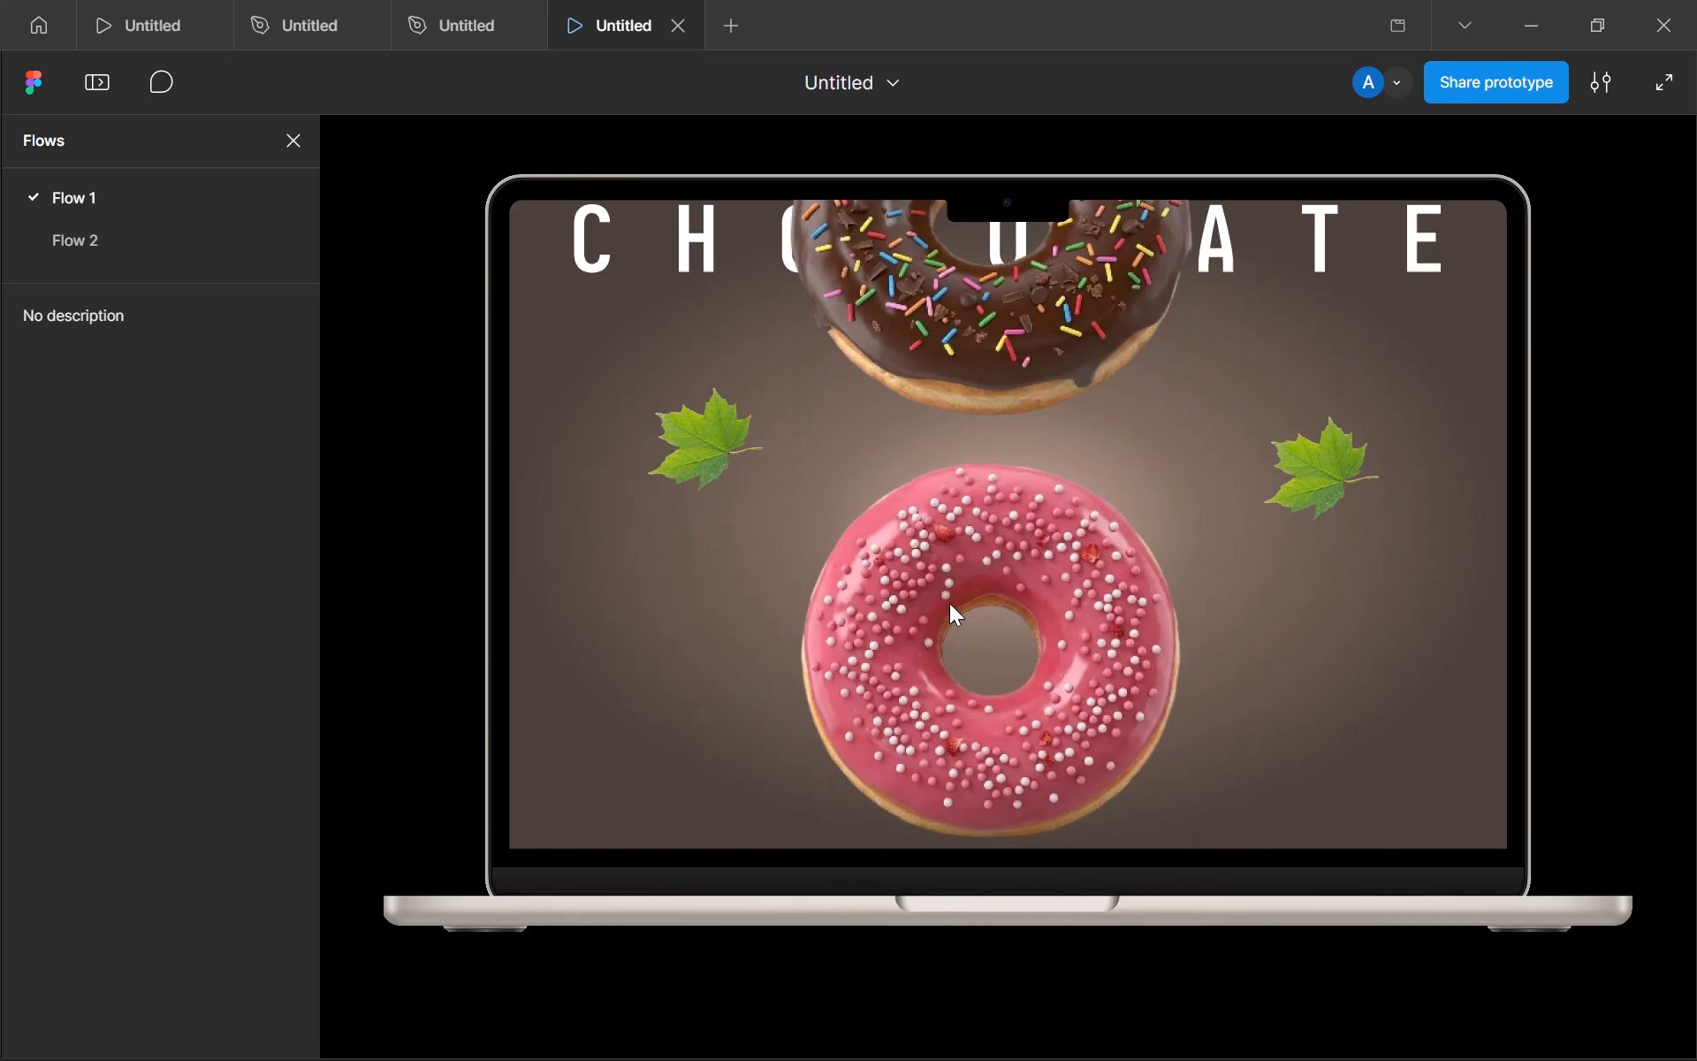
{"action": "key", "text": "Left"}
{"action": "key", "text": "Left"}
{"action": "scroll", "coordinate": [949, 603], "scroll_direction": "up", "scroll_amount": 7}
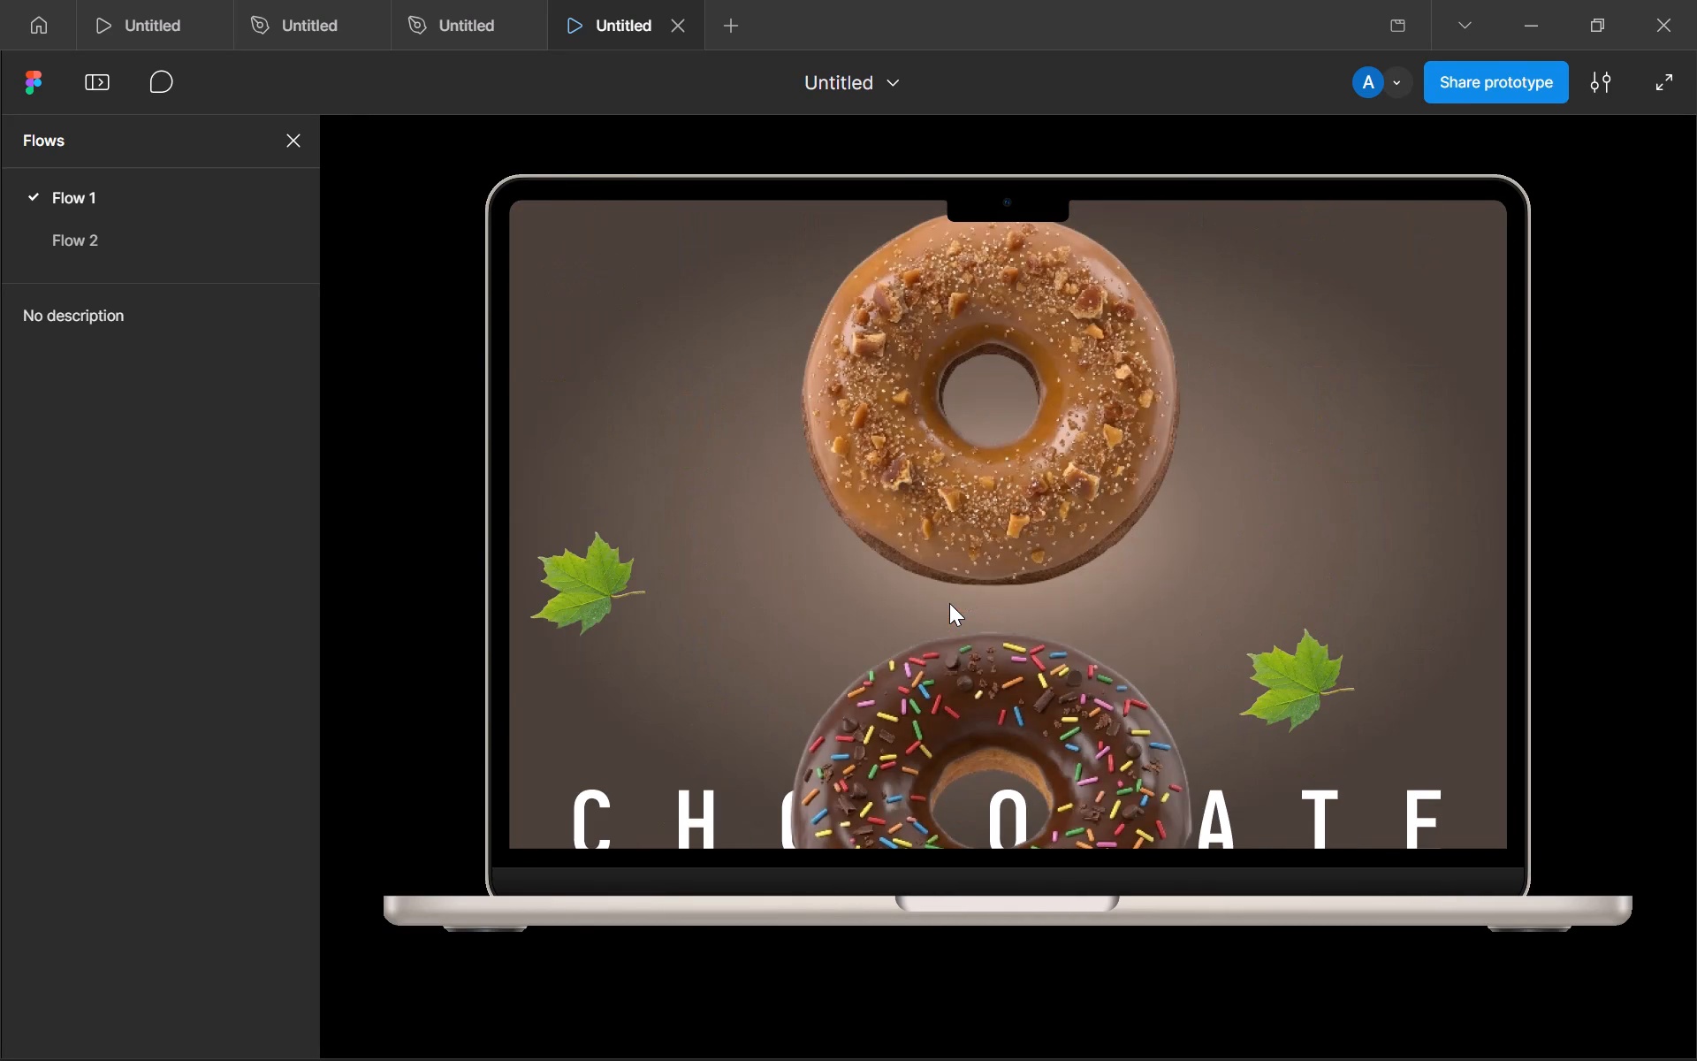
{"action": "key", "text": "Up"}
{"action": "key", "text": "Left"}
{"action": "key", "text": "Right"}
{"action": "key", "text": "Right"}
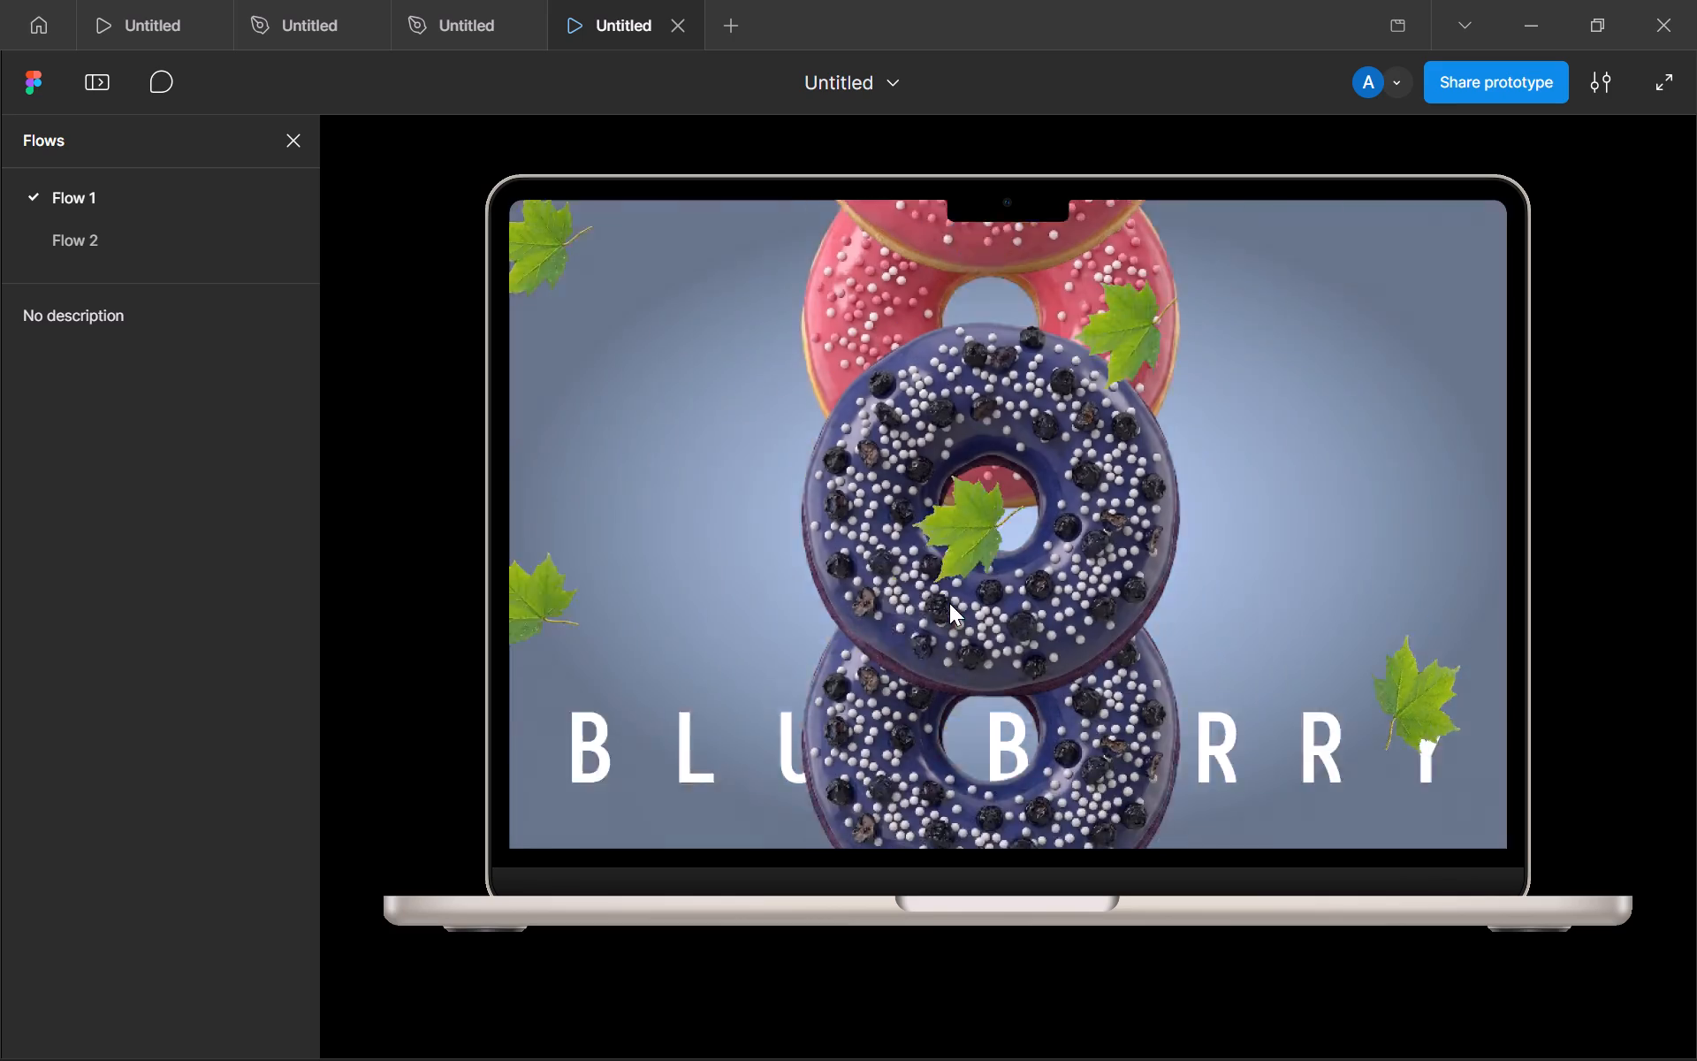
{"action": "key", "text": "Right"}
{"action": "key", "text": "Right"}
{"action": "key", "text": "Left"}
{"action": "key", "text": "Left"}
{"action": "key", "text": "Left"}
{"action": "key", "text": "Left"}
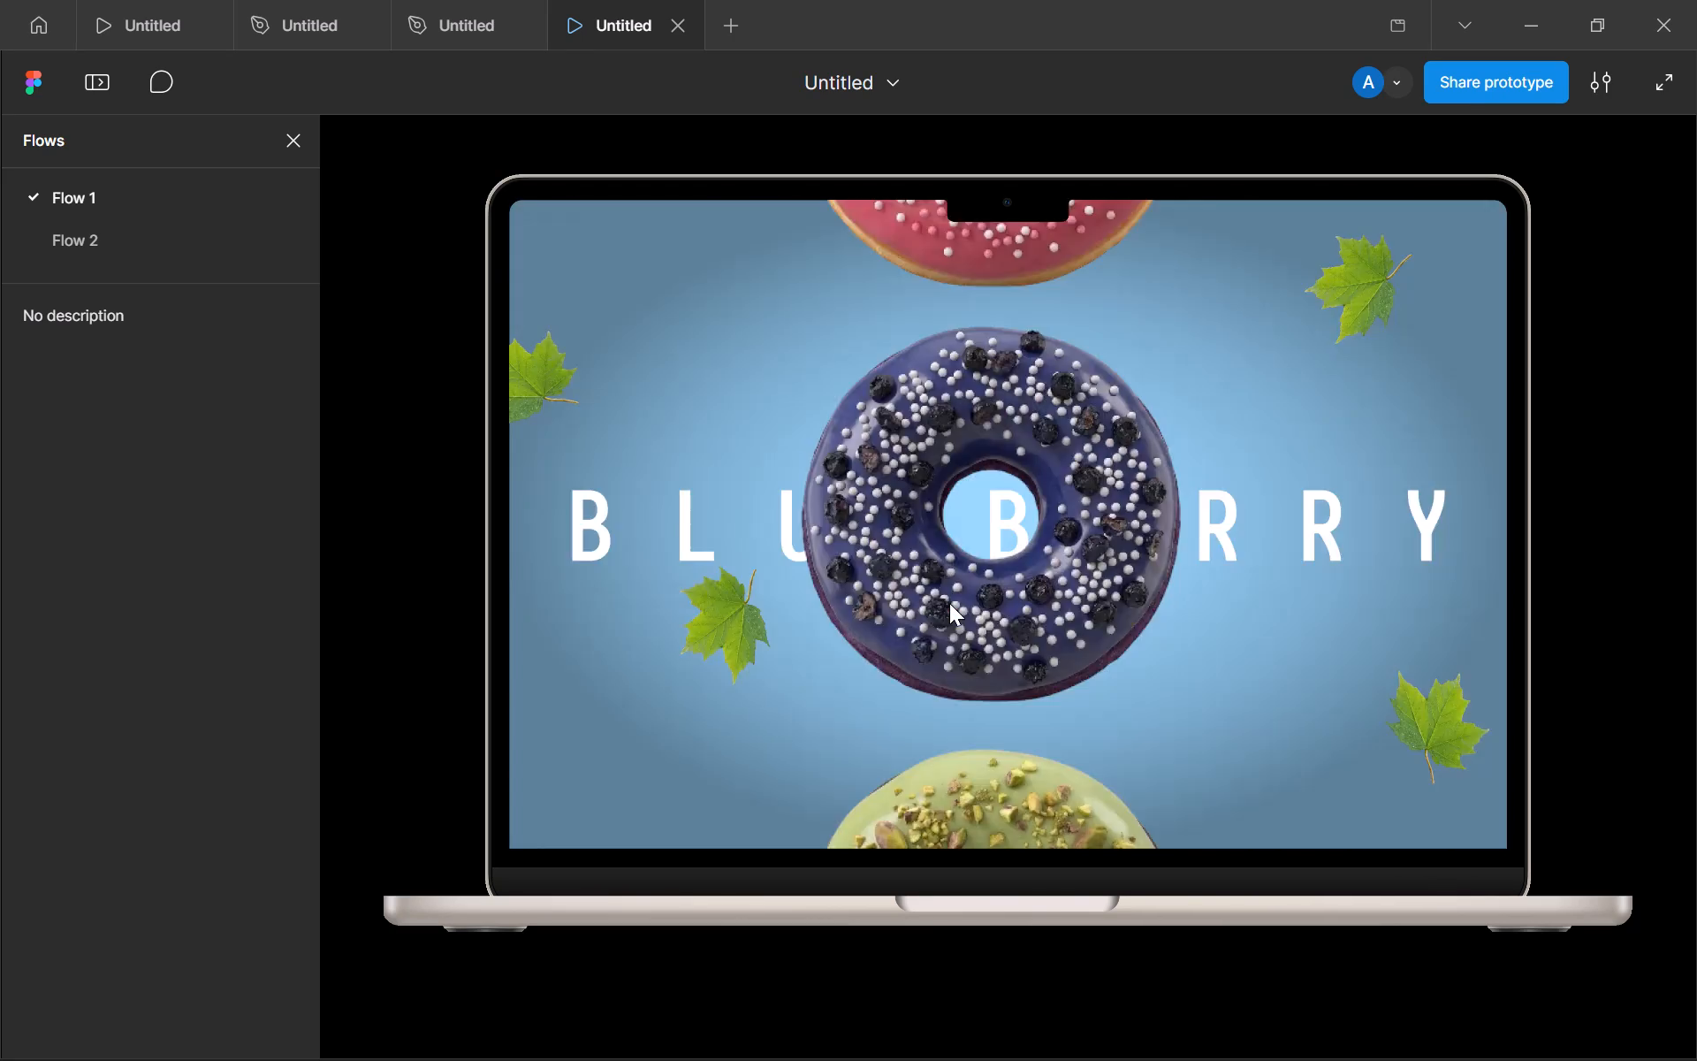
{"action": "key", "text": "Left"}
{"action": "key", "text": "Left"}
Preview Flow 2, test vertical scrolling of its chocolate frame, step through its frames, and close the preview.
{"action": "left_click", "coordinate": [180, 256]}
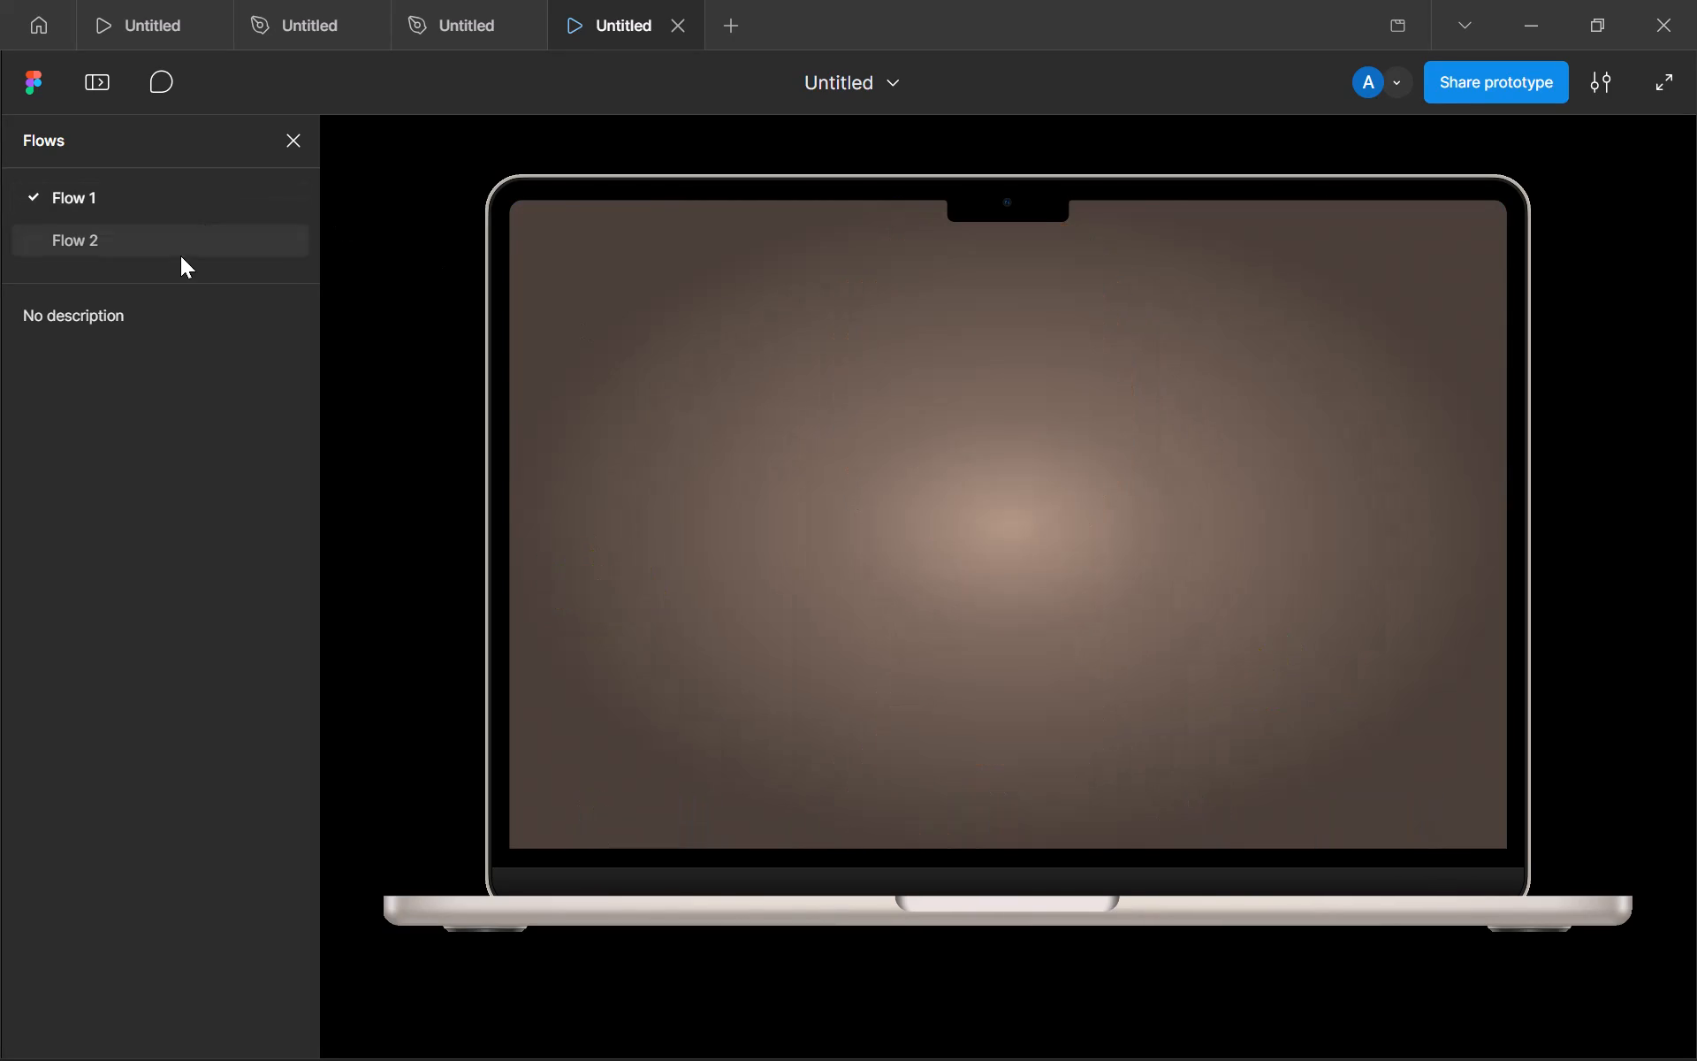
{"action": "scroll", "coordinate": [1161, 540], "scroll_direction": "down", "scroll_amount": 7}
{"action": "scroll", "coordinate": [1161, 540], "scroll_direction": "up", "scroll_amount": 2}
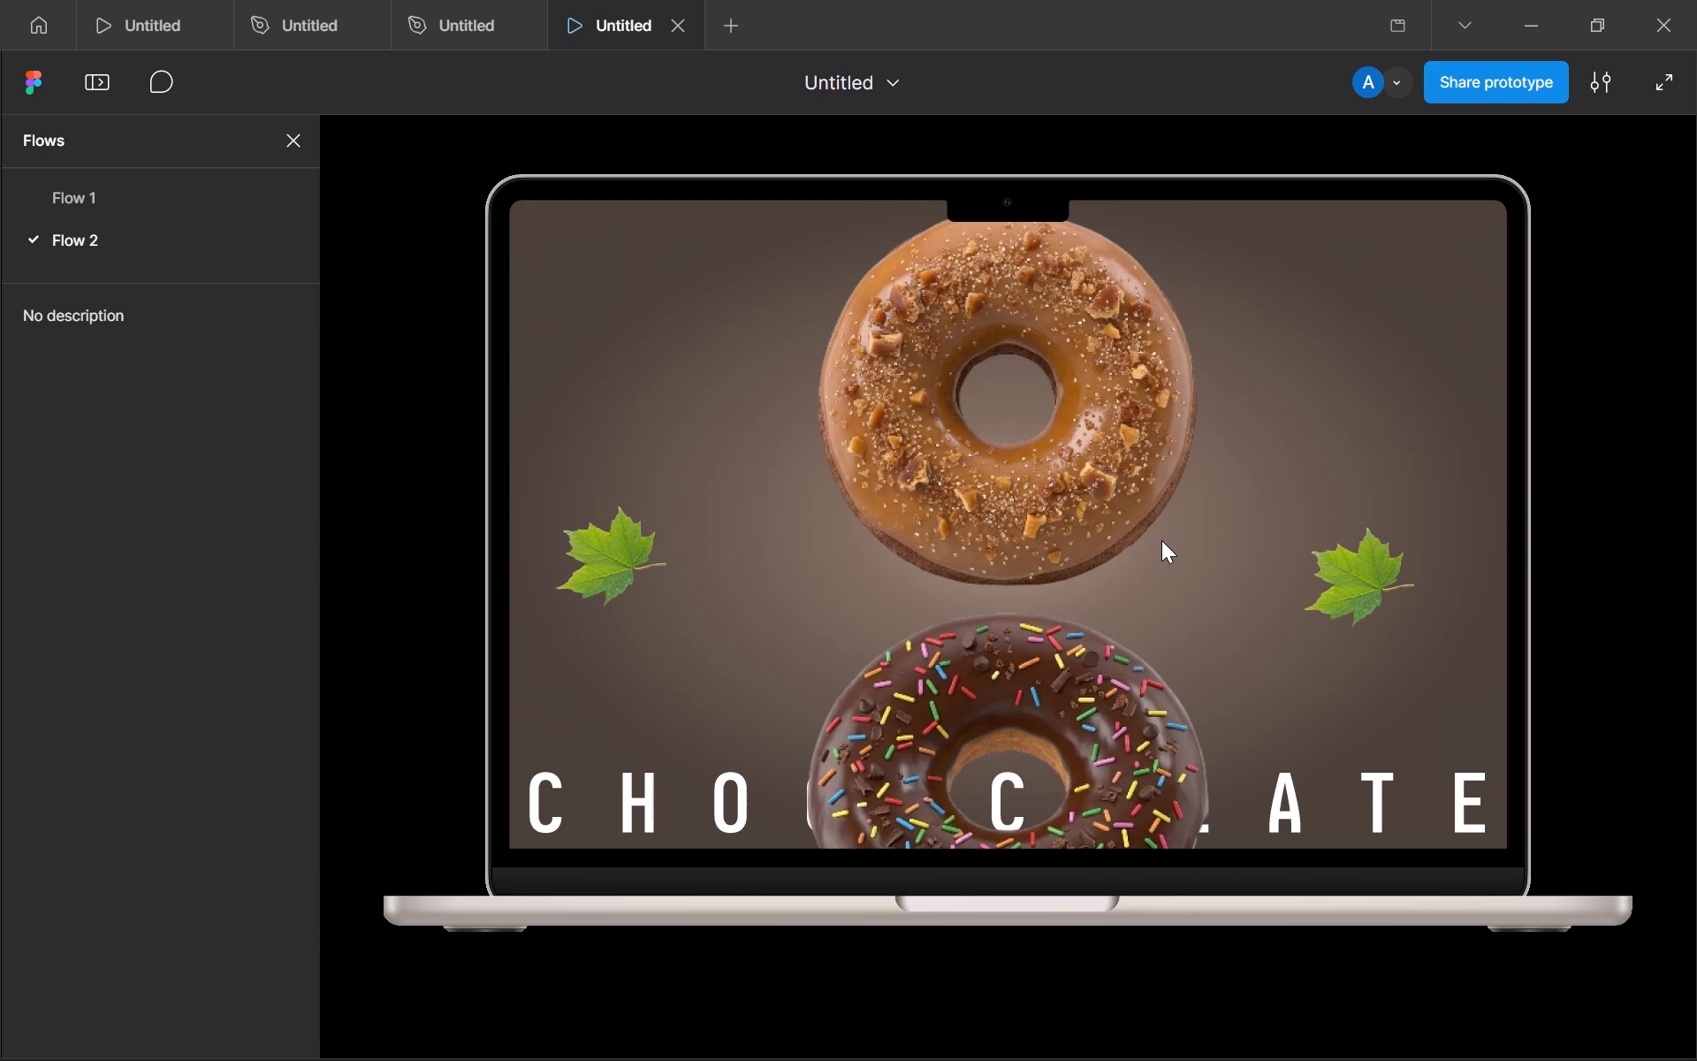
{"action": "key", "text": "Left"}
{"action": "key", "text": "Right"}
{"action": "key", "text": "Right"}
{"action": "key", "text": "Right"}
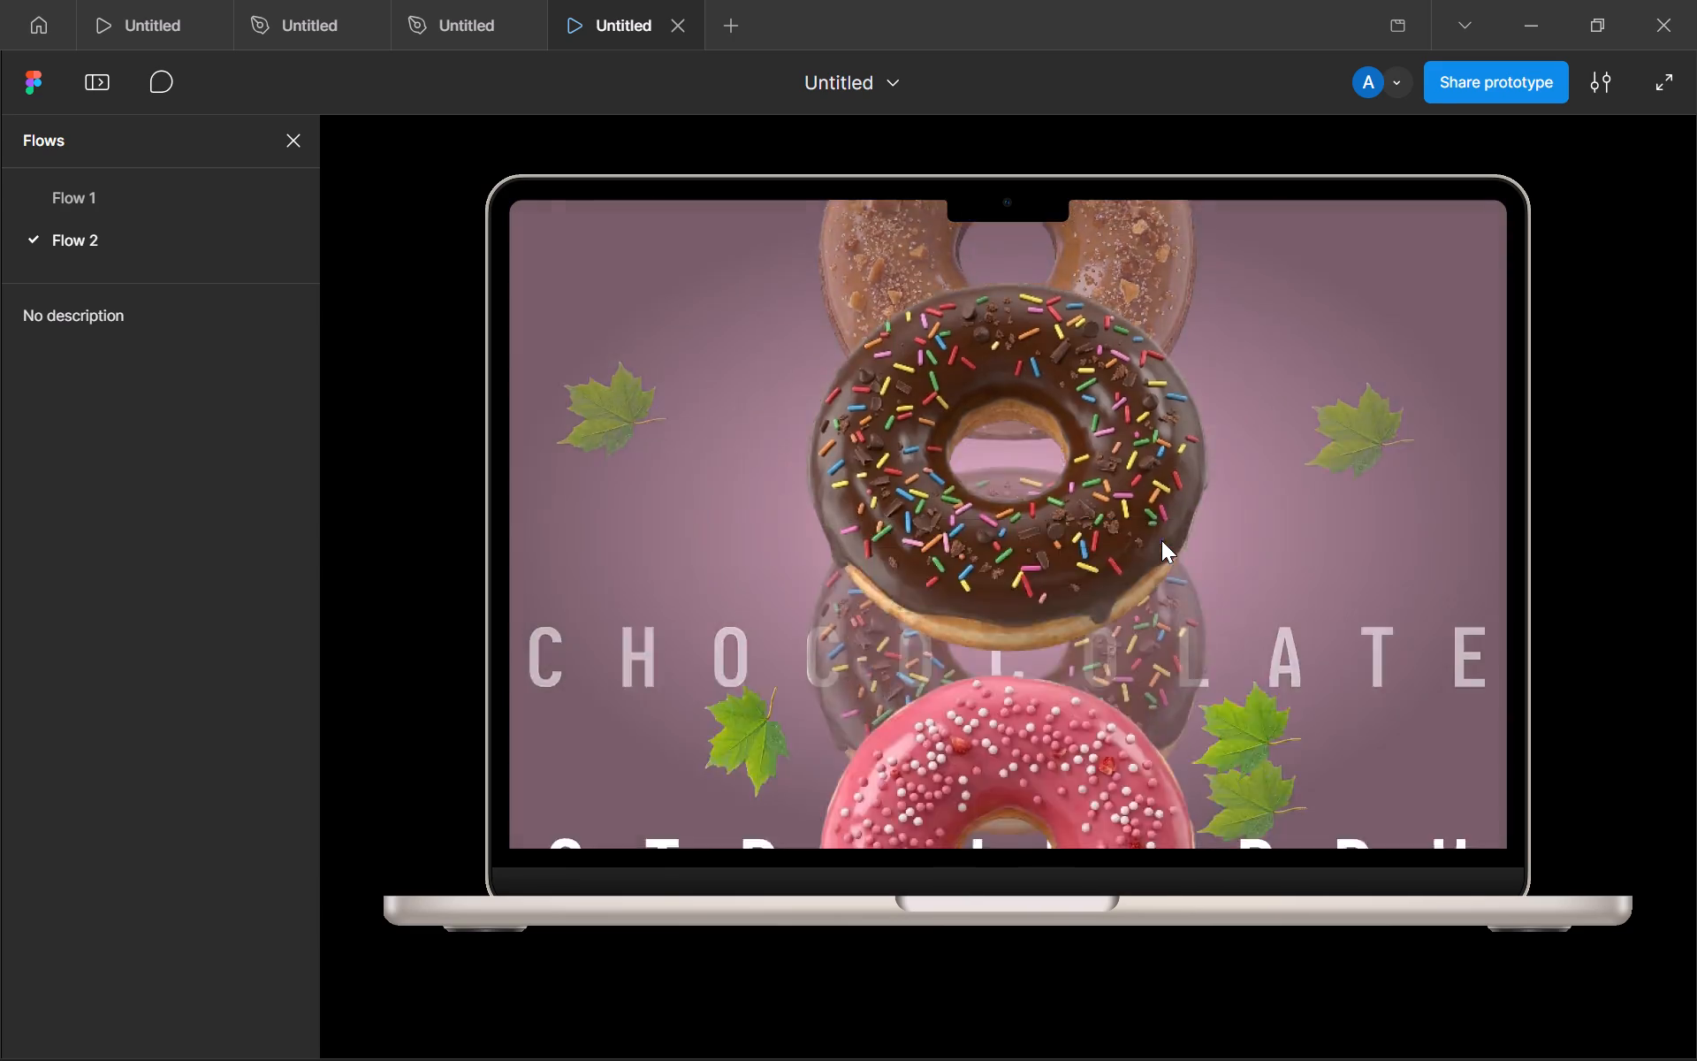
{"action": "key", "text": "Right"}
{"action": "key", "text": "Right"}
{"action": "key", "text": "Right"}
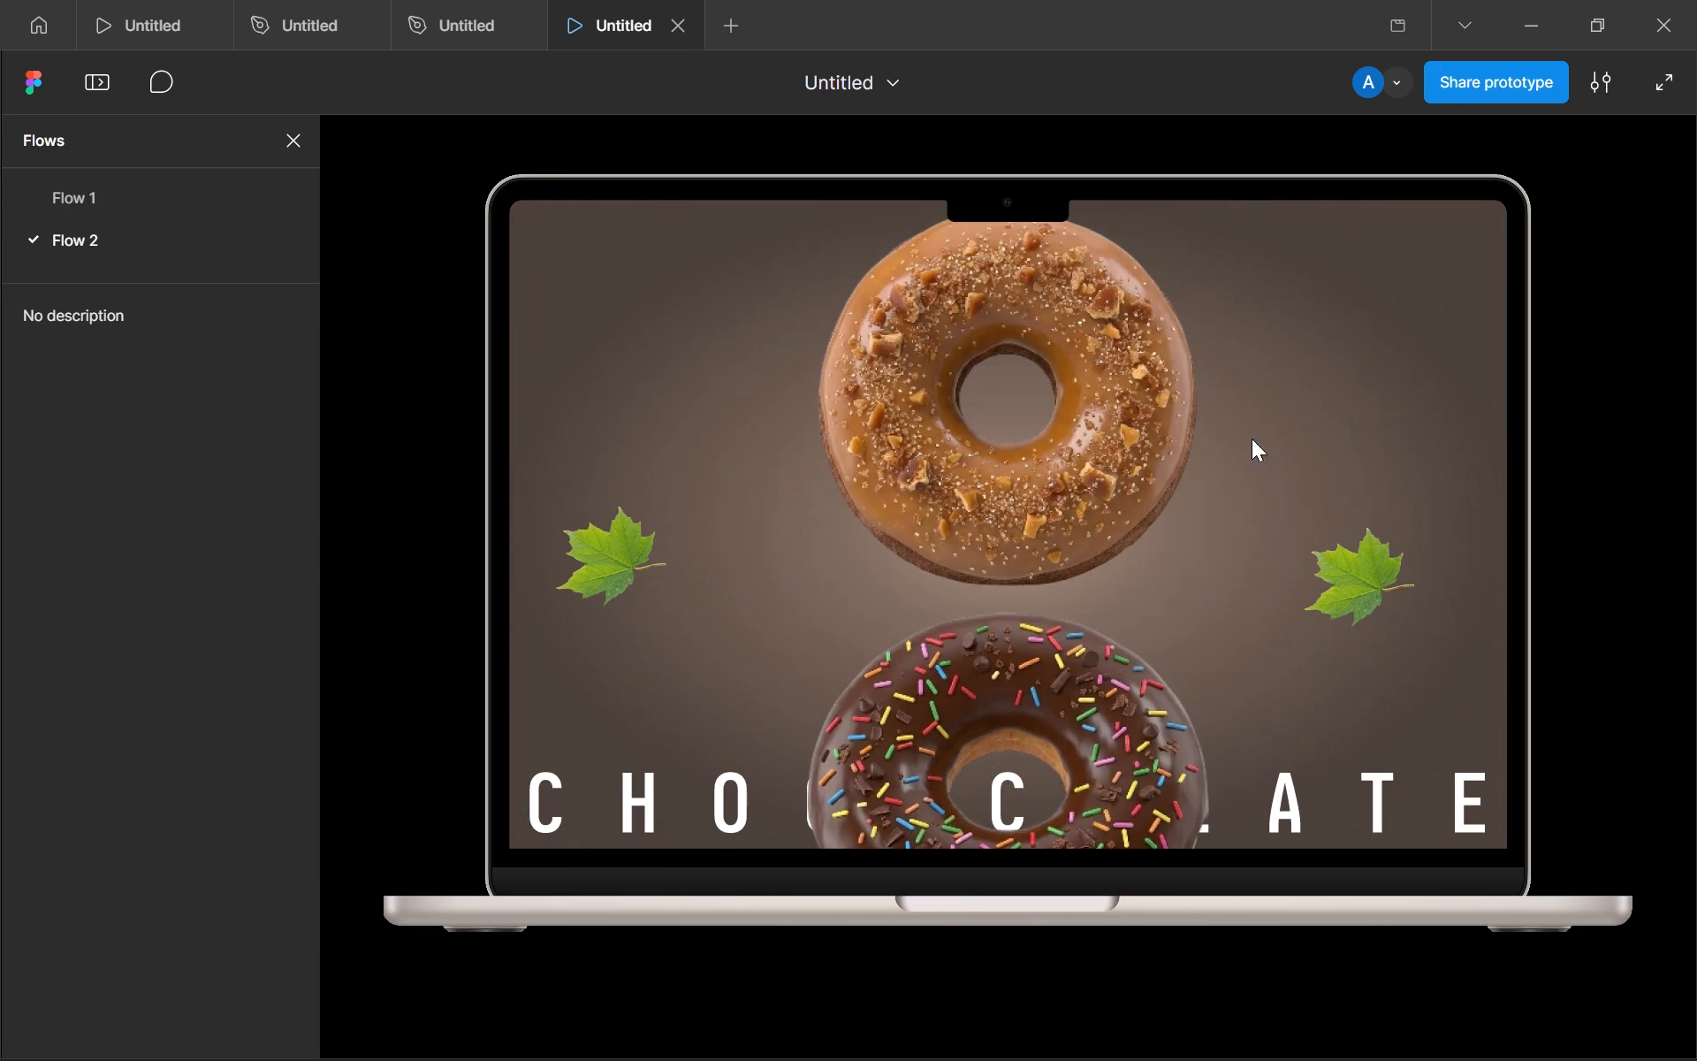
{"action": "left_click", "coordinate": [288, 142]}
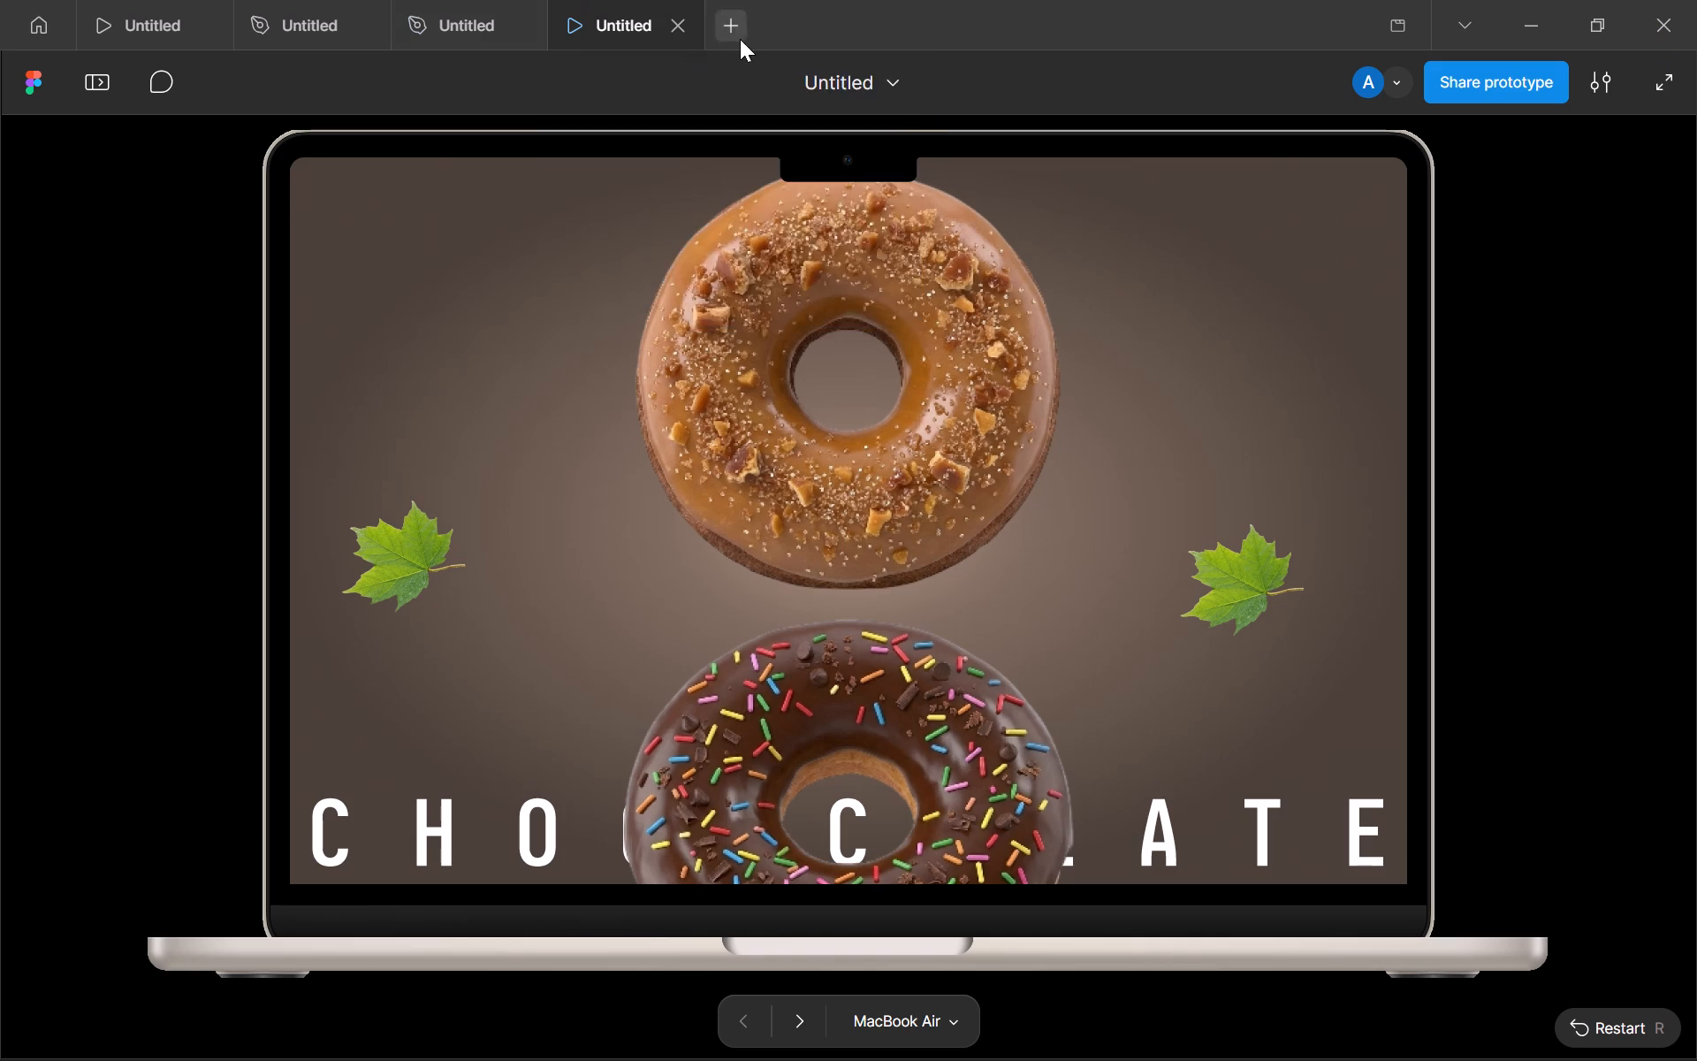
{"action": "left_click", "coordinate": [691, 35]}
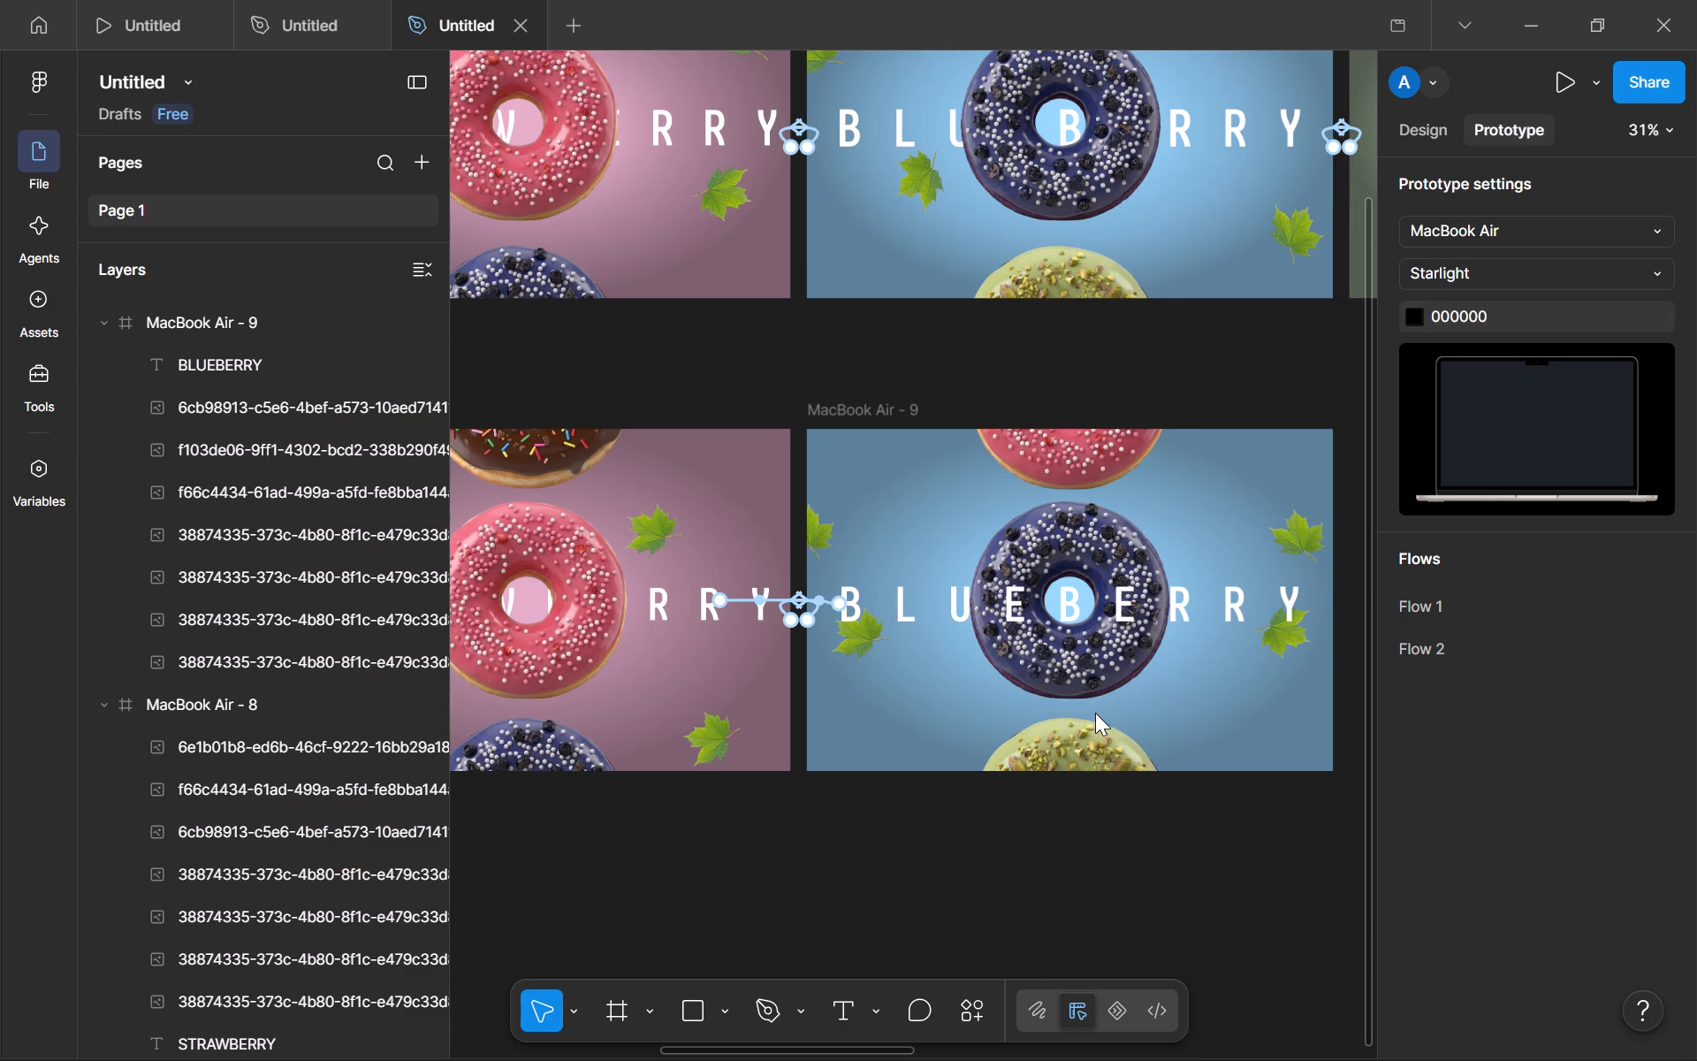
Examine the prototype connections between MacBook Air - 7, 8 and 9 alongside the matching Flow 1 frames.
{"action": "scroll", "coordinate": [1095, 713], "scroll_direction": "right", "scroll_amount": 2}
{"action": "scroll", "coordinate": [912, 370], "scroll_direction": "up", "scroll_amount": 2}
{"action": "scroll", "coordinate": [912, 370], "scroll_direction": "right", "scroll_amount": 4}
{"action": "left_click", "coordinate": [864, 530]}
{"action": "scroll", "coordinate": [864, 530], "scroll_direction": "right", "scroll_amount": 4}
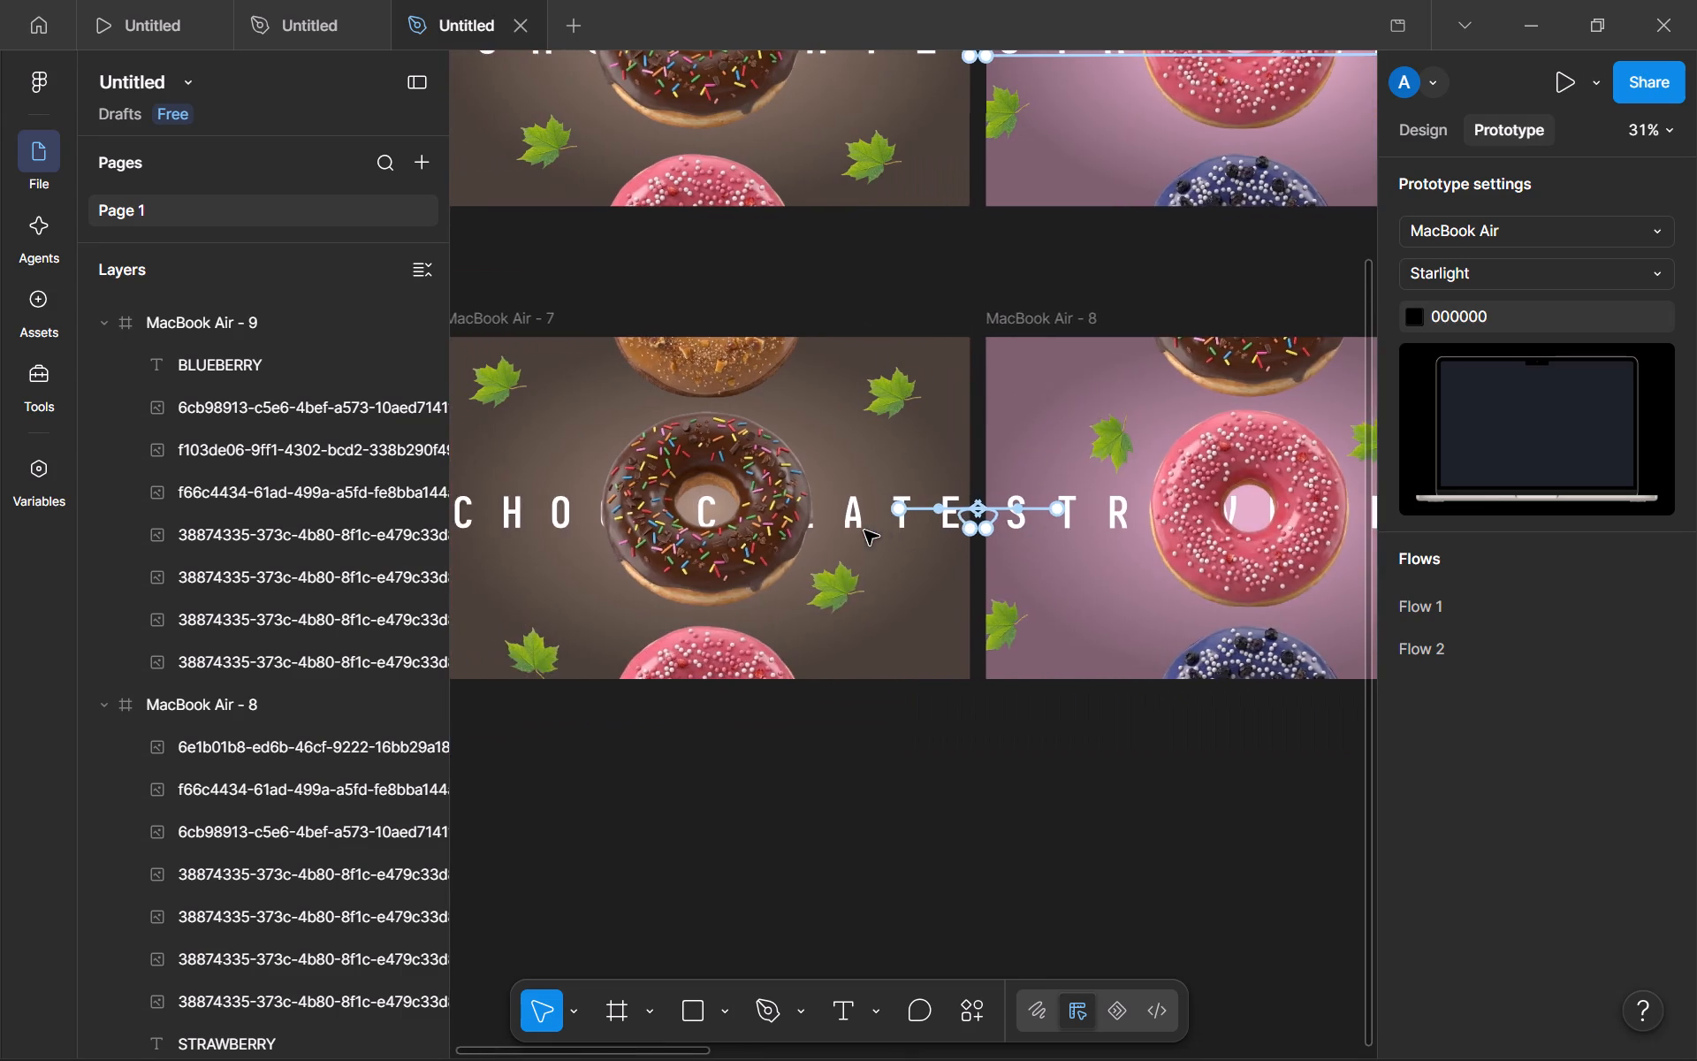
{"action": "scroll", "coordinate": [864, 530], "scroll_direction": "down", "scroll_amount": 1}
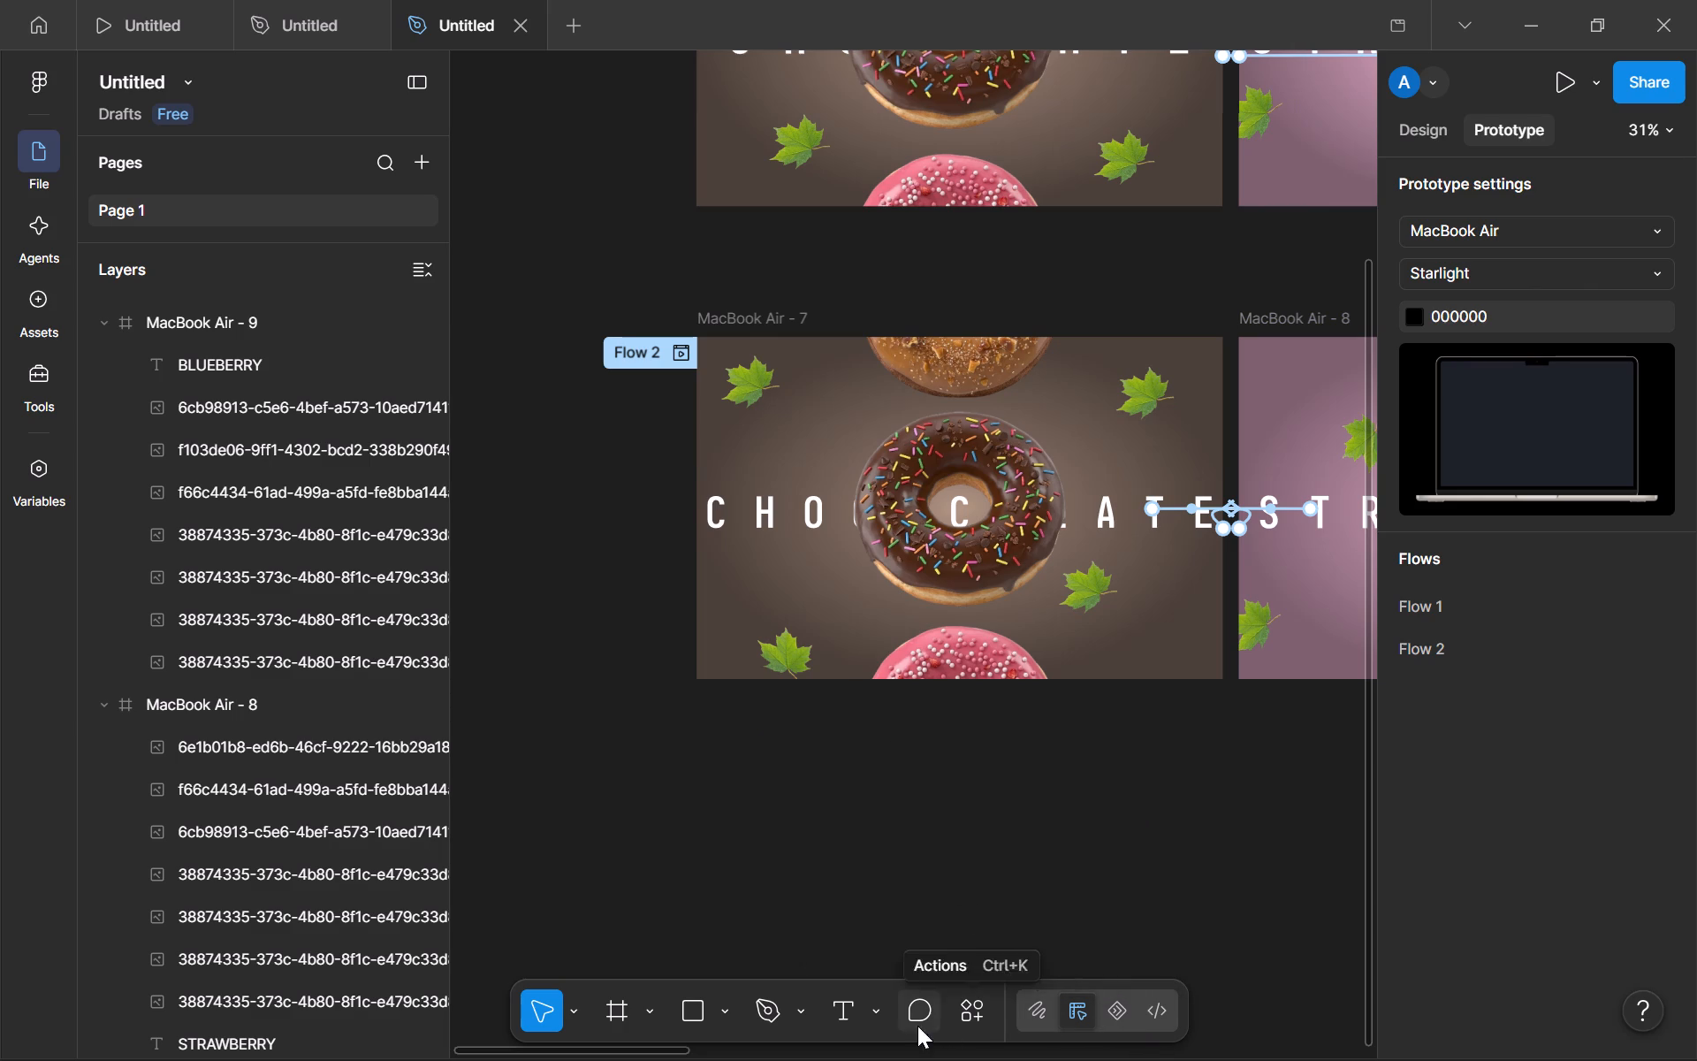
{"action": "left_click", "coordinate": [972, 1020]}
{"action": "left_click", "coordinate": [972, 1020]}
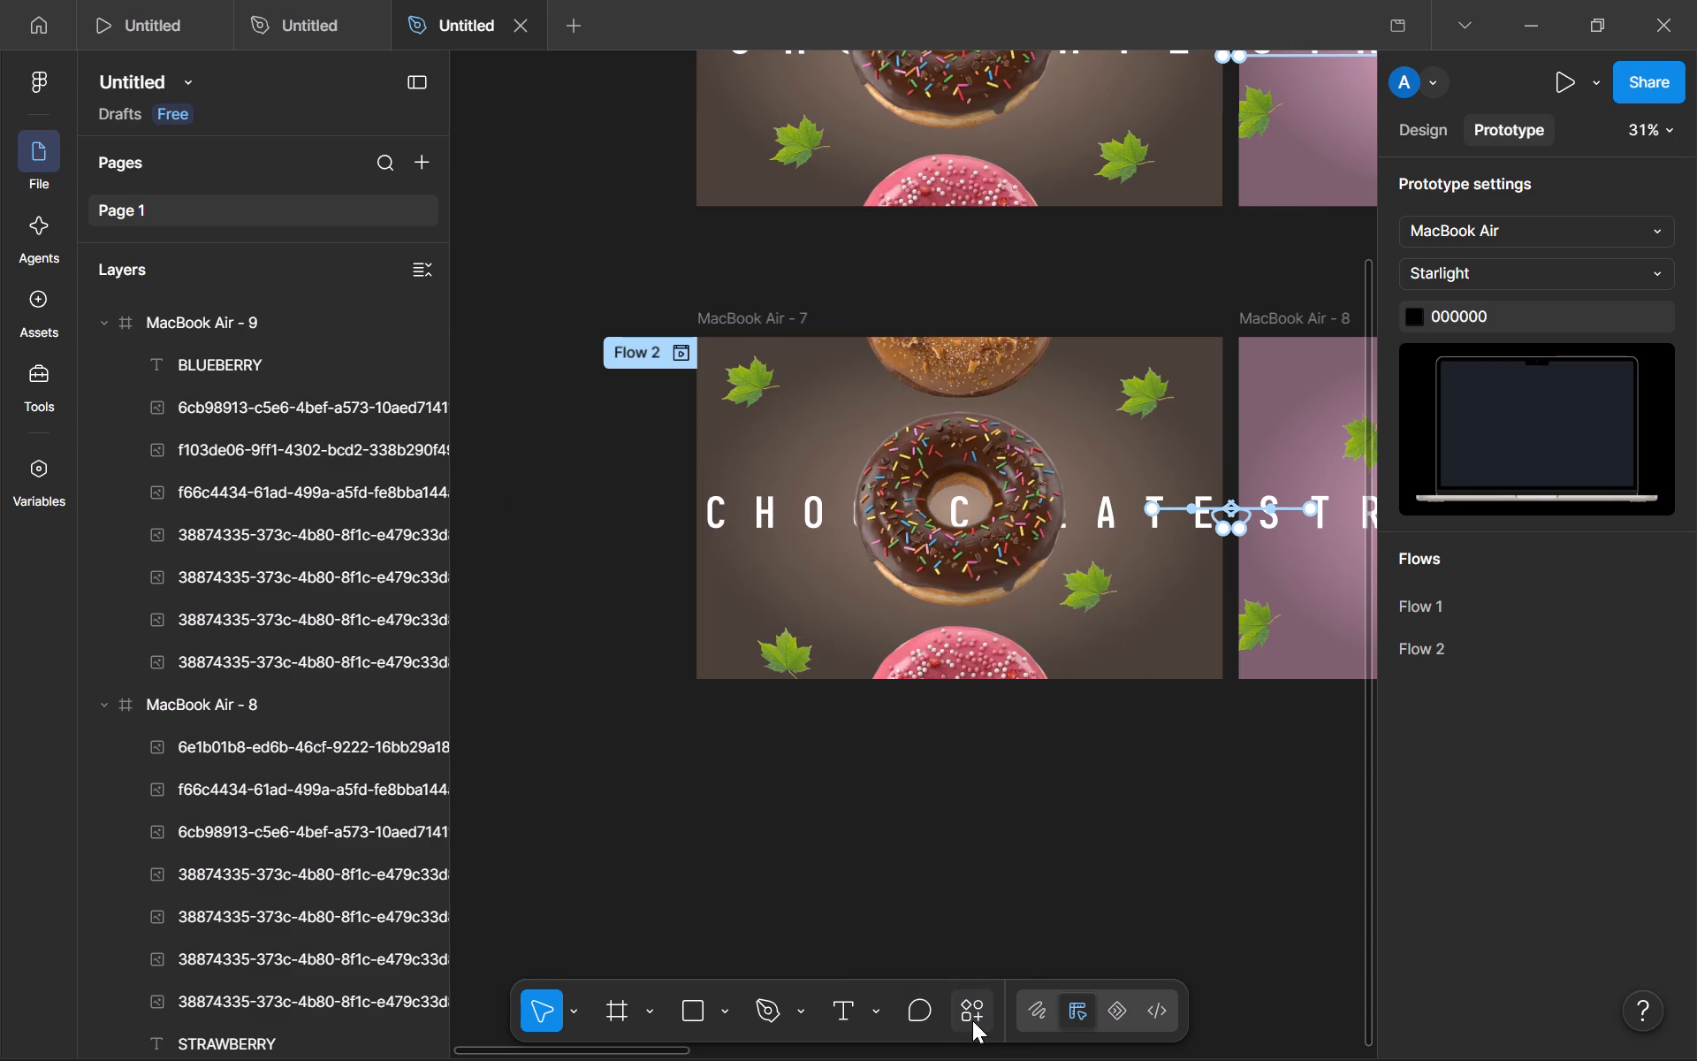
{"action": "scroll", "coordinate": [1192, 634], "scroll_direction": "left", "scroll_amount": 2}
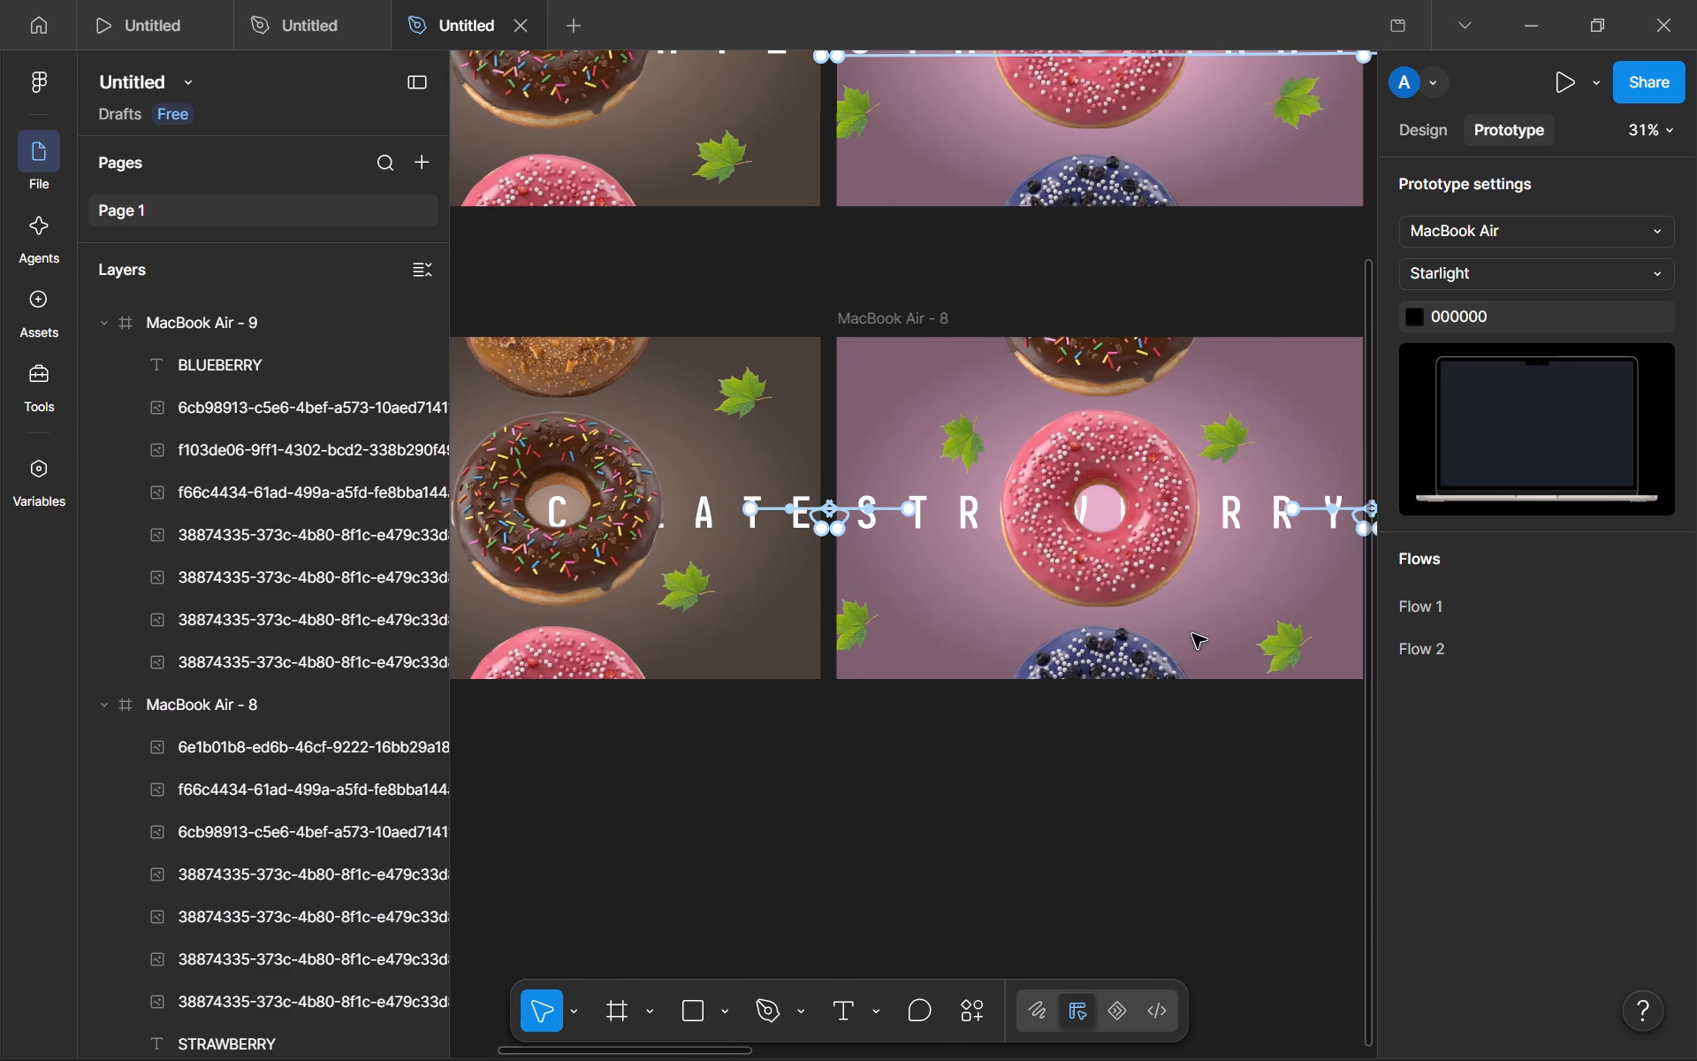
{"action": "scroll", "coordinate": [1192, 634], "scroll_direction": "left", "scroll_amount": 1}
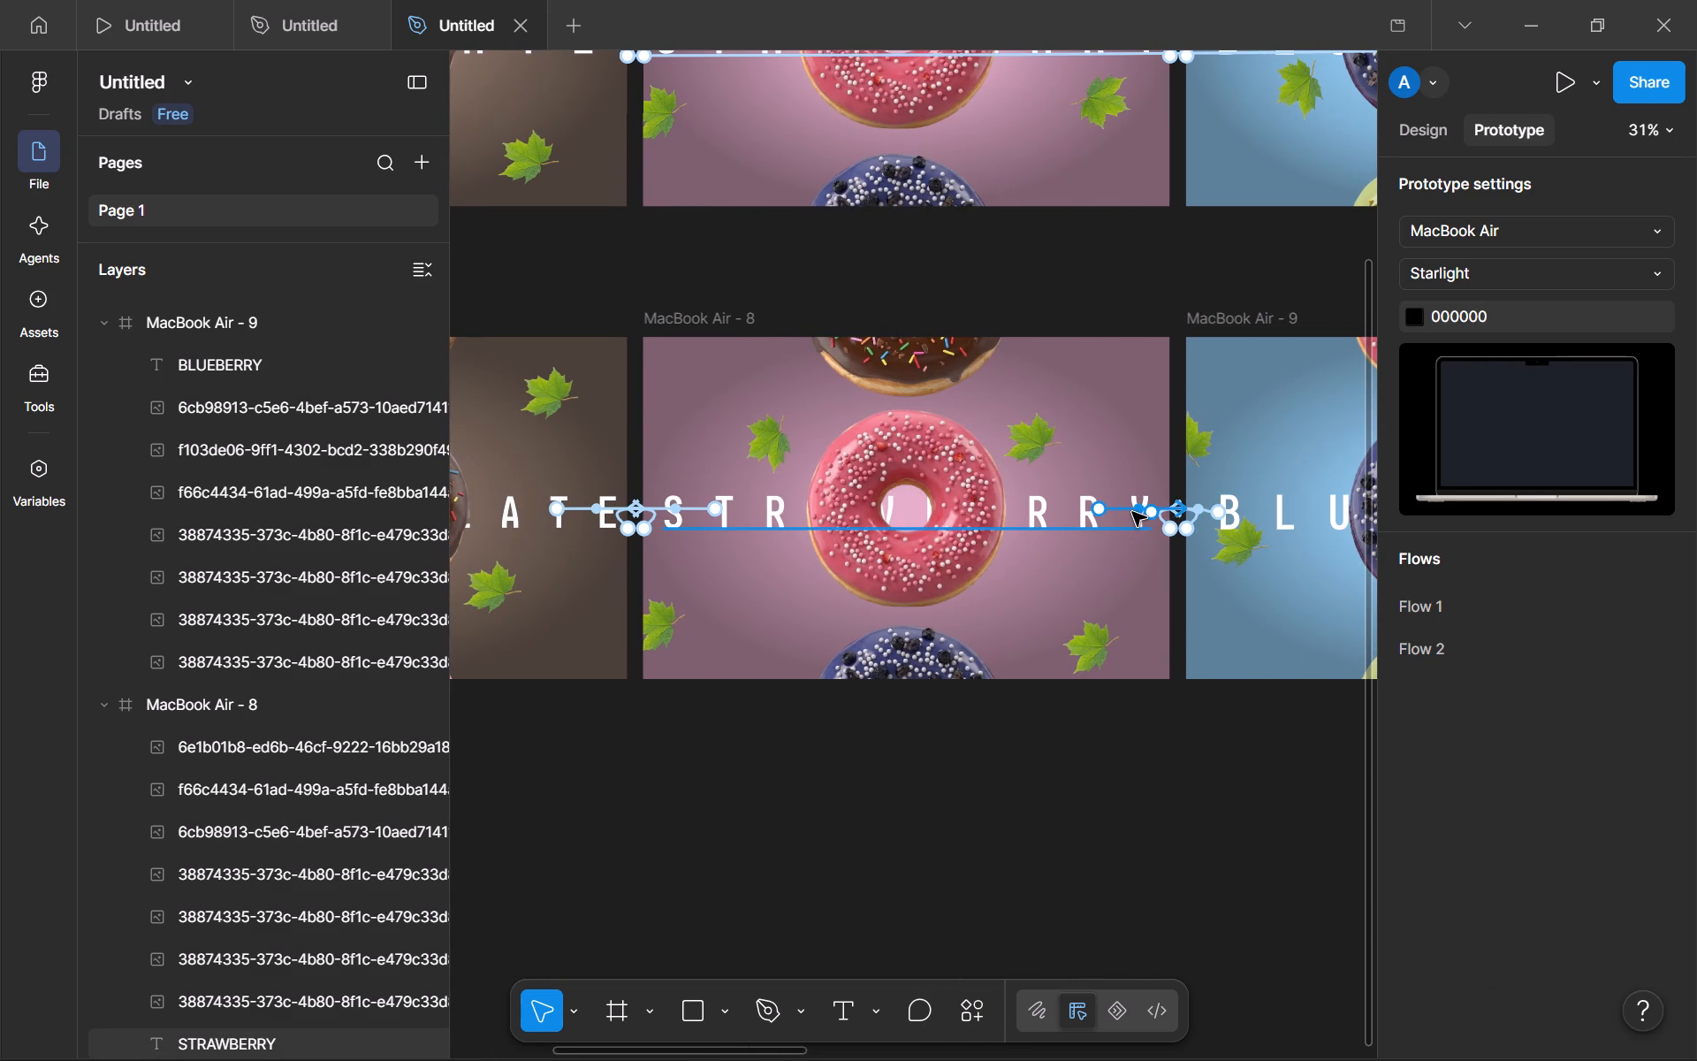
{"action": "scroll", "coordinate": [1074, 441], "scroll_direction": "up", "scroll_amount": 2}
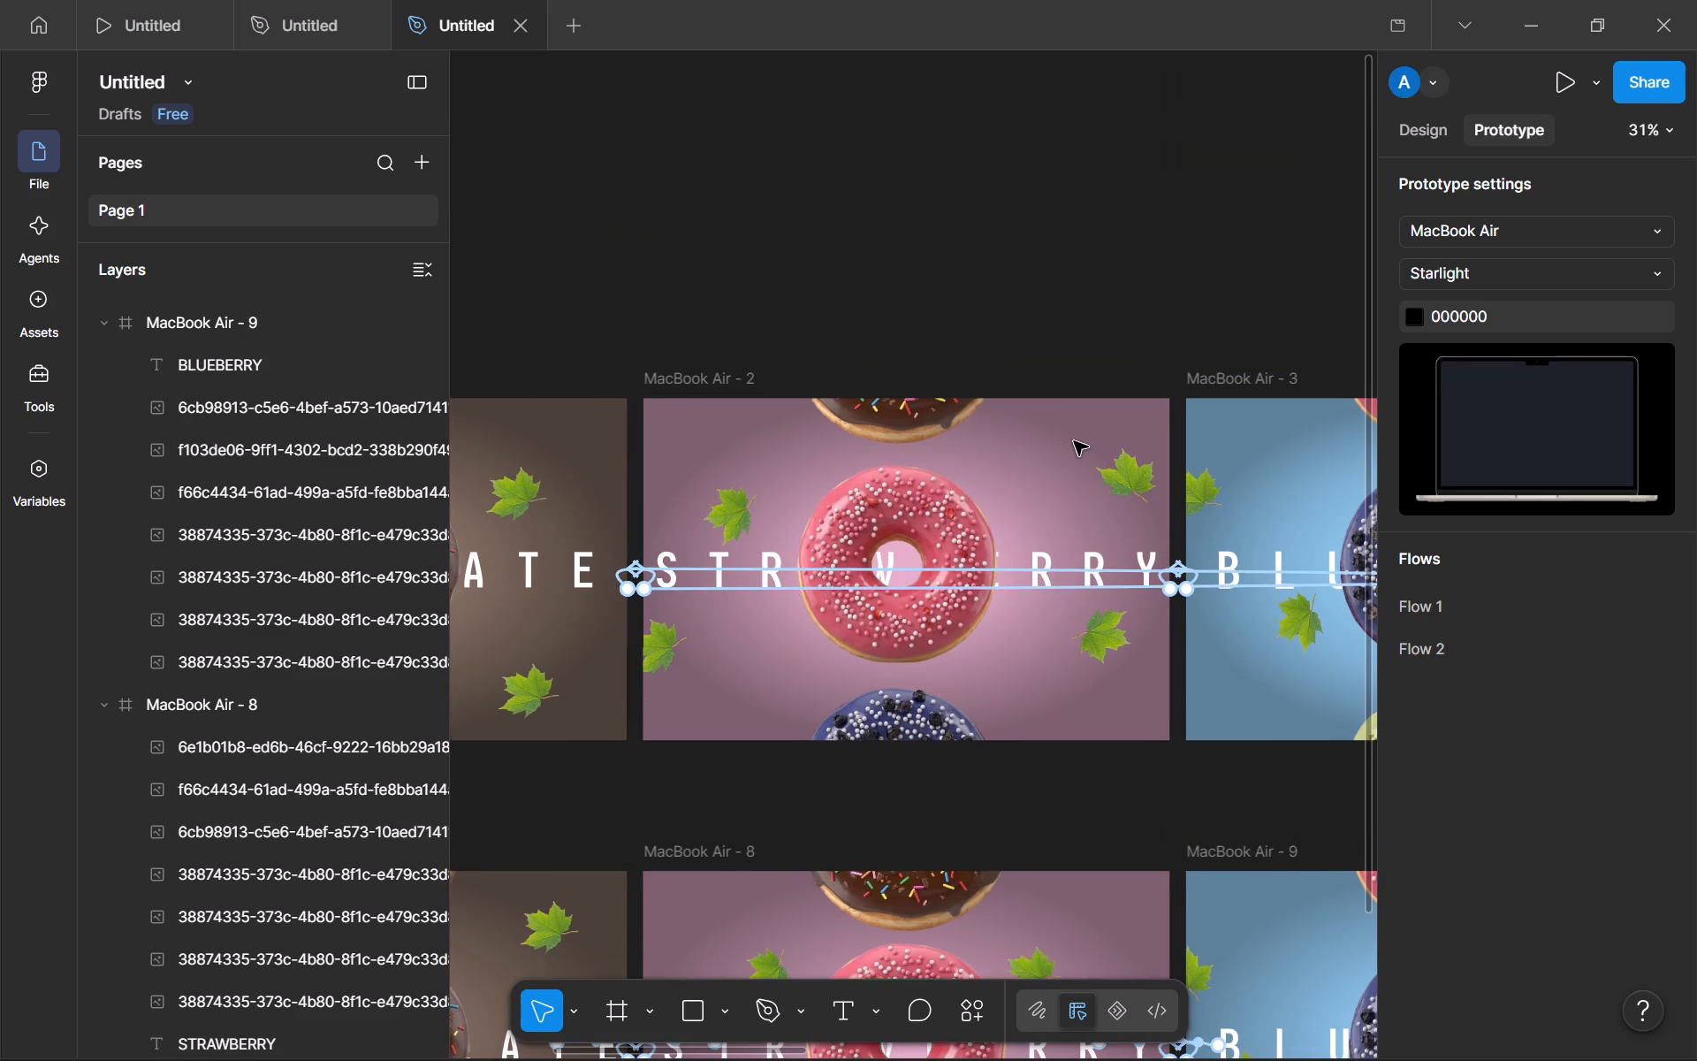
{"action": "scroll", "coordinate": [1074, 441], "scroll_direction": "down", "scroll_amount": 2}
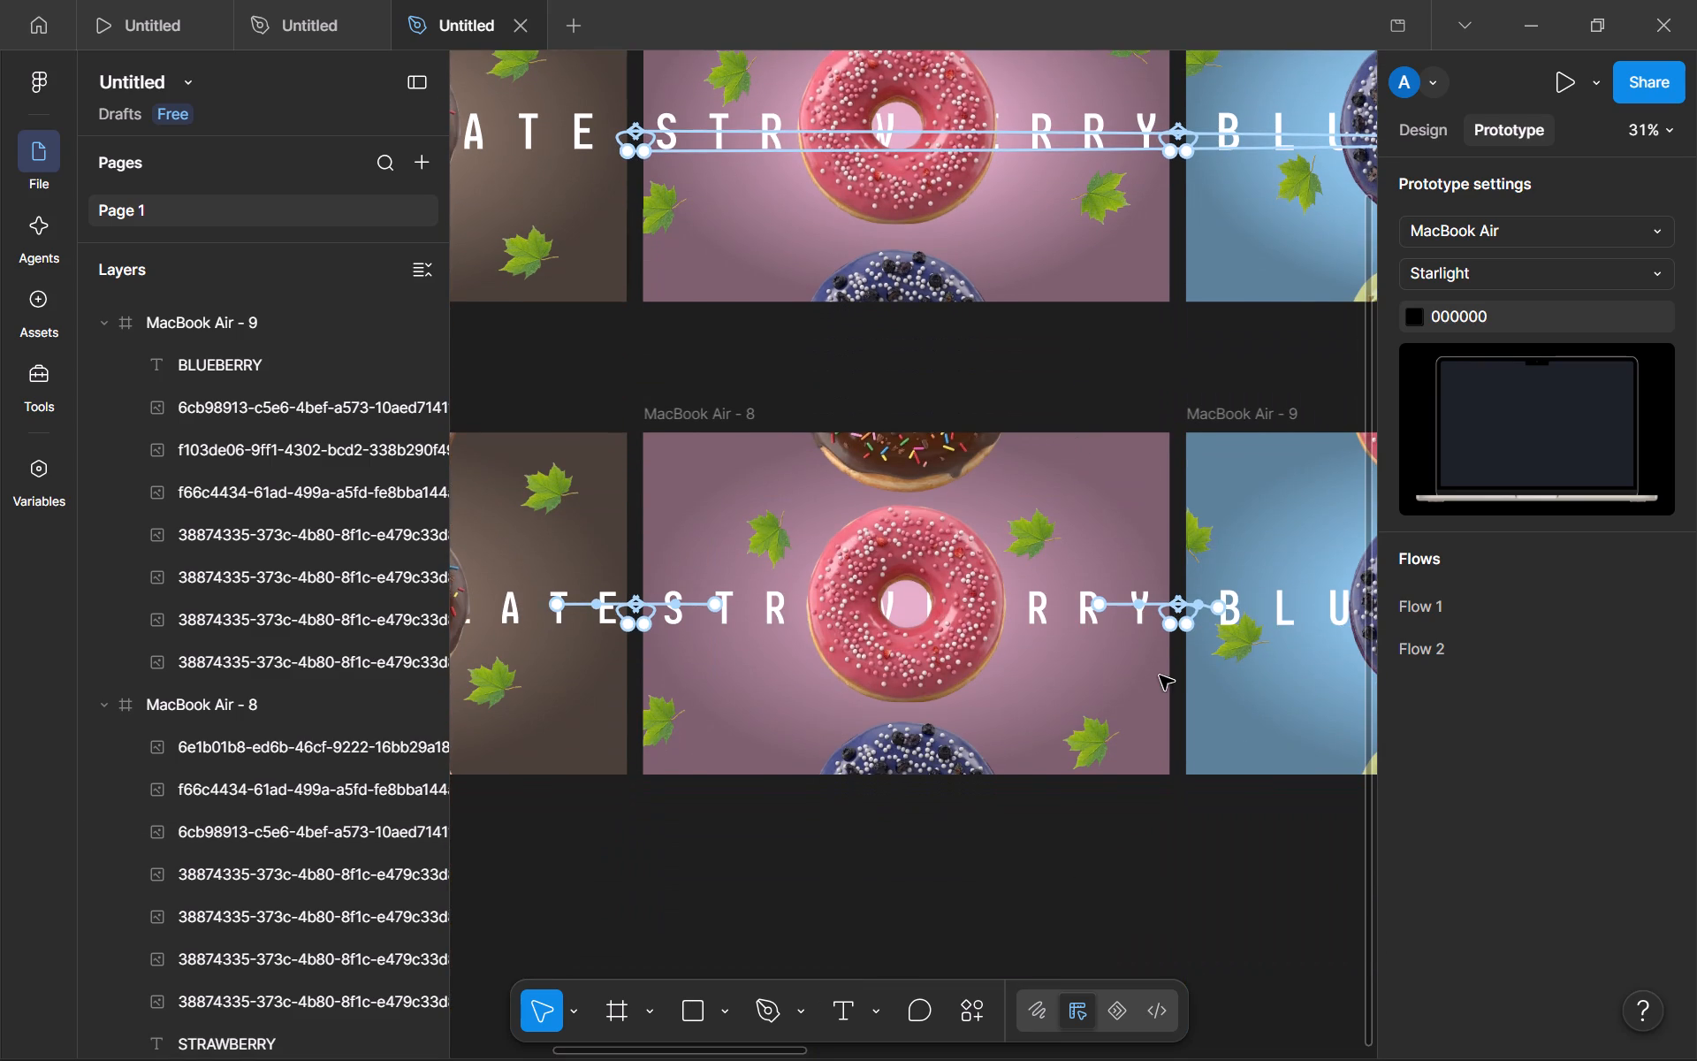
{"action": "scroll", "coordinate": [1160, 676], "scroll_direction": "left", "scroll_amount": 2}
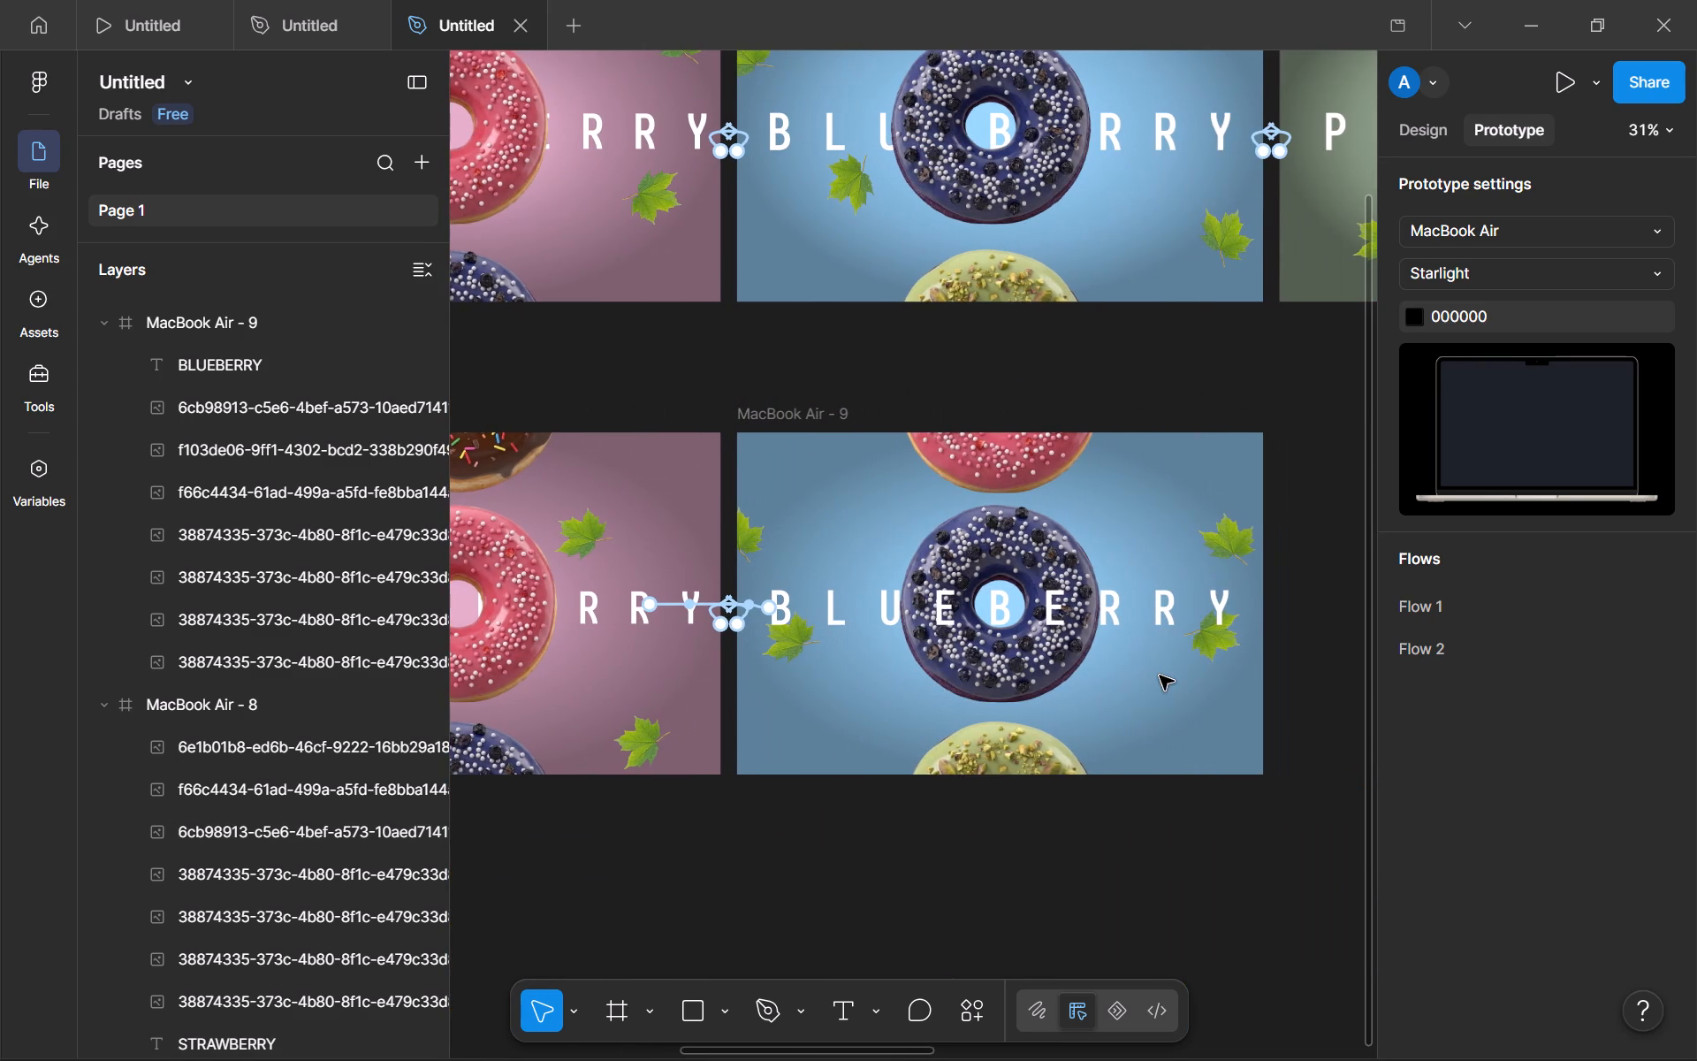
{"action": "scroll", "coordinate": [1160, 676], "scroll_direction": "up", "scroll_amount": 4}
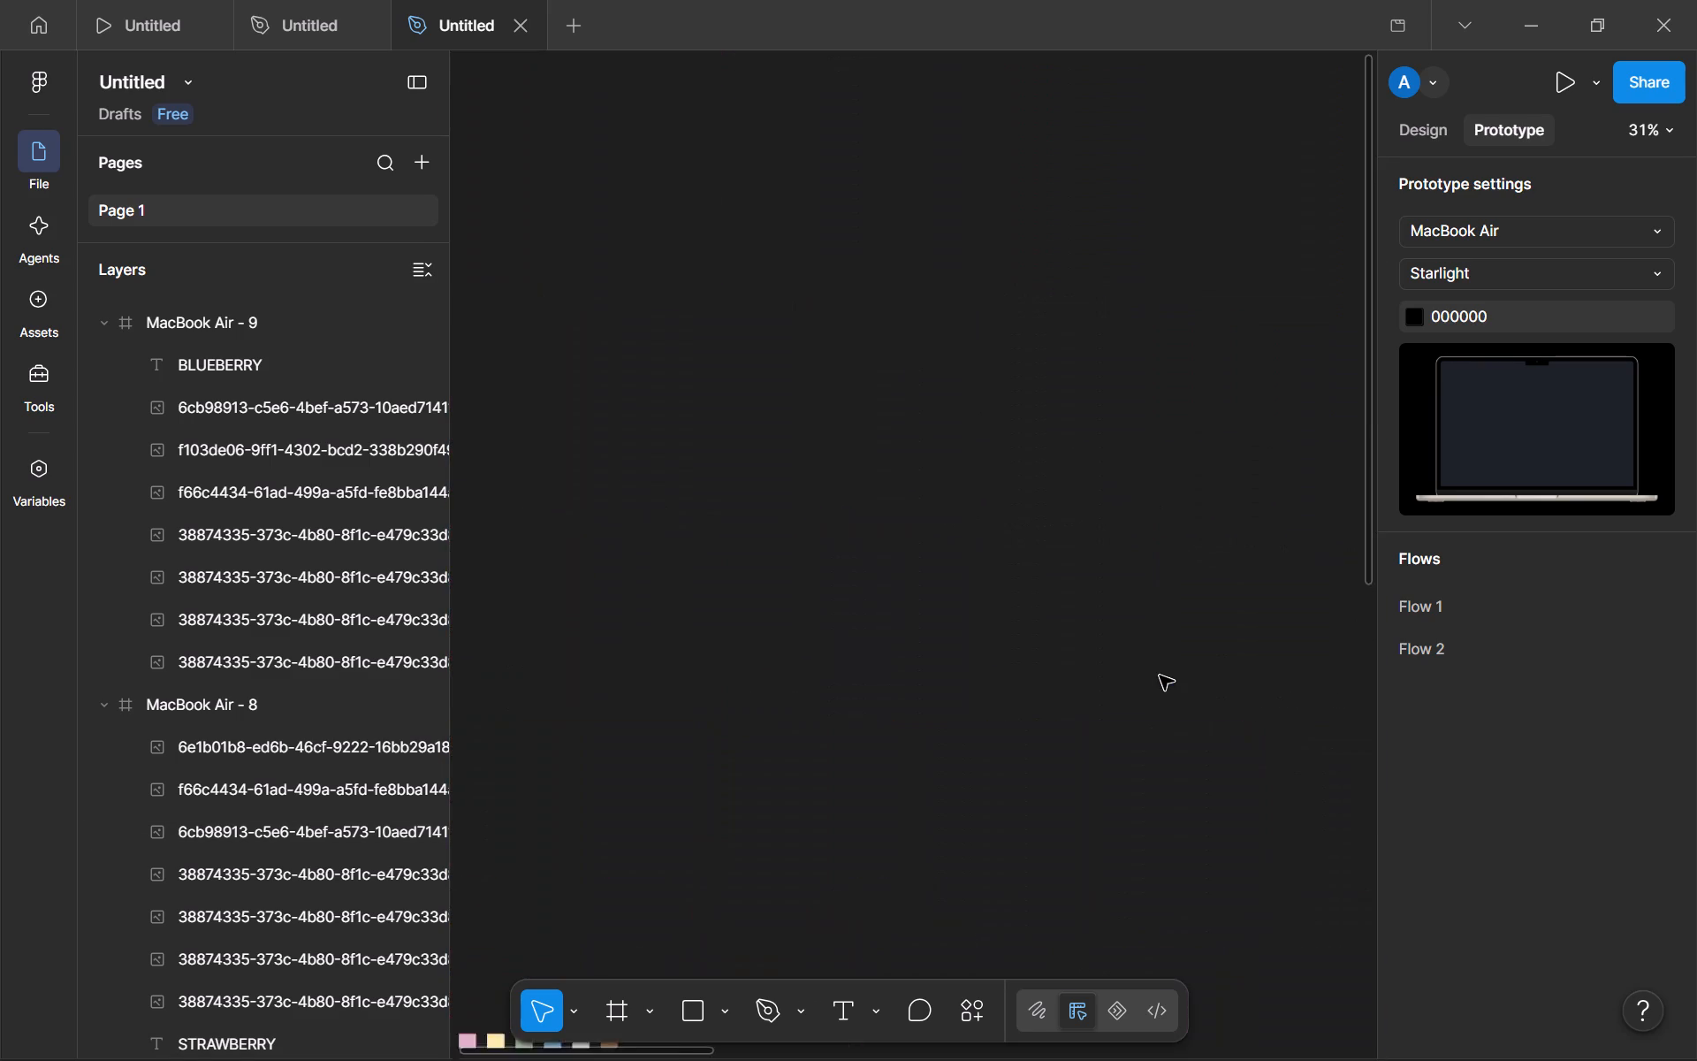
{"action": "scroll", "coordinate": [1160, 676], "scroll_direction": "down", "scroll_amount": 3}
{"action": "scroll", "coordinate": [1160, 676], "scroll_direction": "left", "scroll_amount": 1}
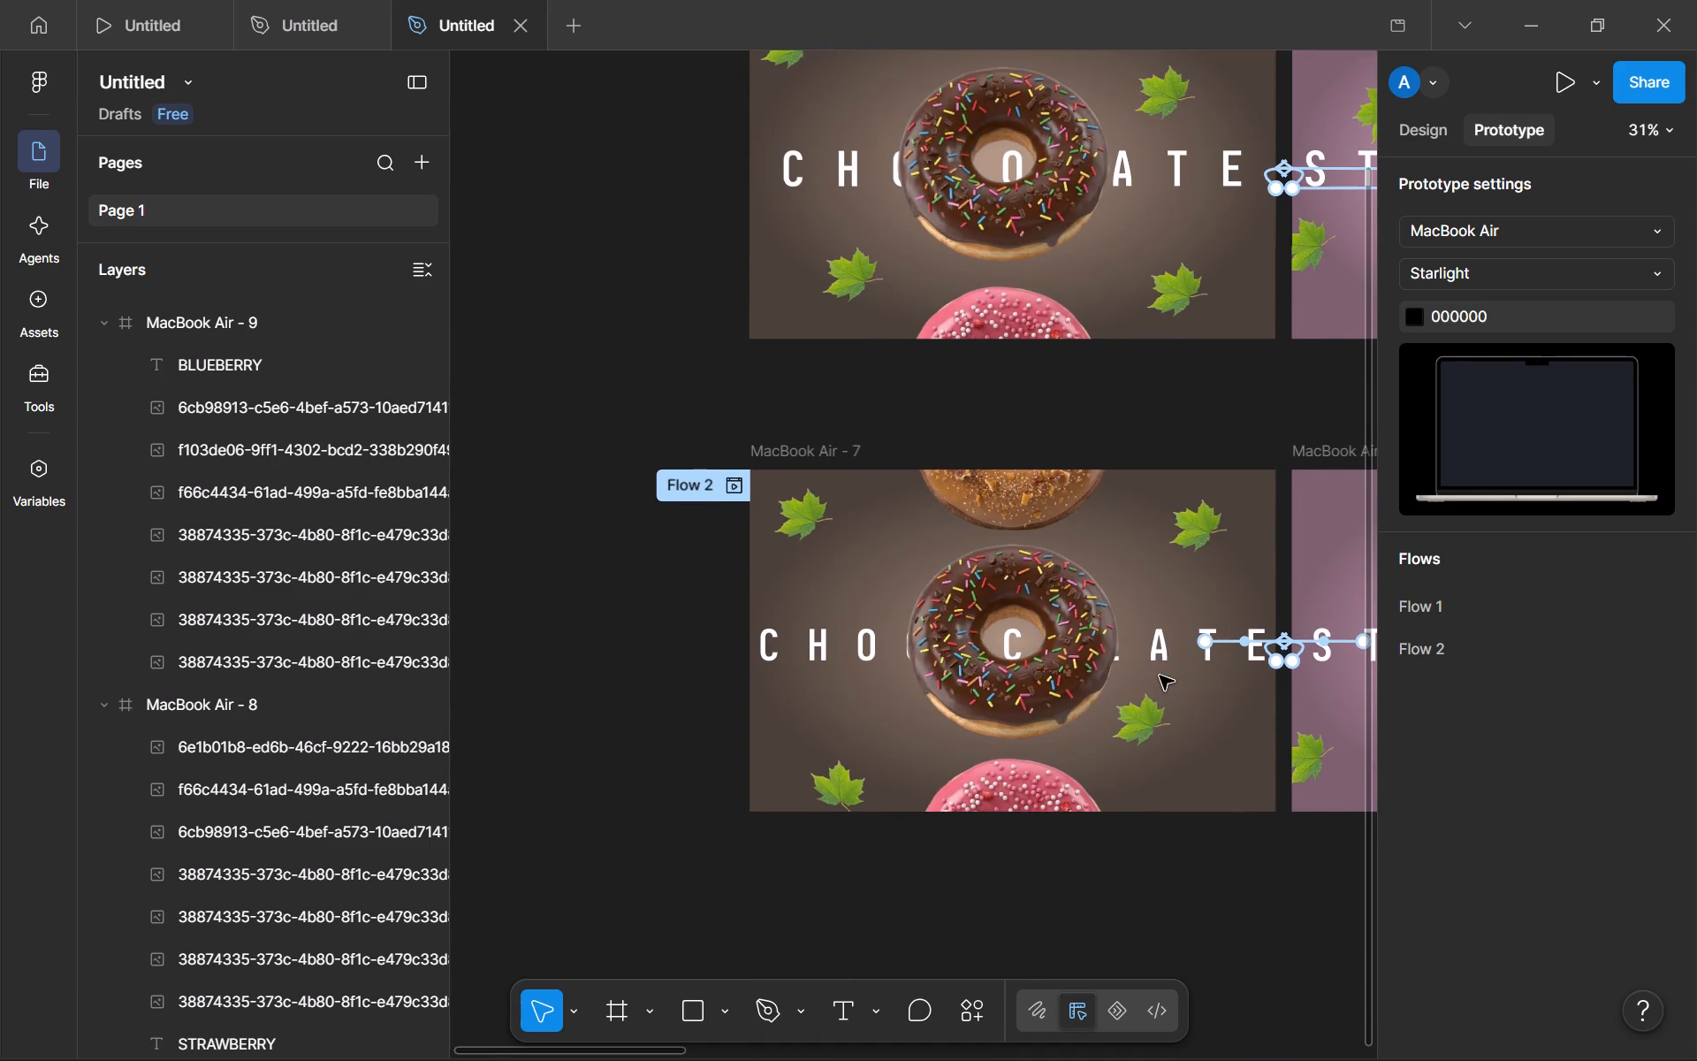
{"action": "scroll", "coordinate": [1160, 676], "scroll_direction": "left", "scroll_amount": 4}
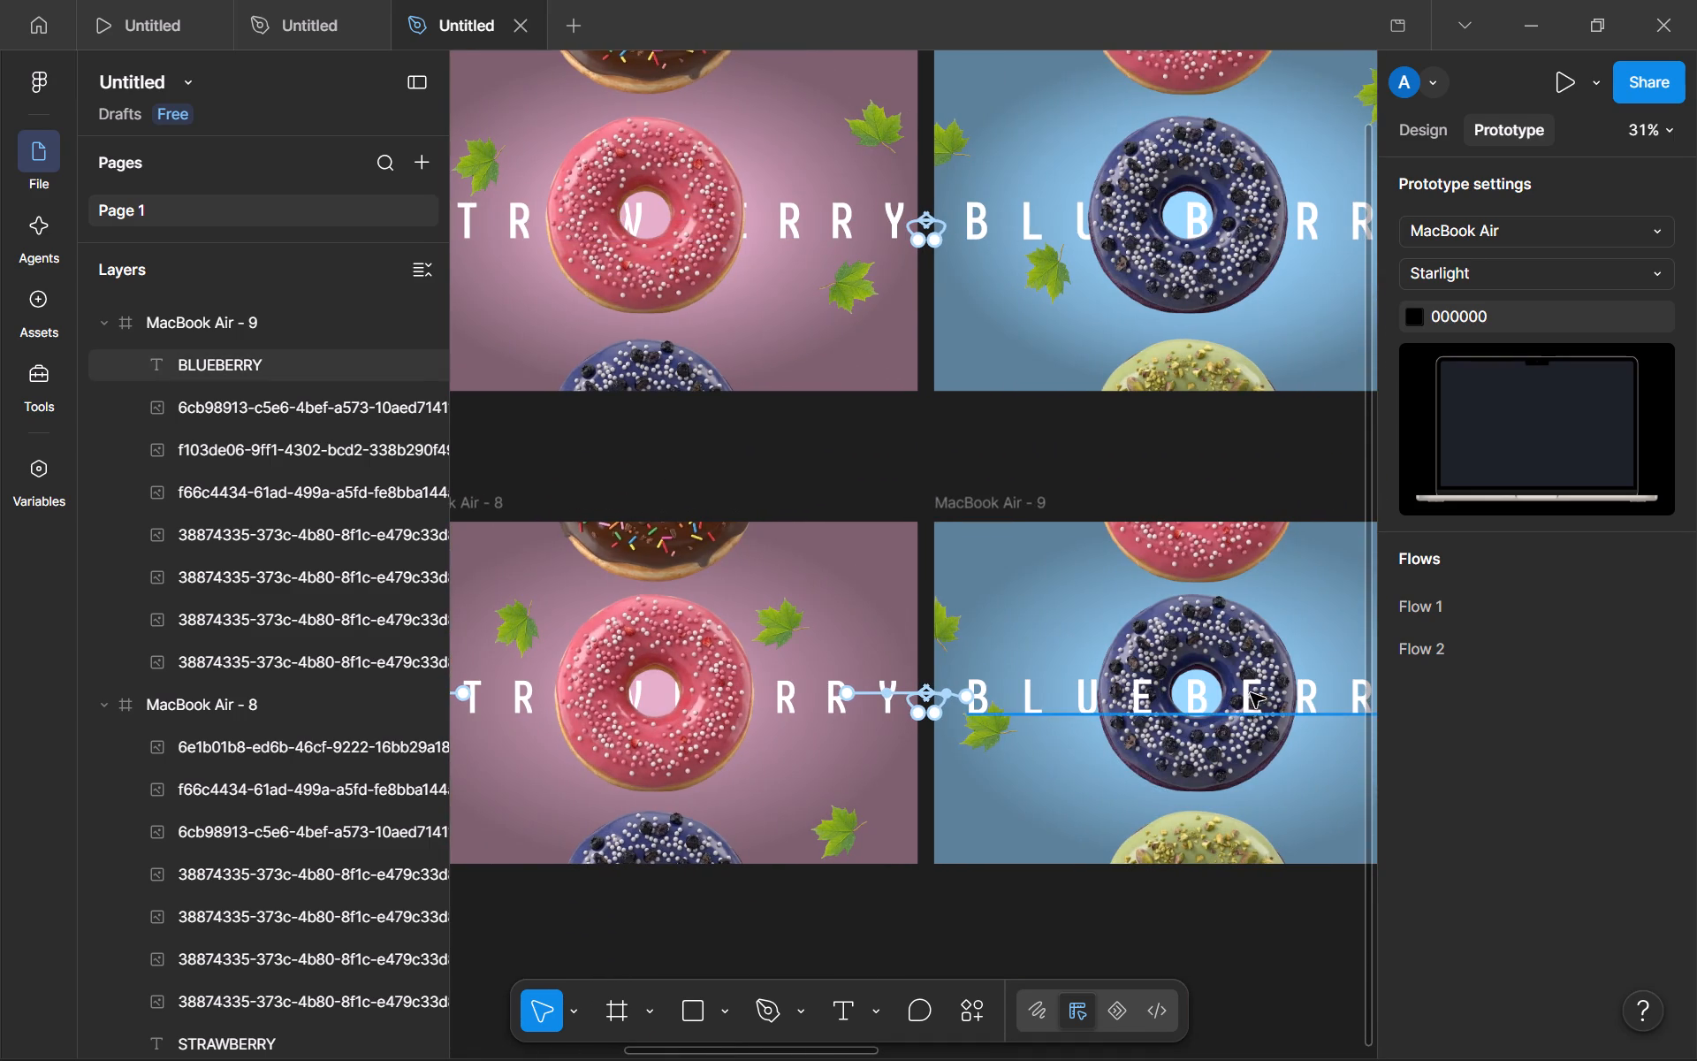
{"action": "scroll", "coordinate": [1172, 676], "scroll_direction": "left", "scroll_amount": 3}
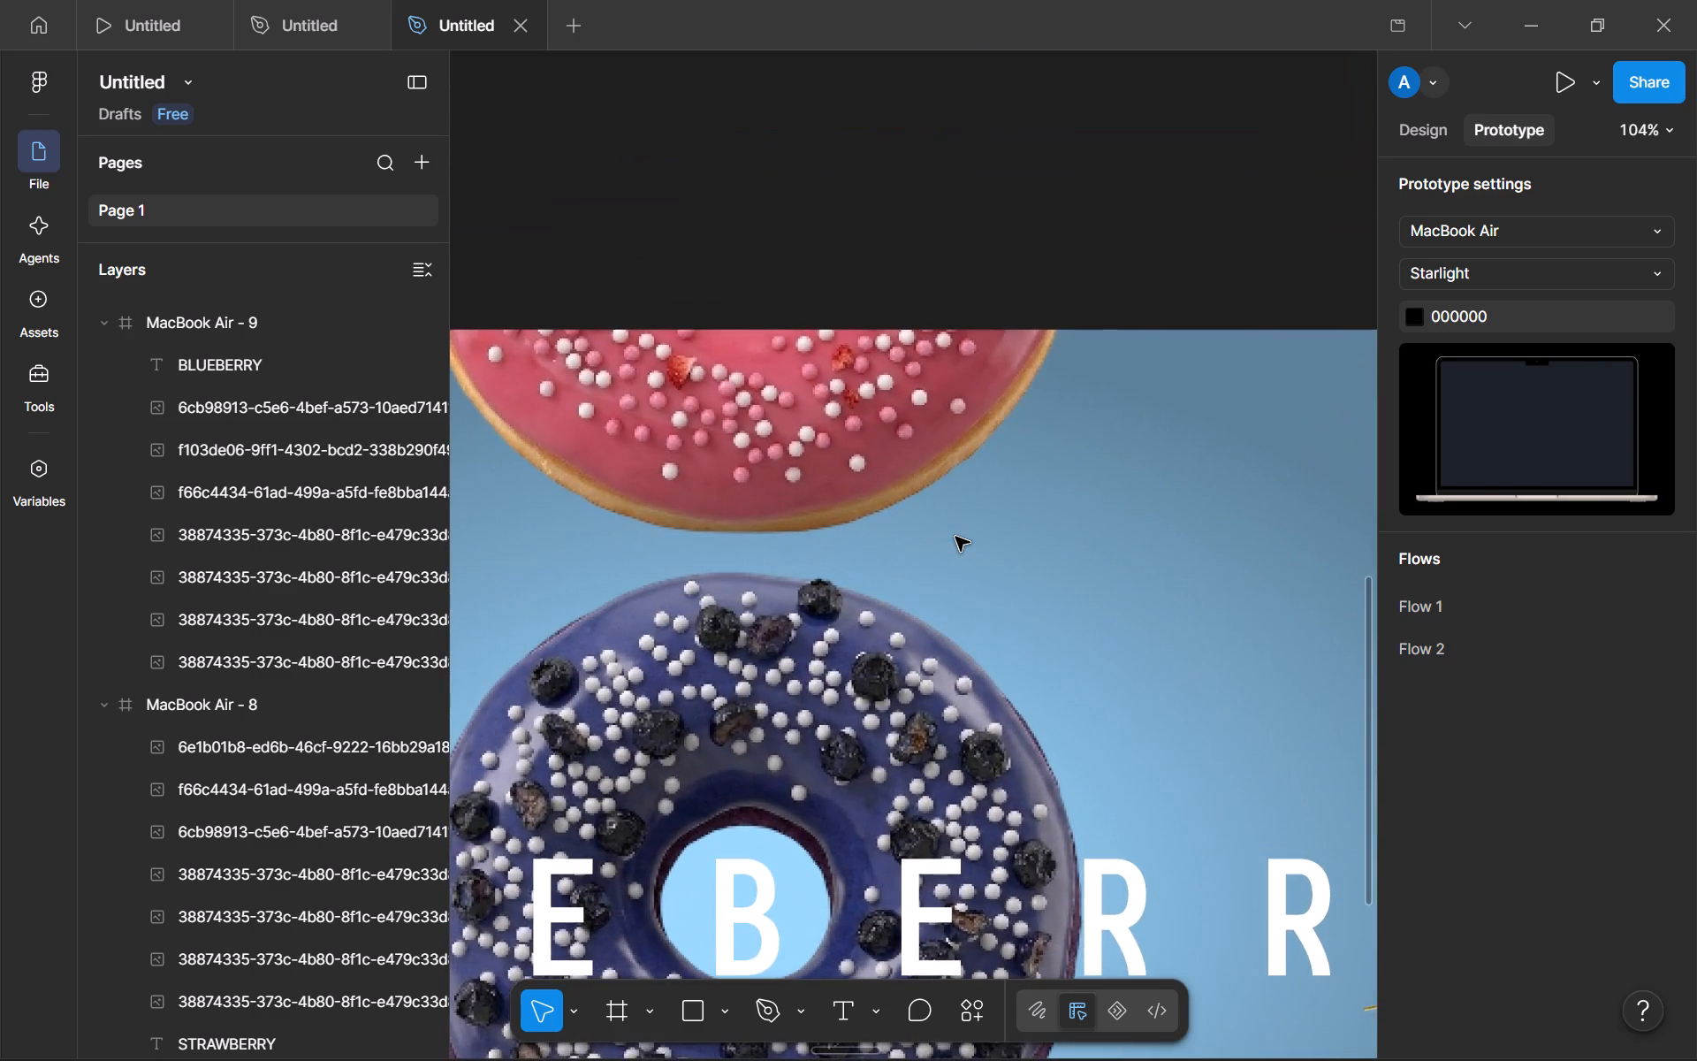
Examine the remaining Flow 1 frames, MacBook Air - 4 to MacBook Air - 6, and their connections.
{"action": "scroll", "coordinate": [955, 537], "scroll_direction": "up", "scroll_amount": 1}
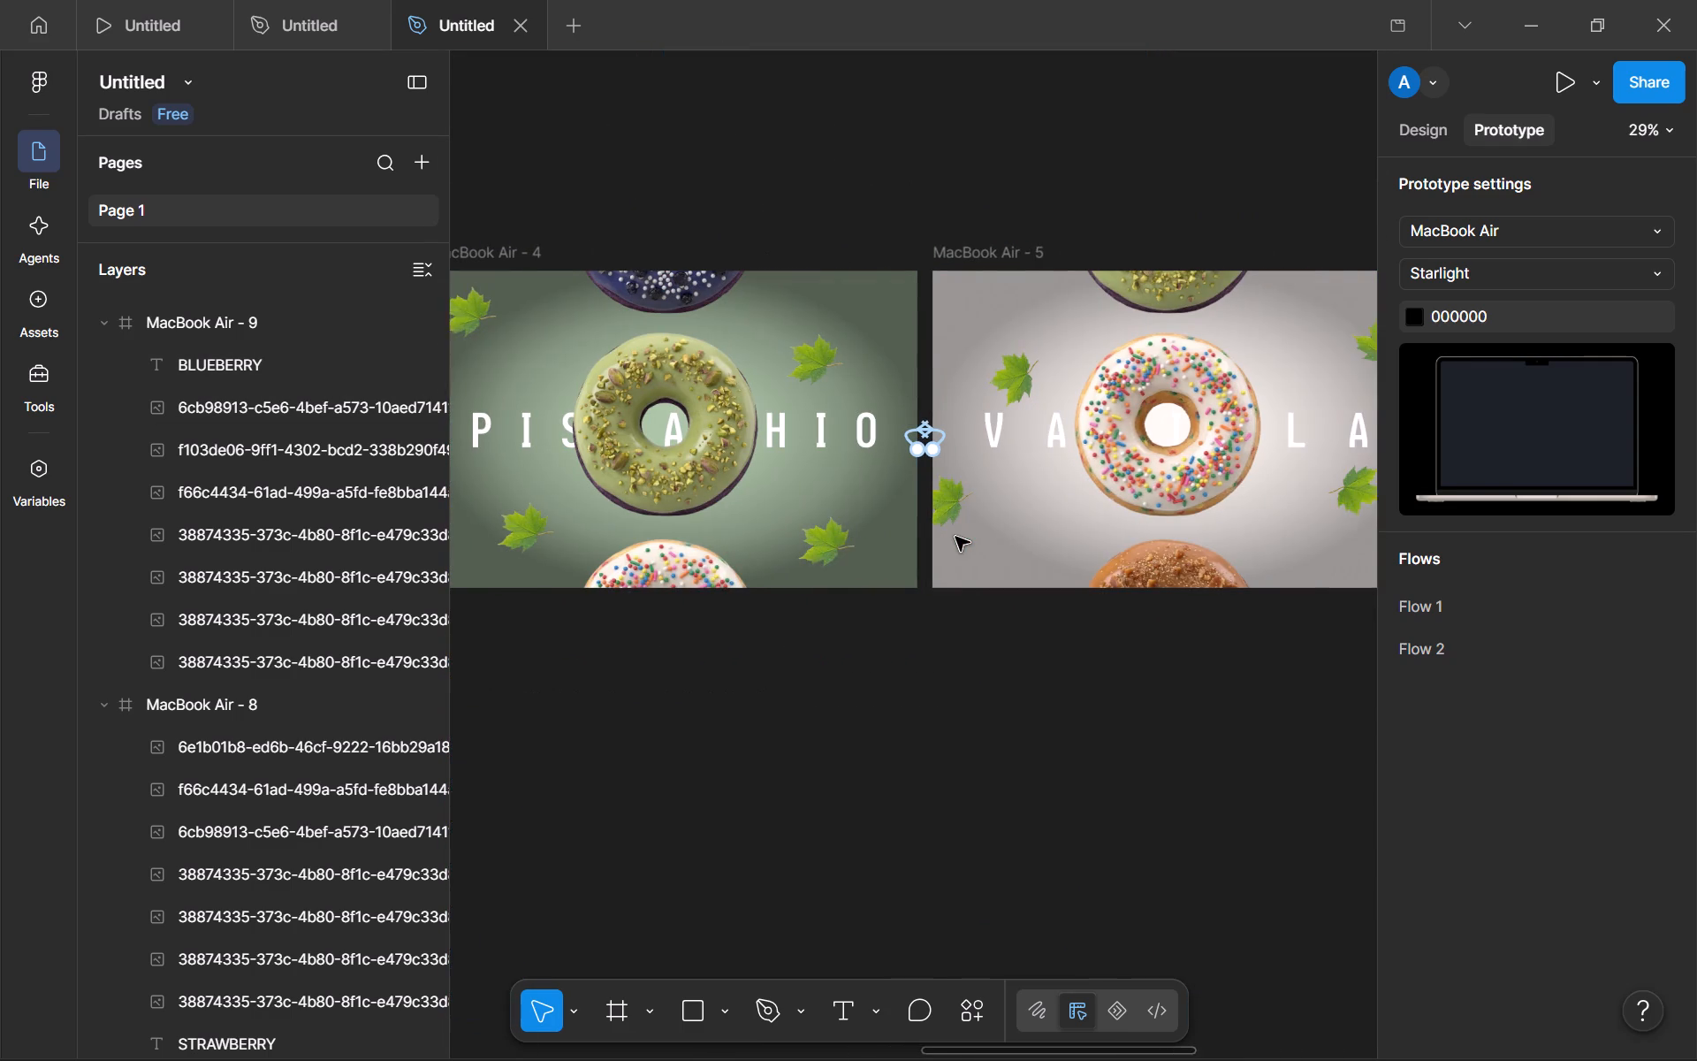
{"action": "scroll", "coordinate": [955, 537], "scroll_direction": "left", "scroll_amount": 2}
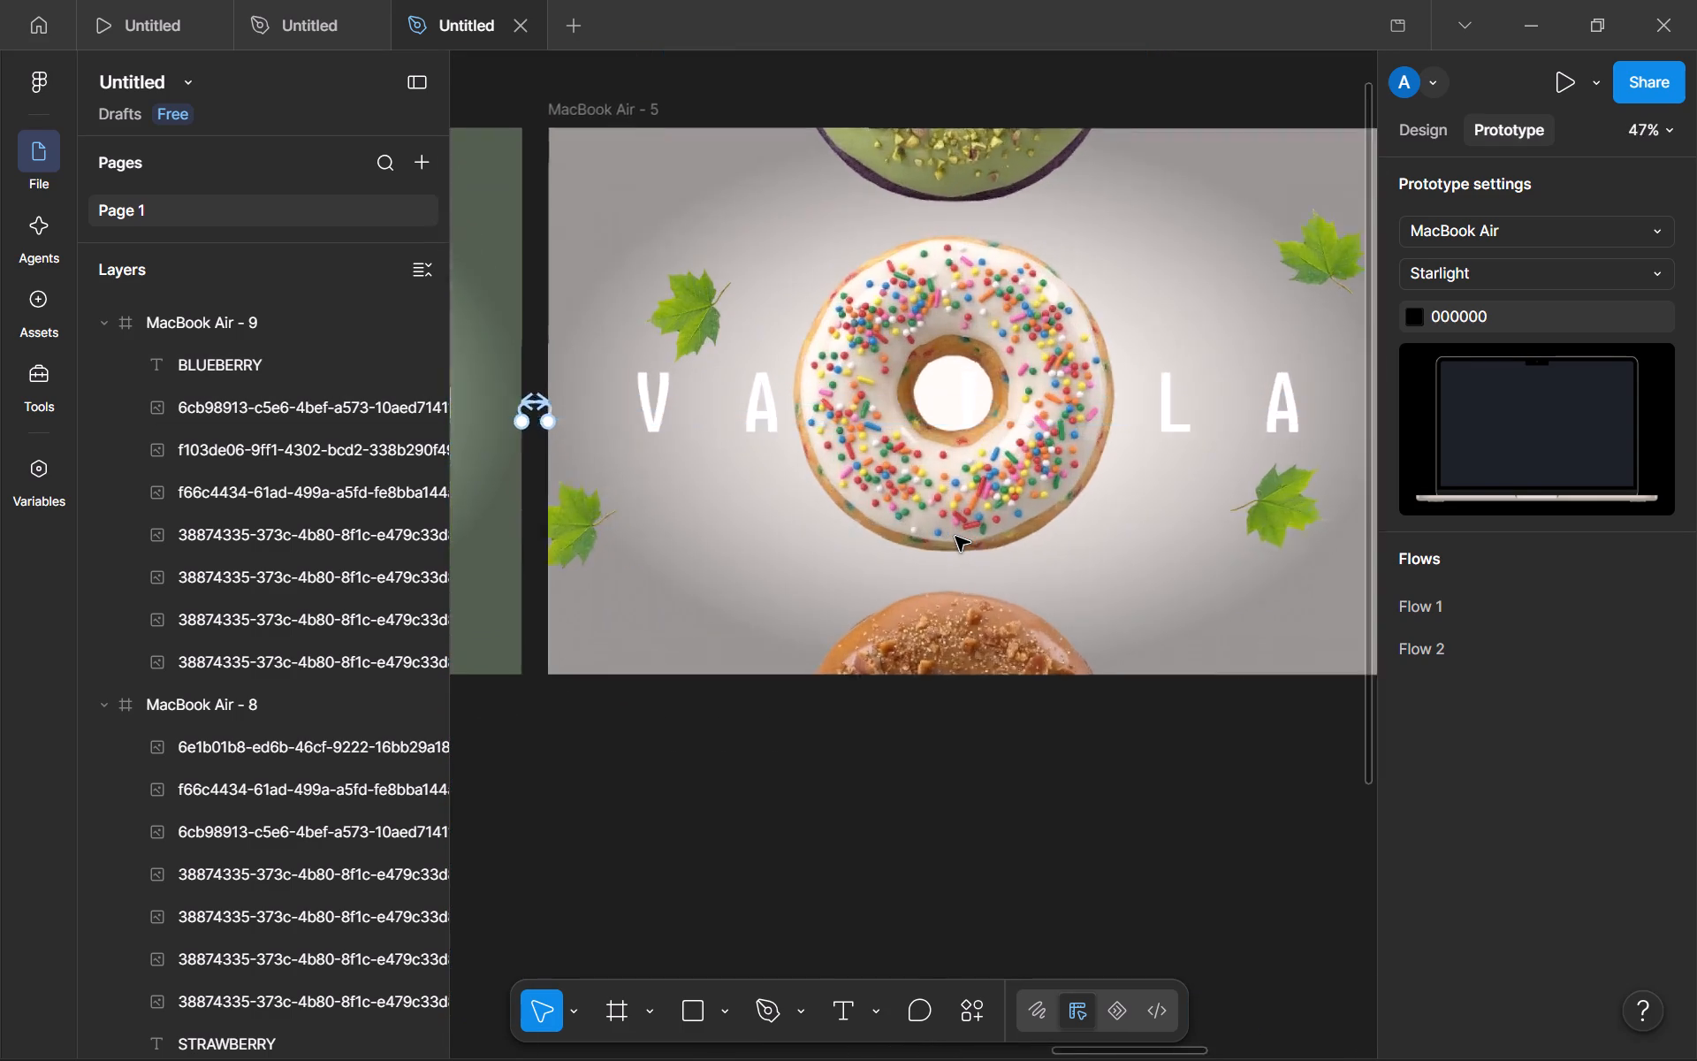
{"action": "scroll", "coordinate": [955, 537], "scroll_direction": "up", "scroll_amount": 1}
{"action": "scroll", "coordinate": [955, 537], "scroll_direction": "left", "scroll_amount": 1}
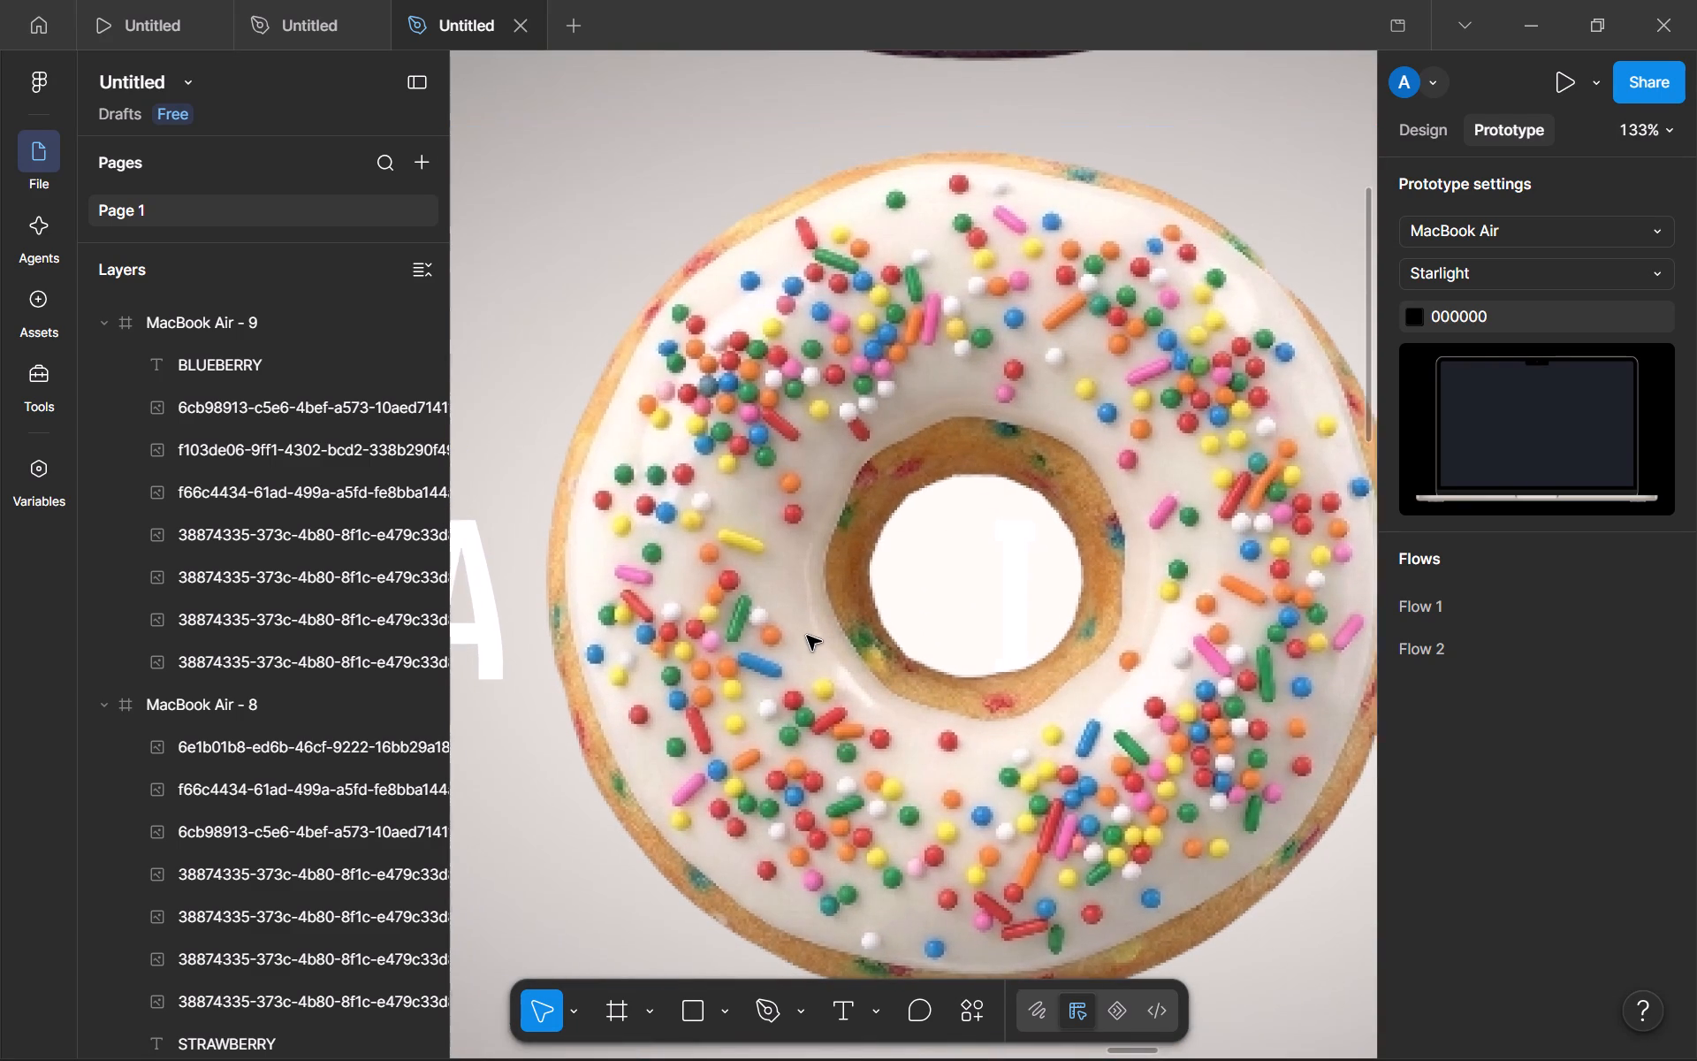
{"action": "scroll", "coordinate": [807, 636], "scroll_direction": "left", "scroll_amount": 2}
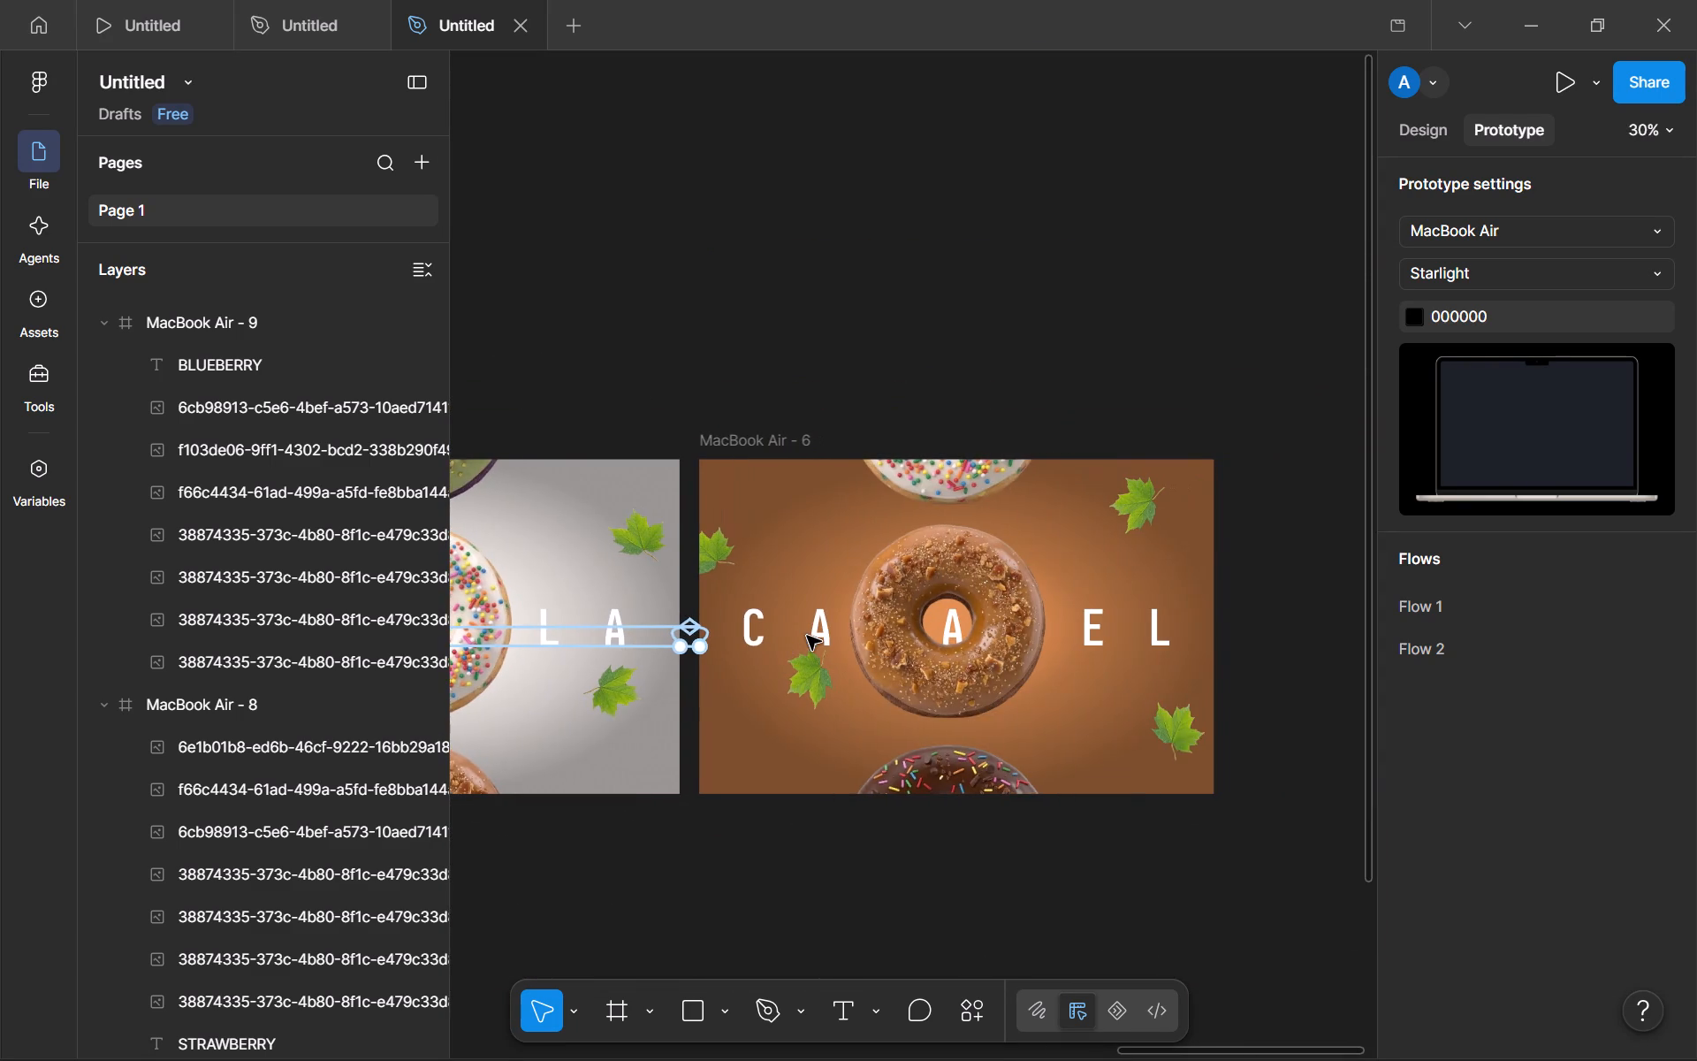
{"action": "scroll", "coordinate": [807, 636], "scroll_direction": "left", "scroll_amount": 2}
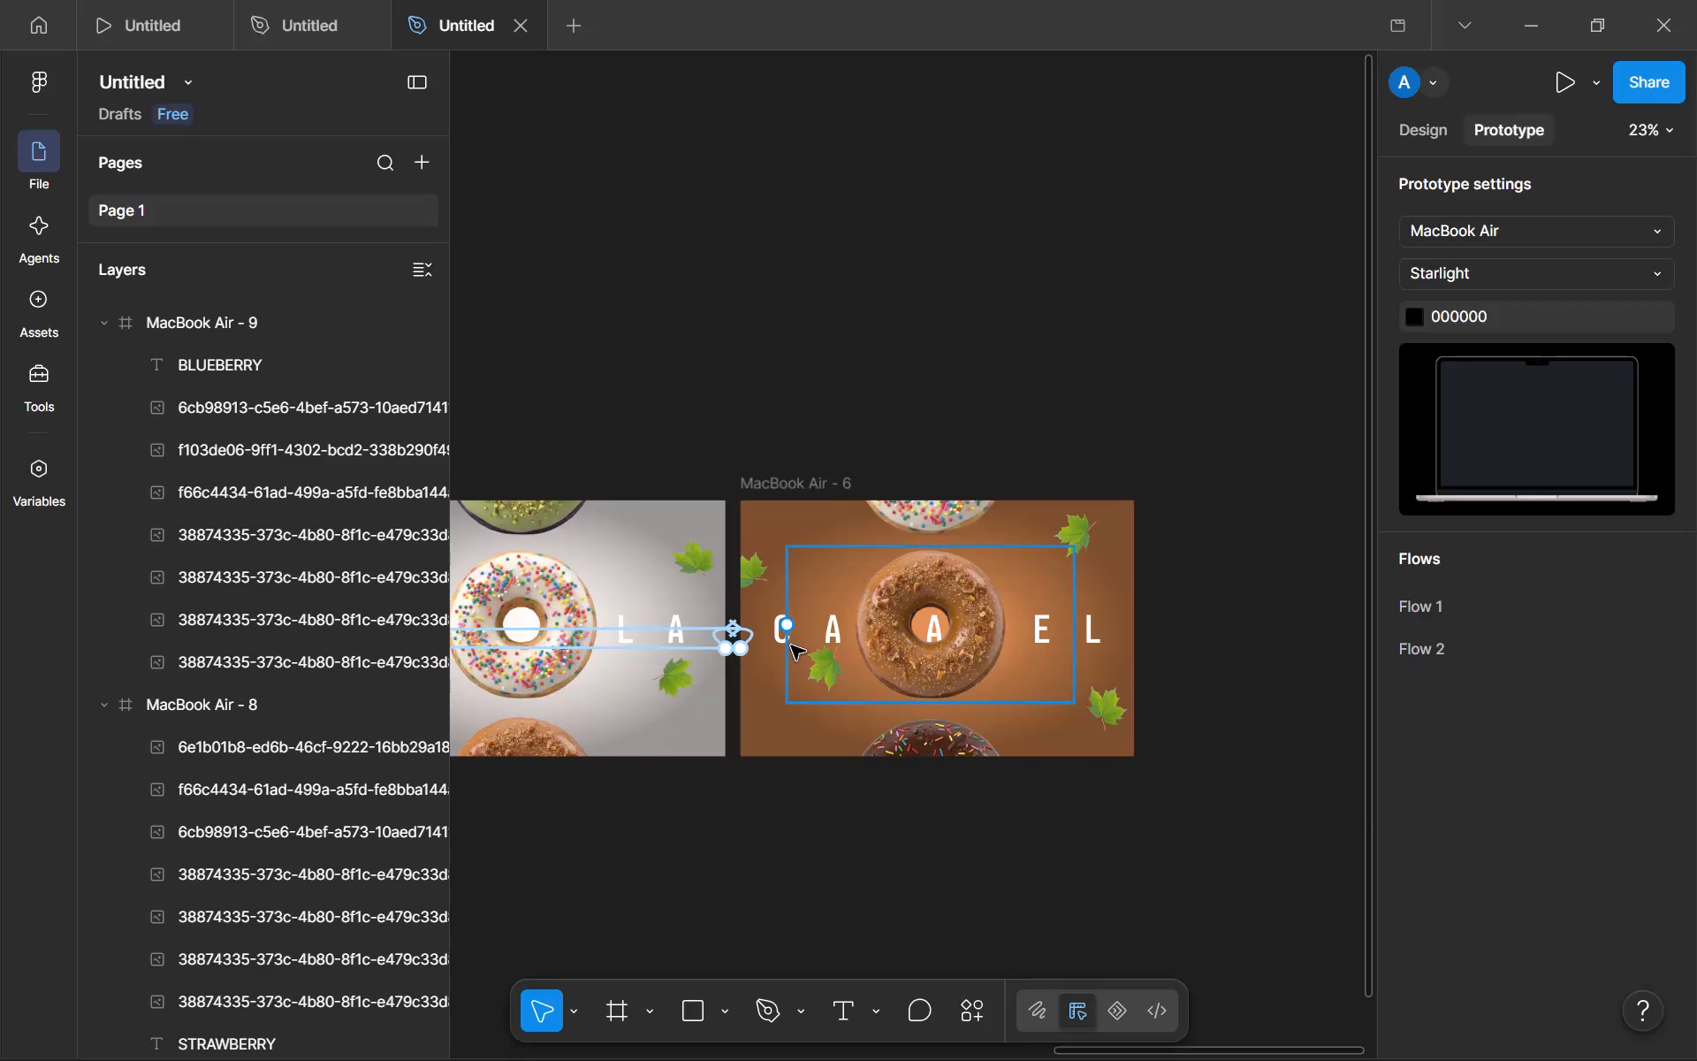
Select Flow 2's starting frame MacBook Air - 7 and show its design properties.
{"action": "scroll", "coordinate": [791, 645], "scroll_direction": "right", "scroll_amount": 5}
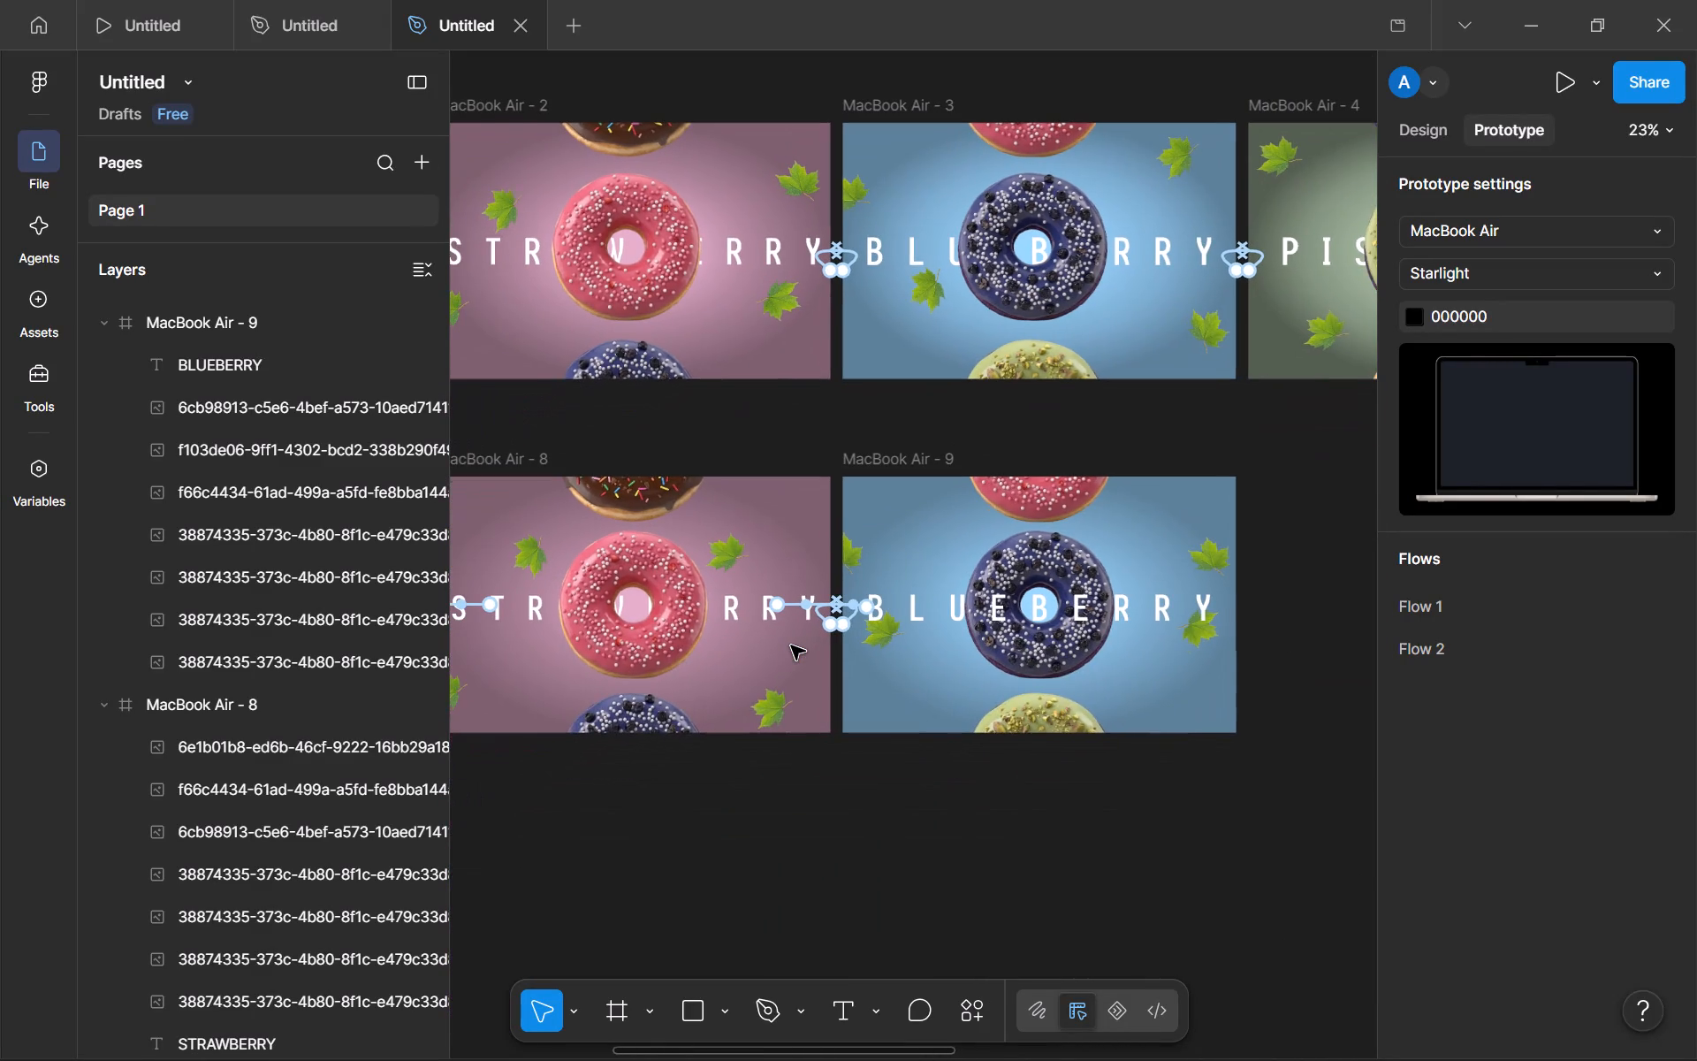
{"action": "scroll", "coordinate": [791, 645], "scroll_direction": "right", "scroll_amount": 2}
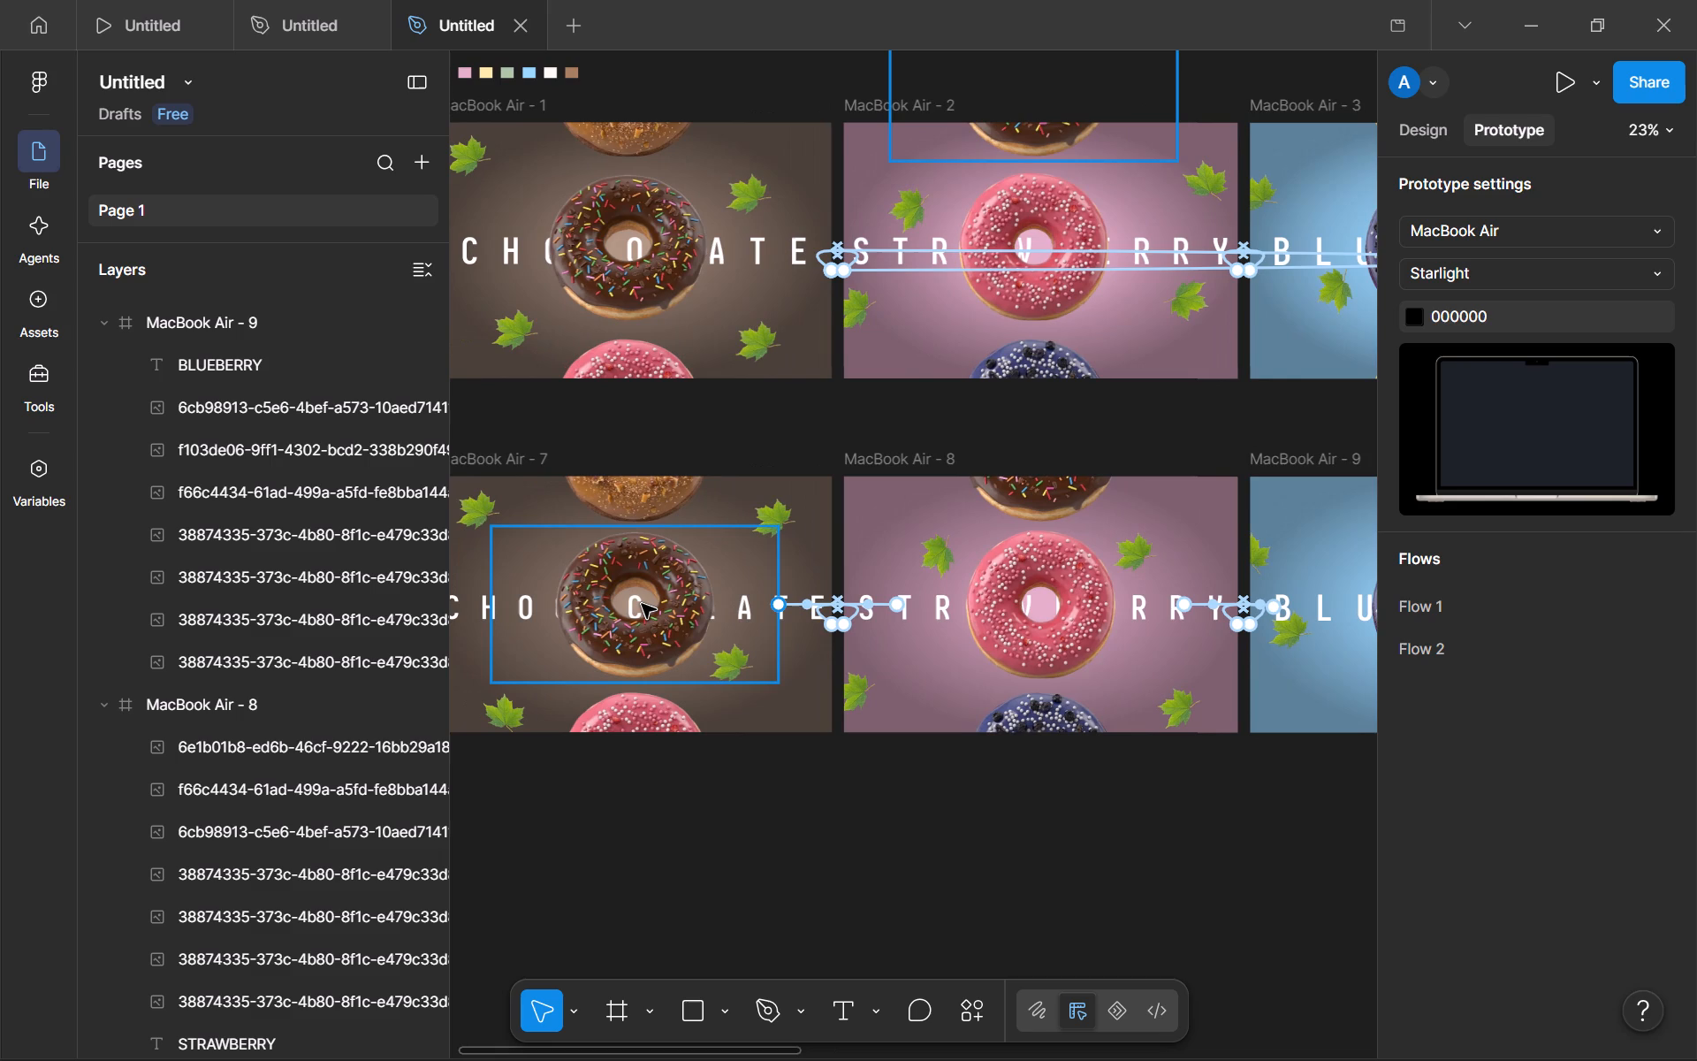
{"action": "scroll", "coordinate": [642, 604], "scroll_direction": "right", "scroll_amount": 1}
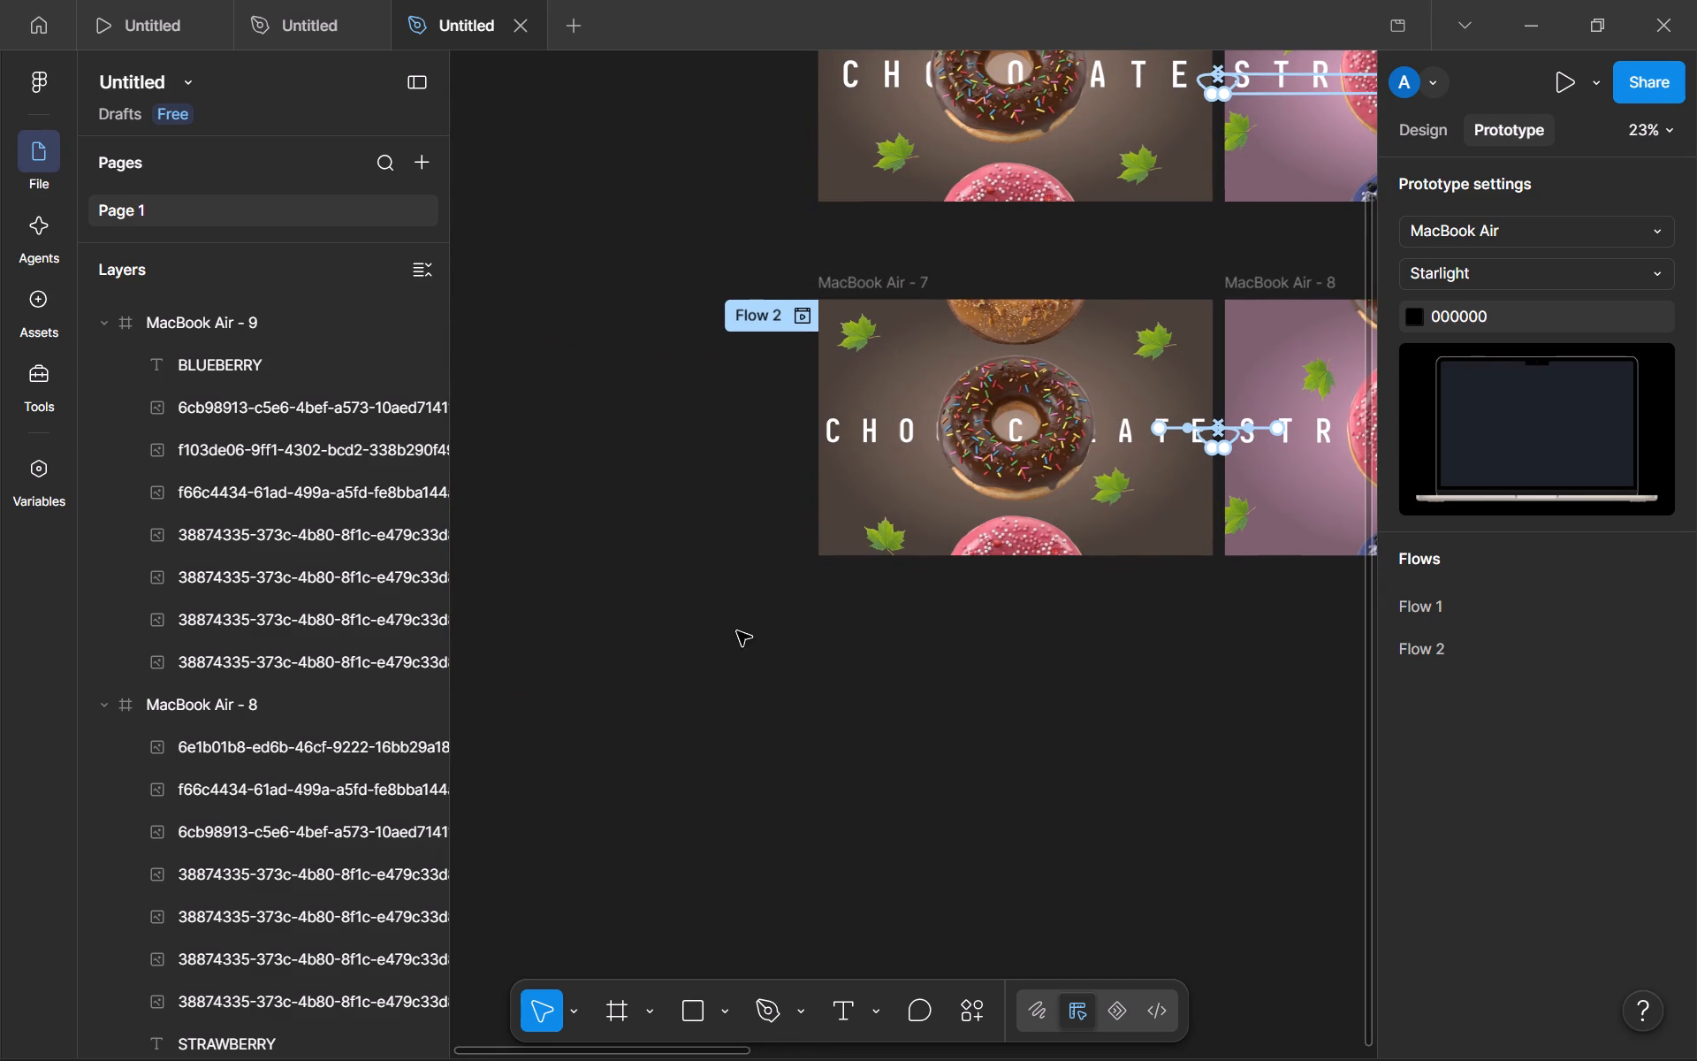
{"action": "left_click", "coordinate": [737, 631]}
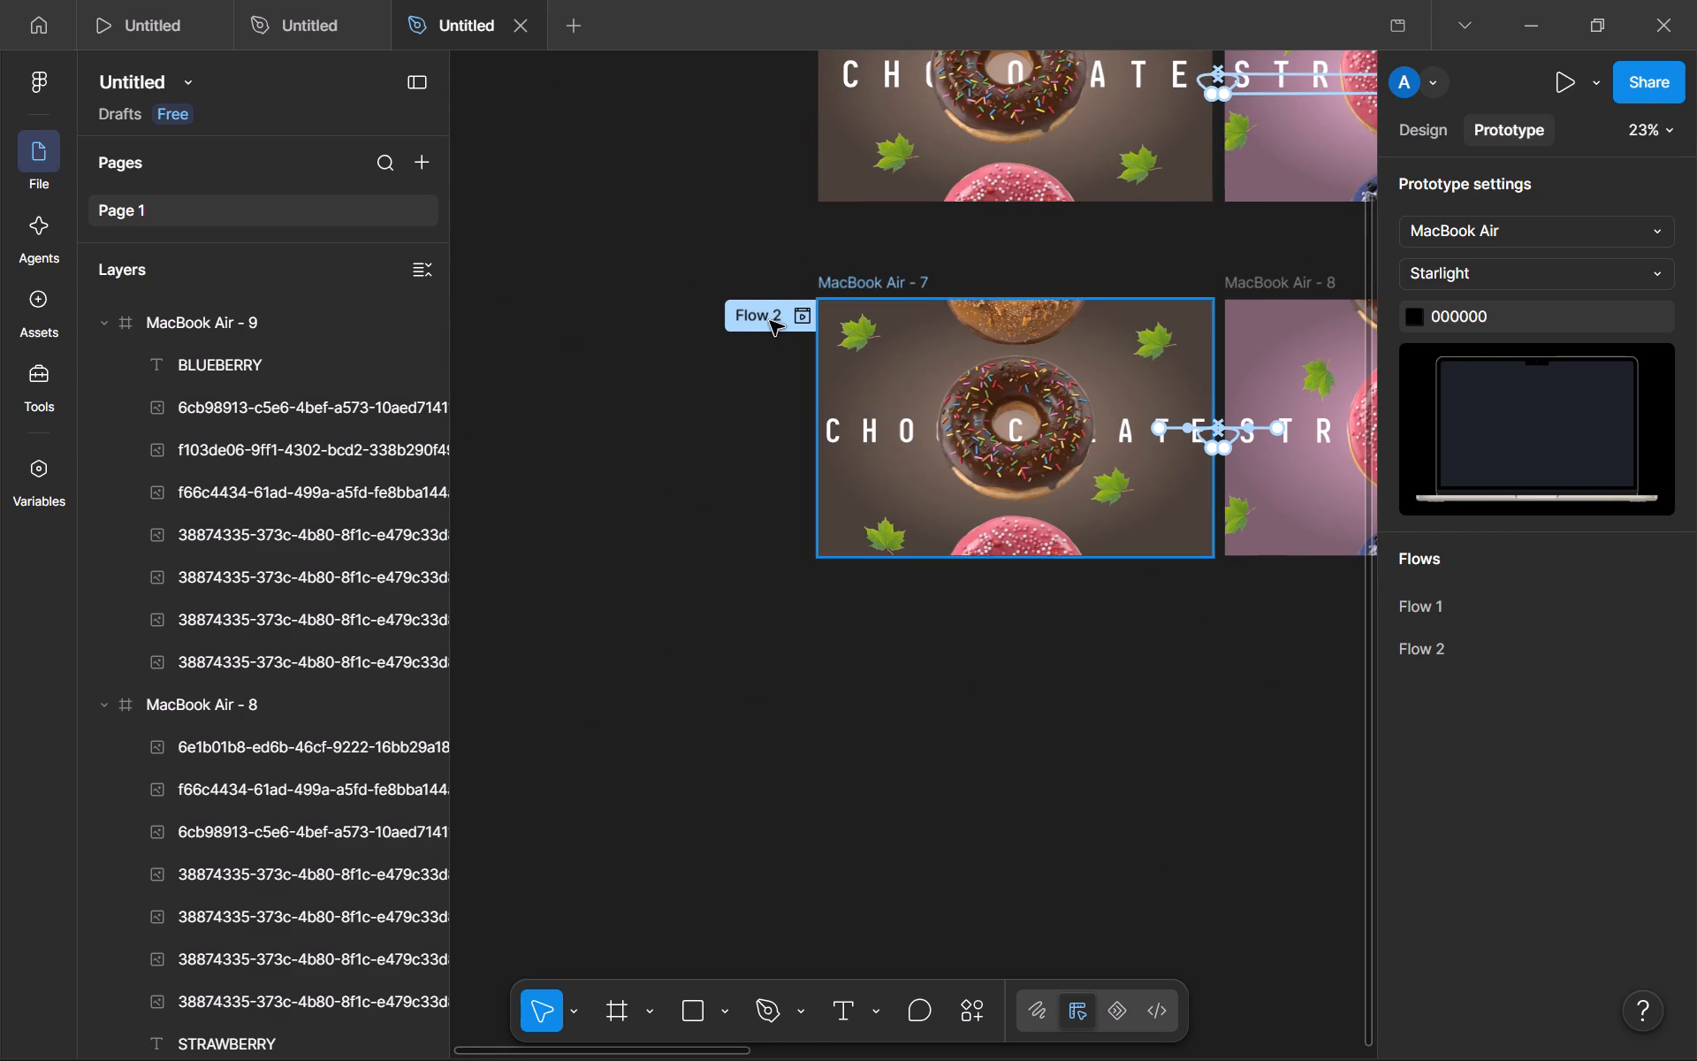
{"action": "left_click", "coordinate": [770, 321]}
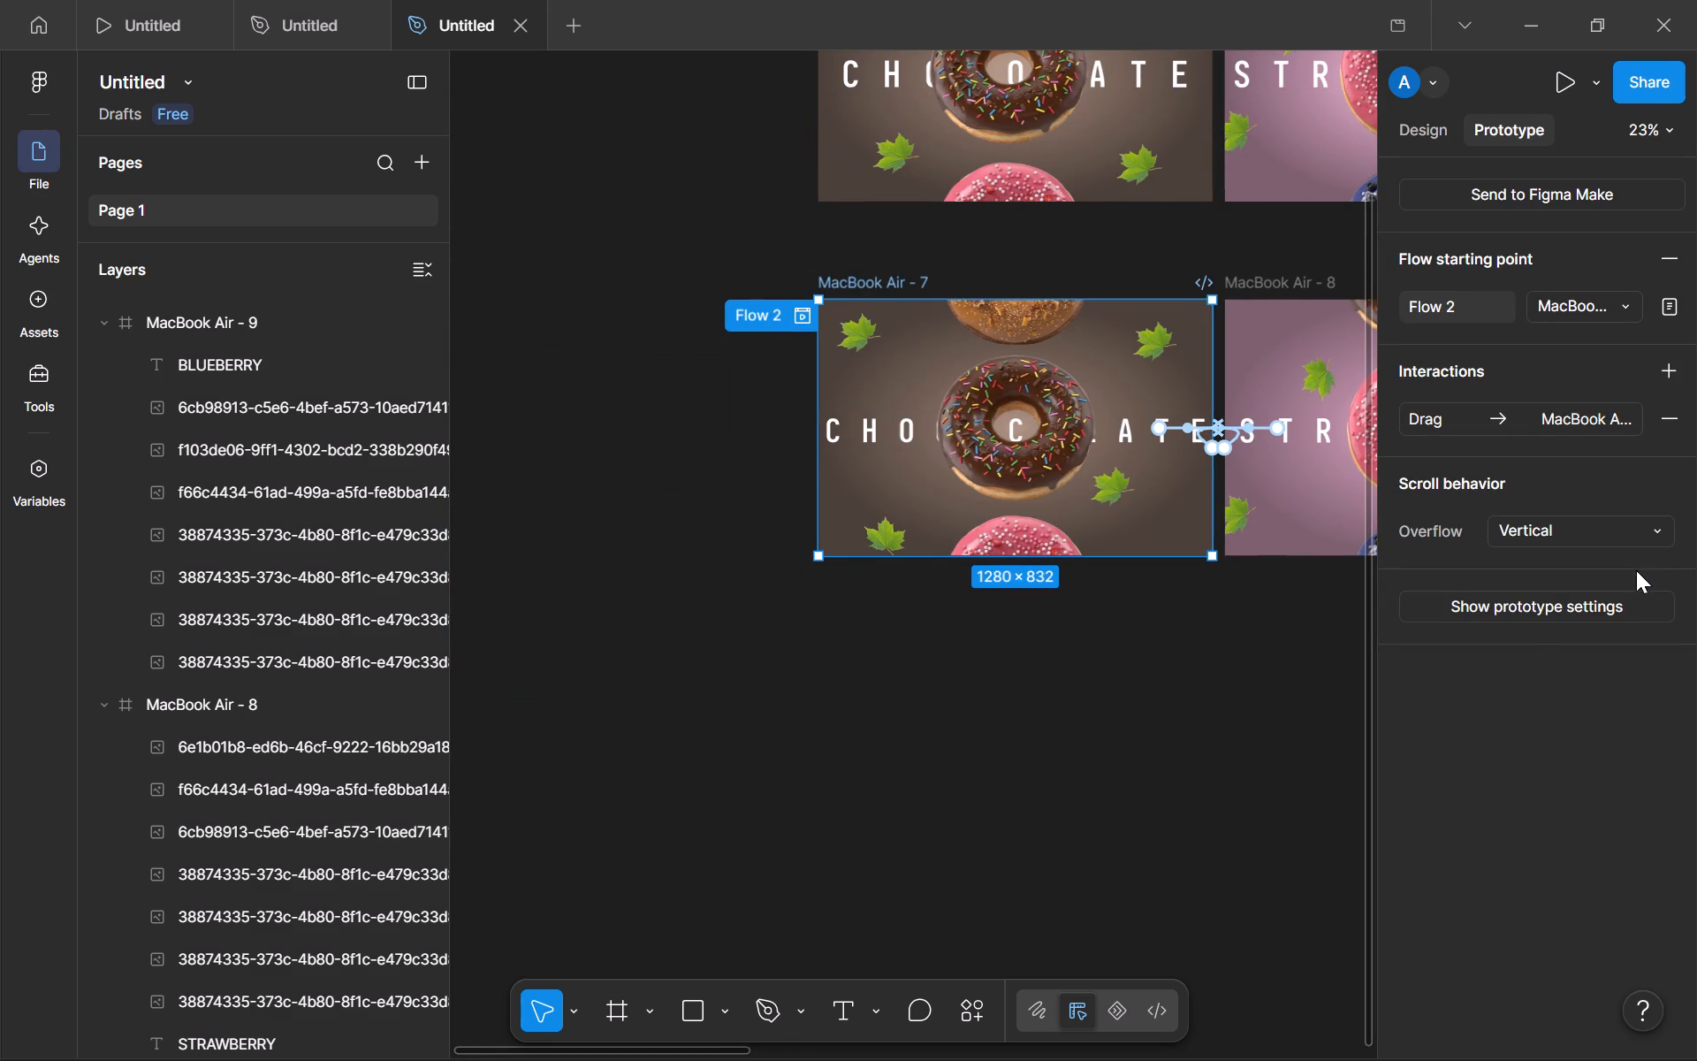
{"action": "left_click", "coordinate": [1435, 139]}
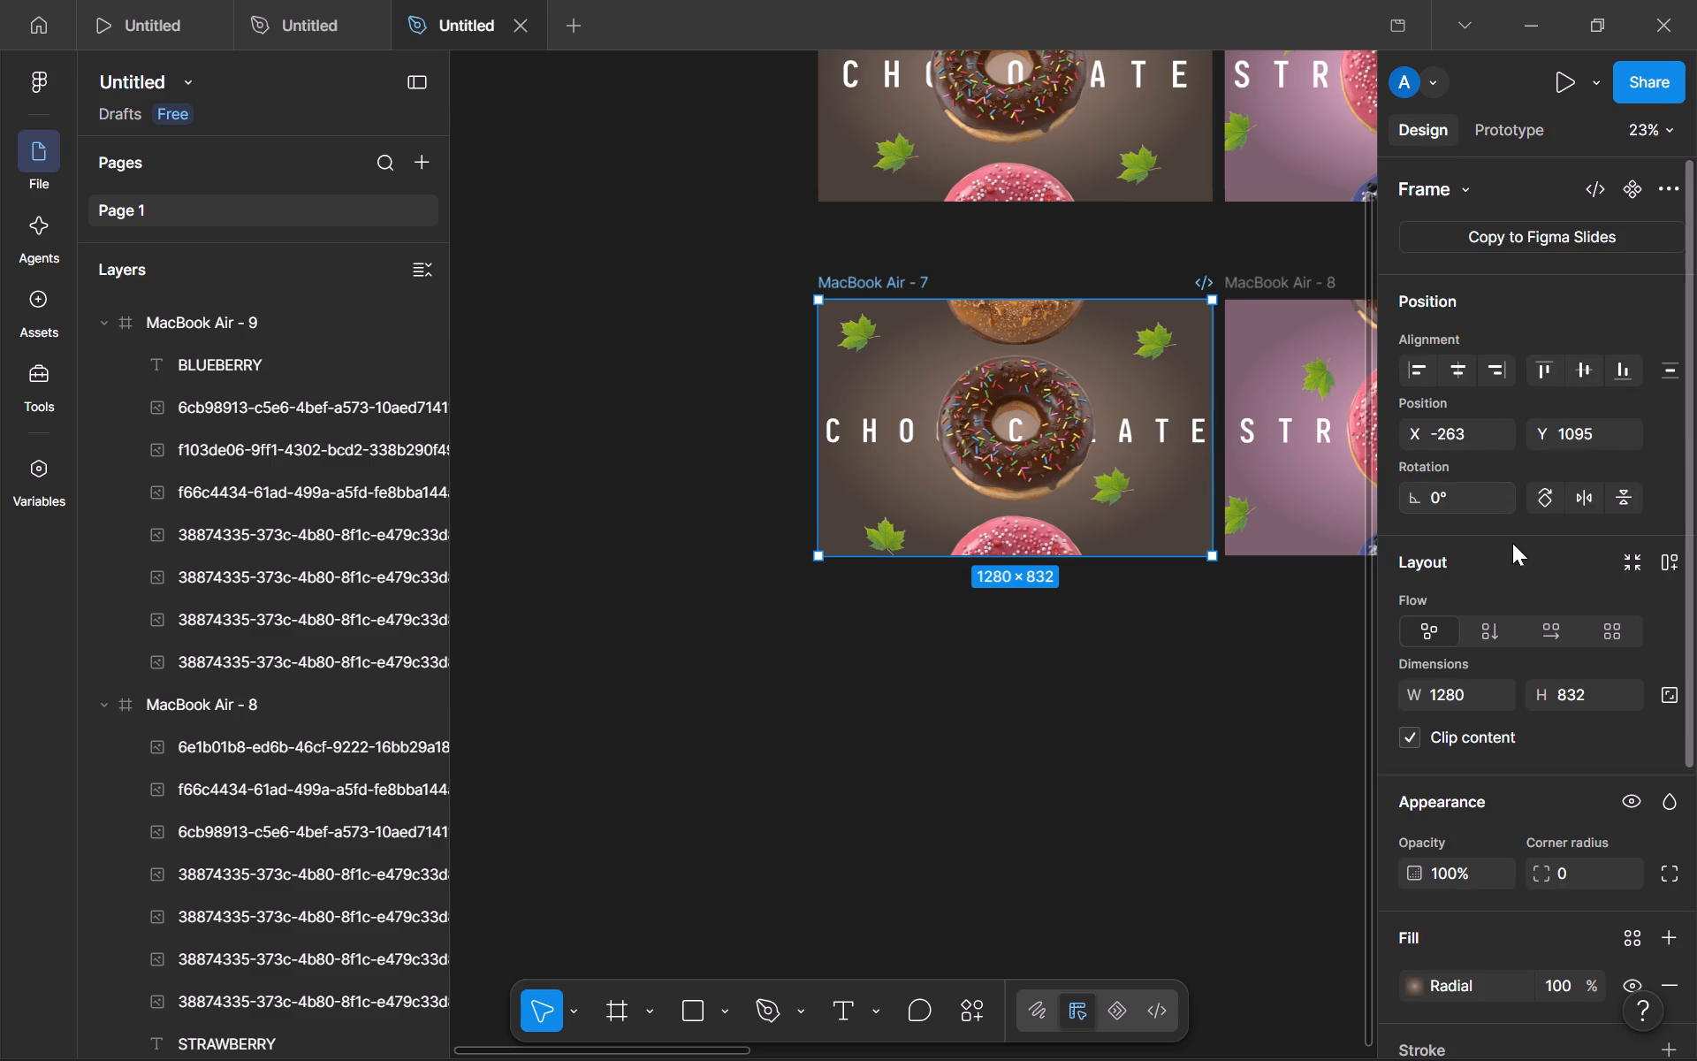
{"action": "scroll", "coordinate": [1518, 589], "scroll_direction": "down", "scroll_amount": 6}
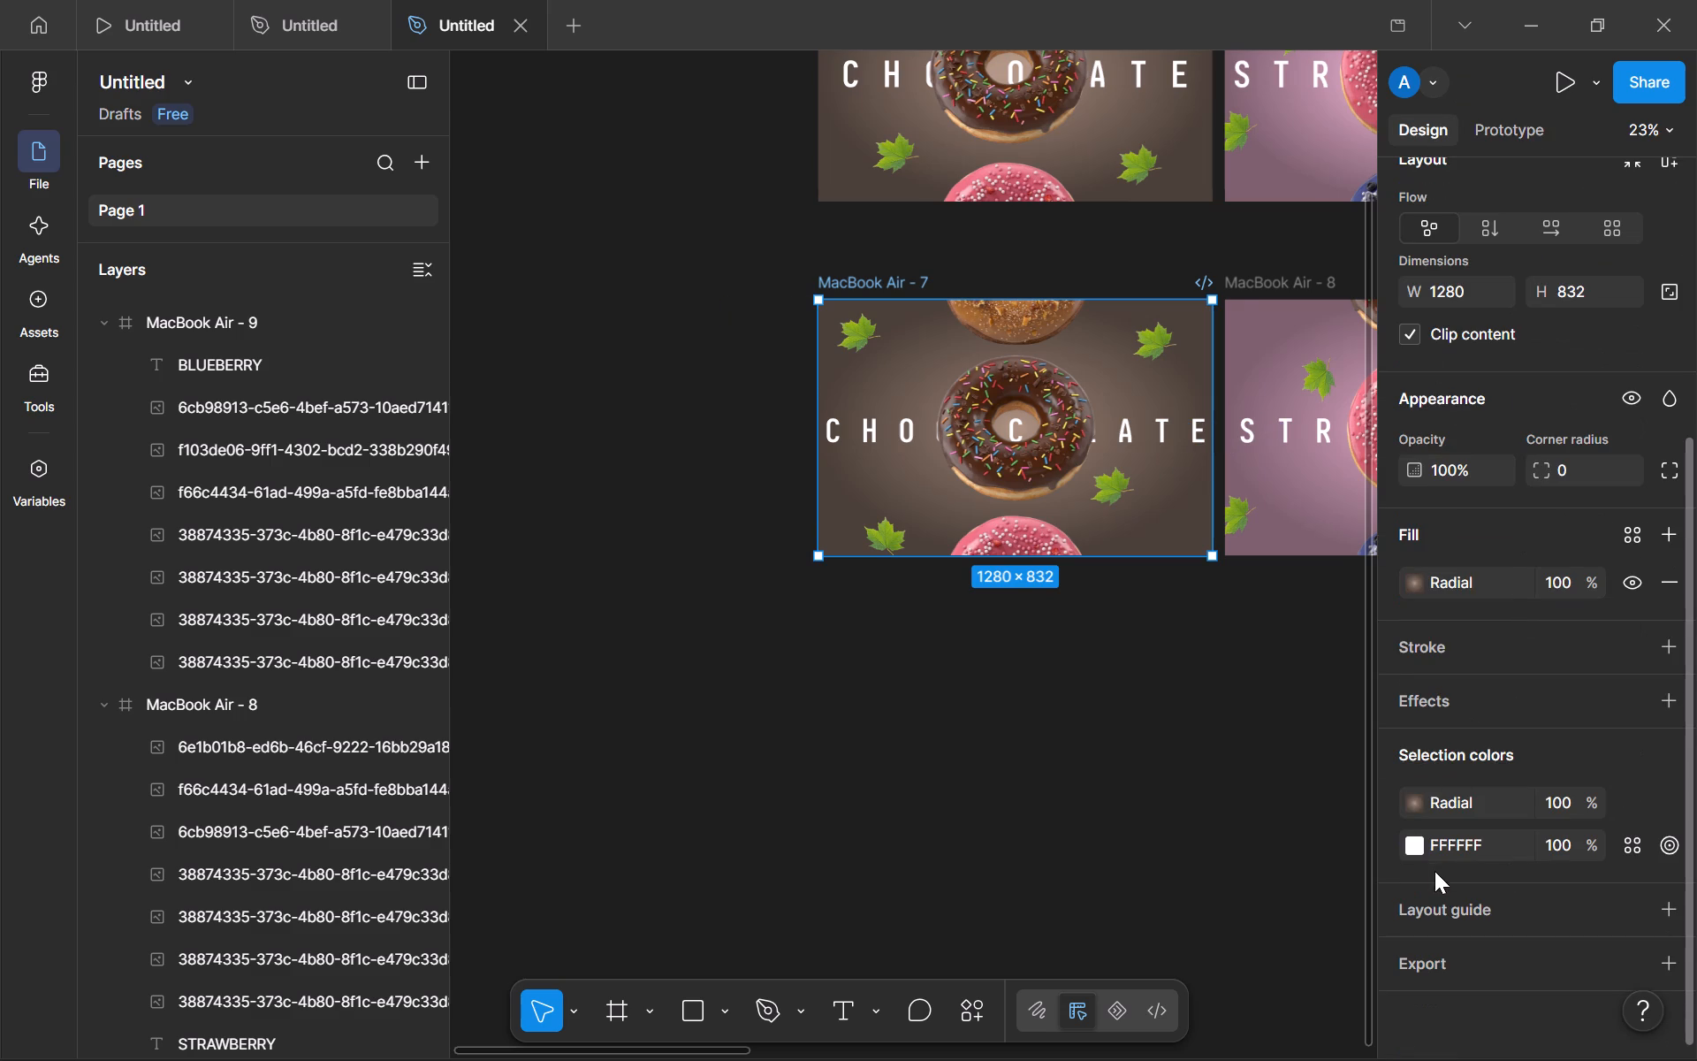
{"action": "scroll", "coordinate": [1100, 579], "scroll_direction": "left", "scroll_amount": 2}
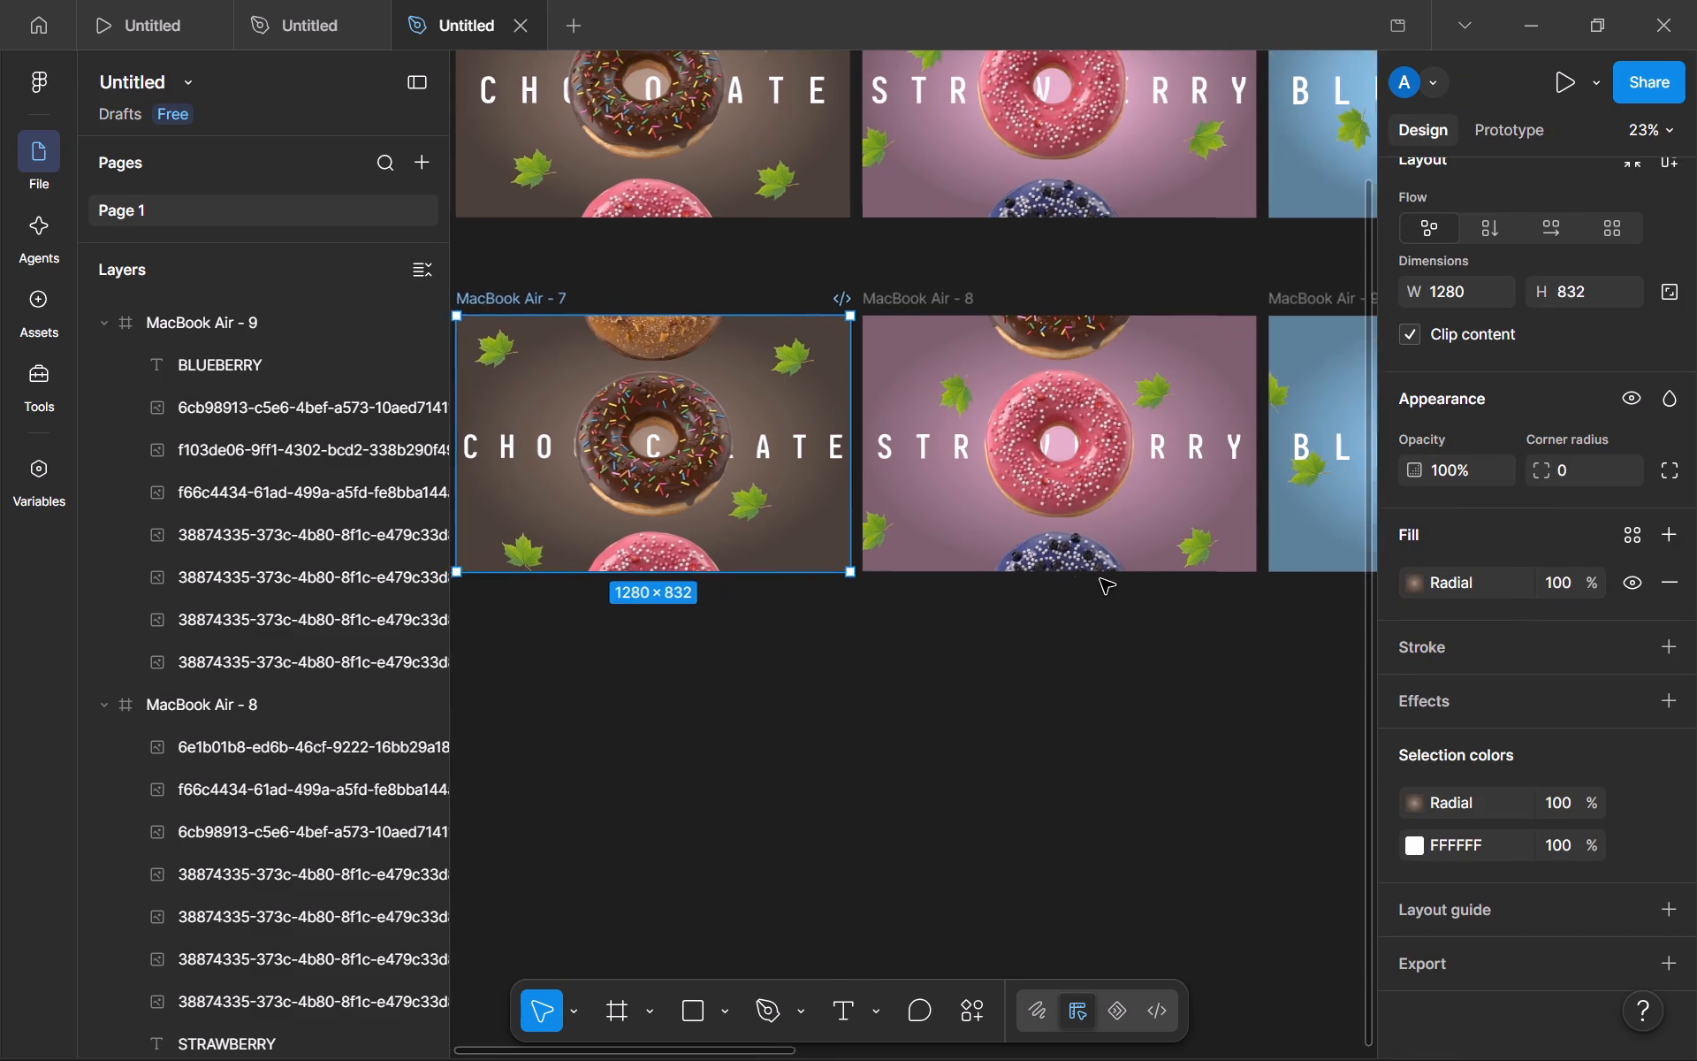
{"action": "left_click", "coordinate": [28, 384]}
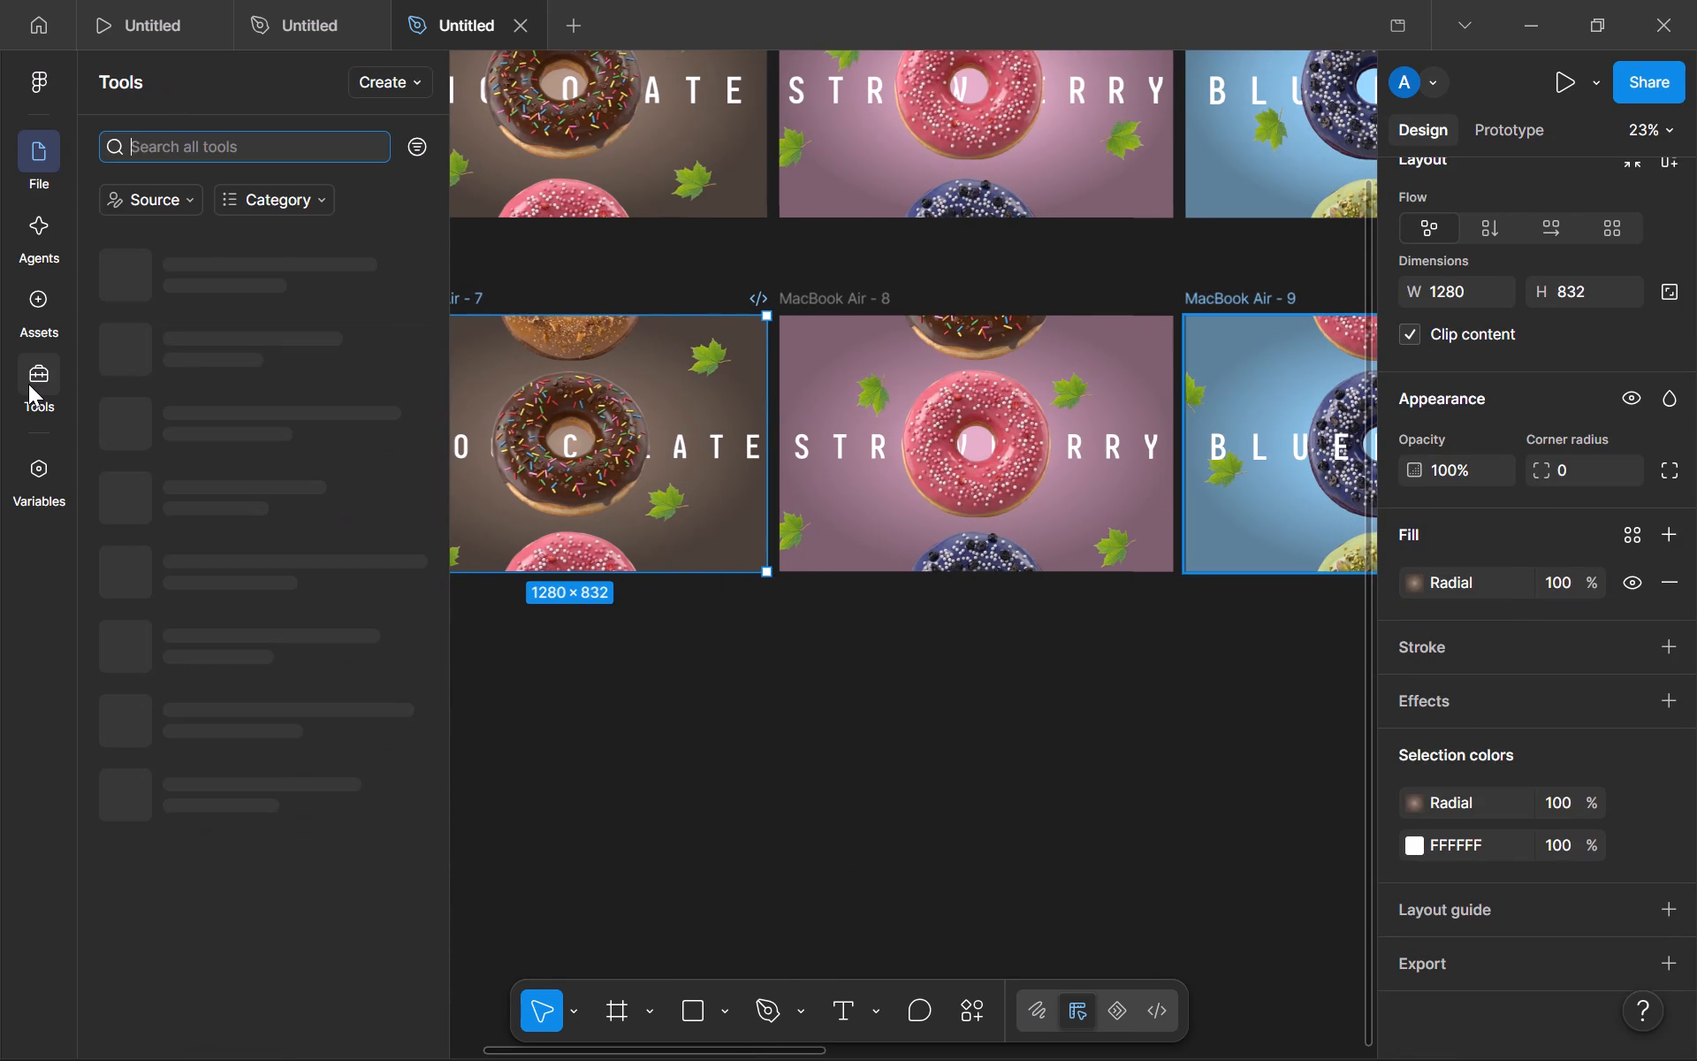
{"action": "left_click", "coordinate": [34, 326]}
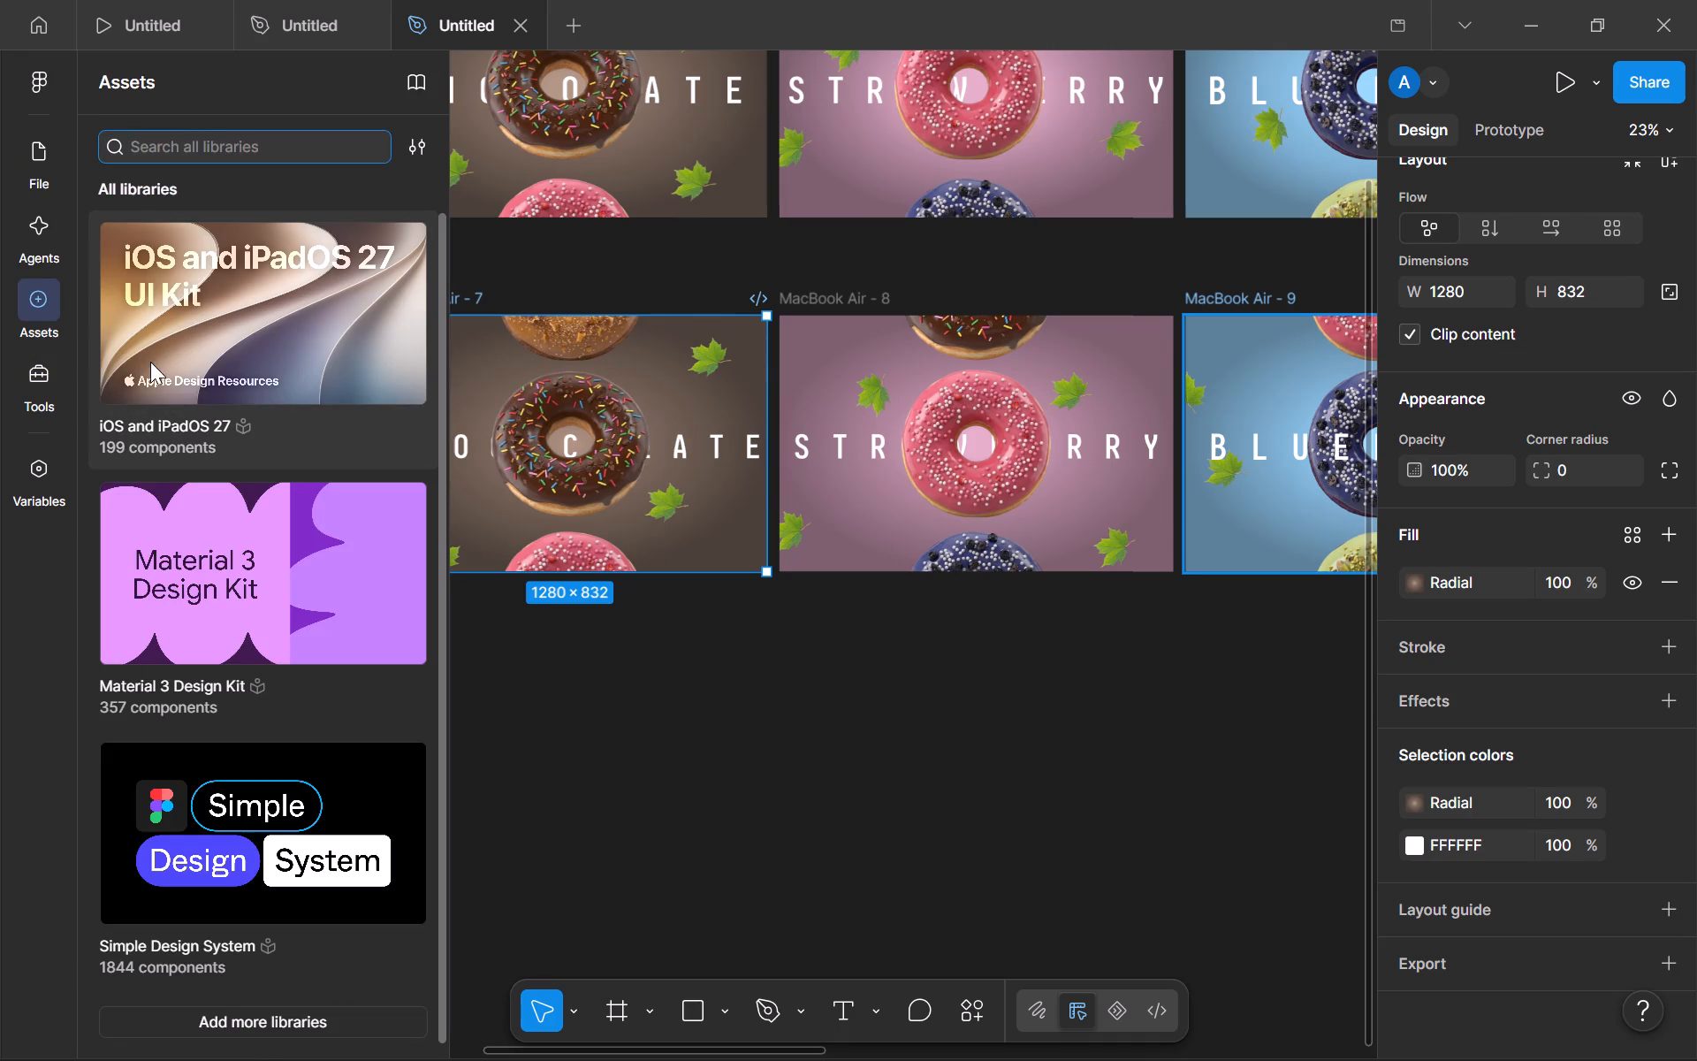
Ask the AI agent "how to to make movinng slide in figma" with the MacBook Air - 7 frame as context.
{"action": "left_click", "coordinate": [16, 222]}
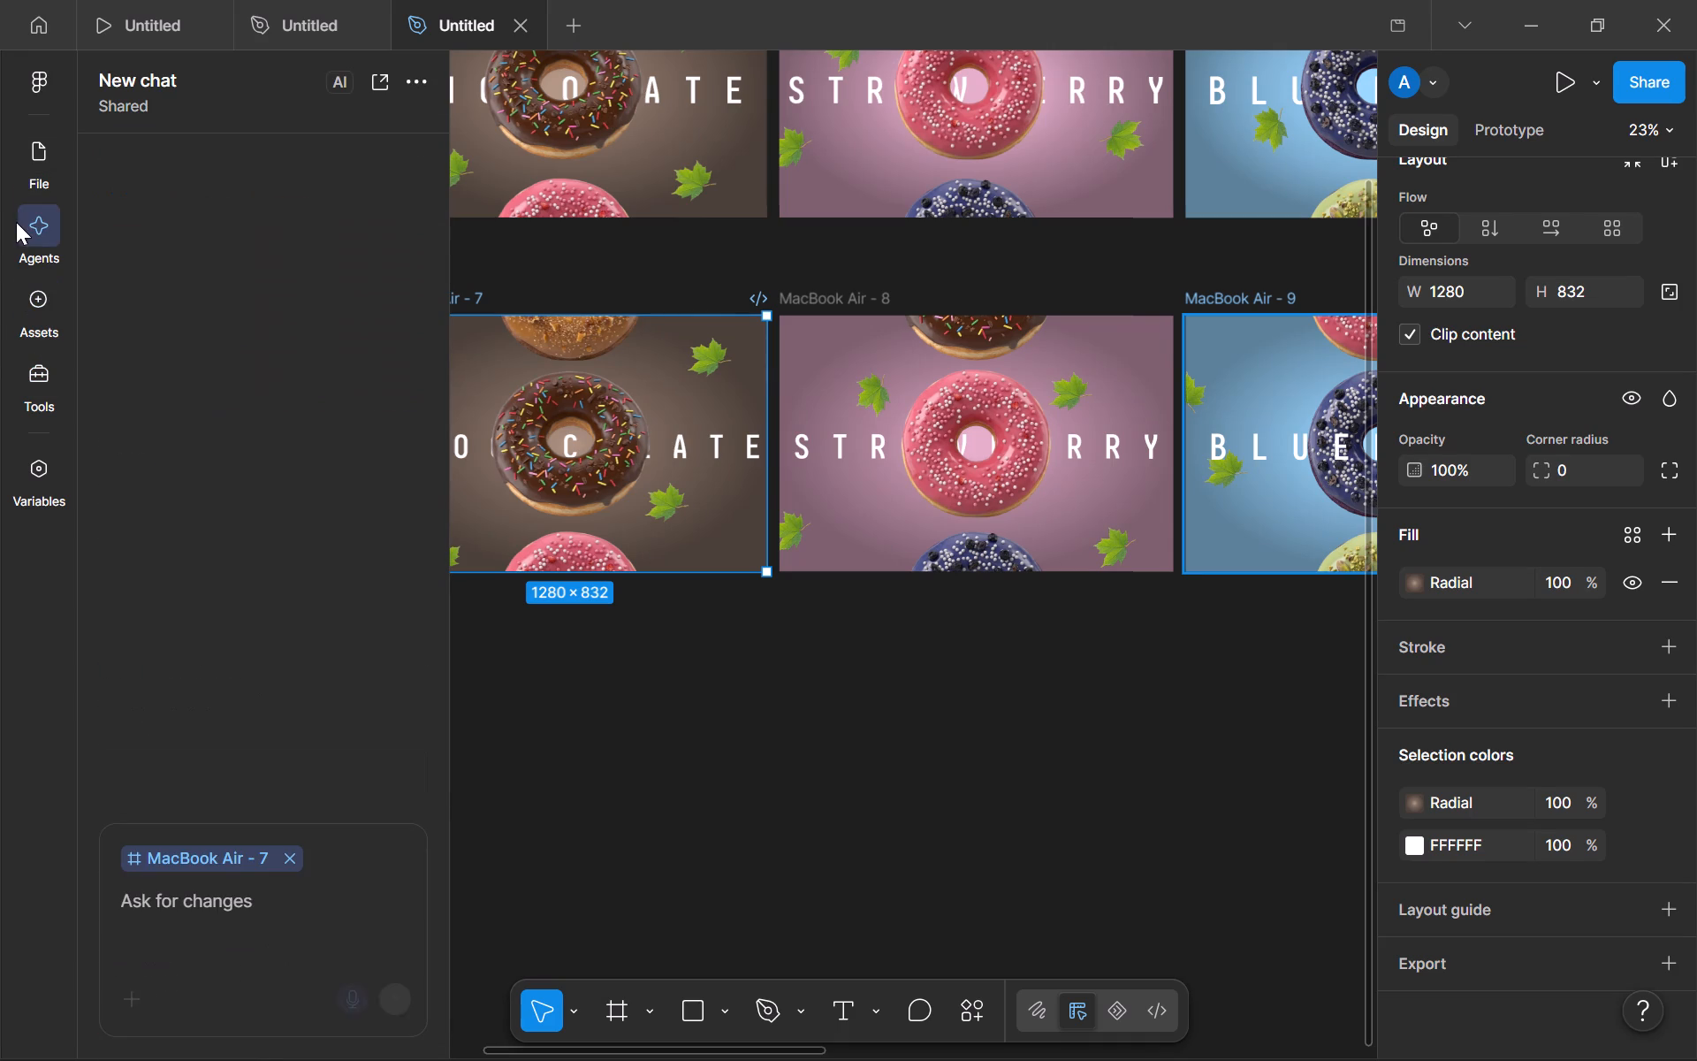
{"action": "left_click", "coordinate": [283, 930]}
{"action": "type", "text": "how"}
{"action": "key", "text": "space"}
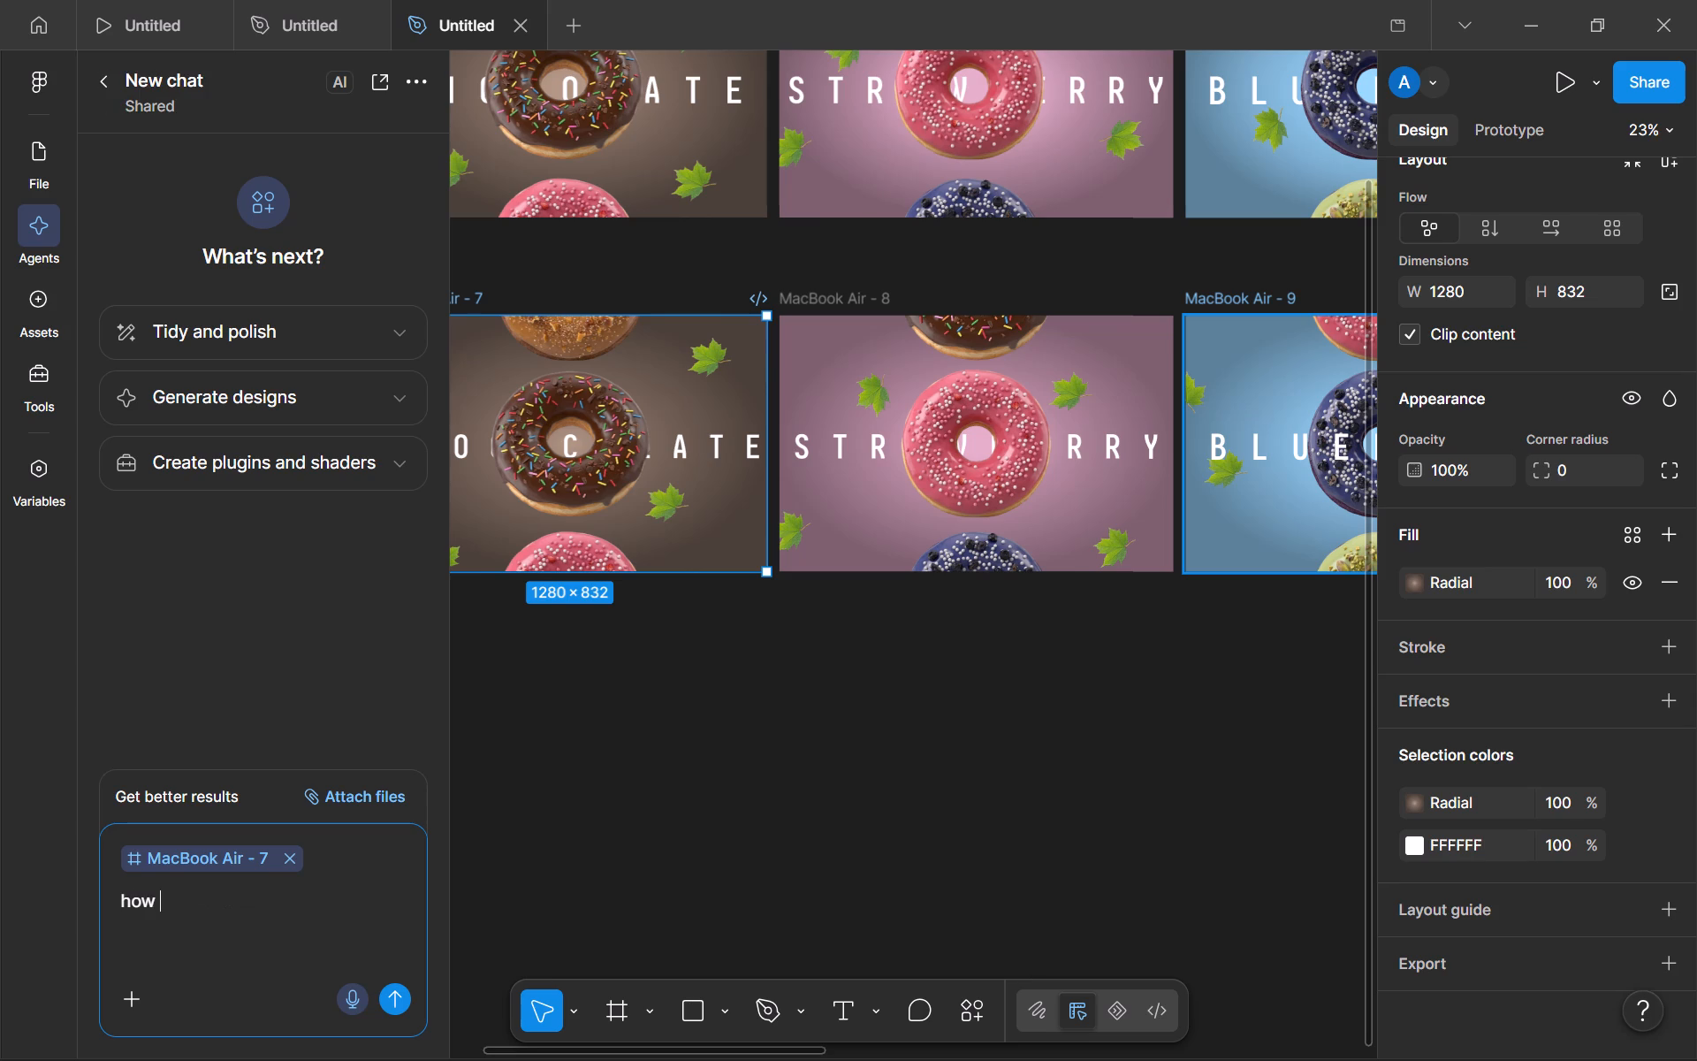
{"action": "type", "text": "to"}
{"action": "key", "text": "space"}
{"action": "type", "text": "to make movu"}
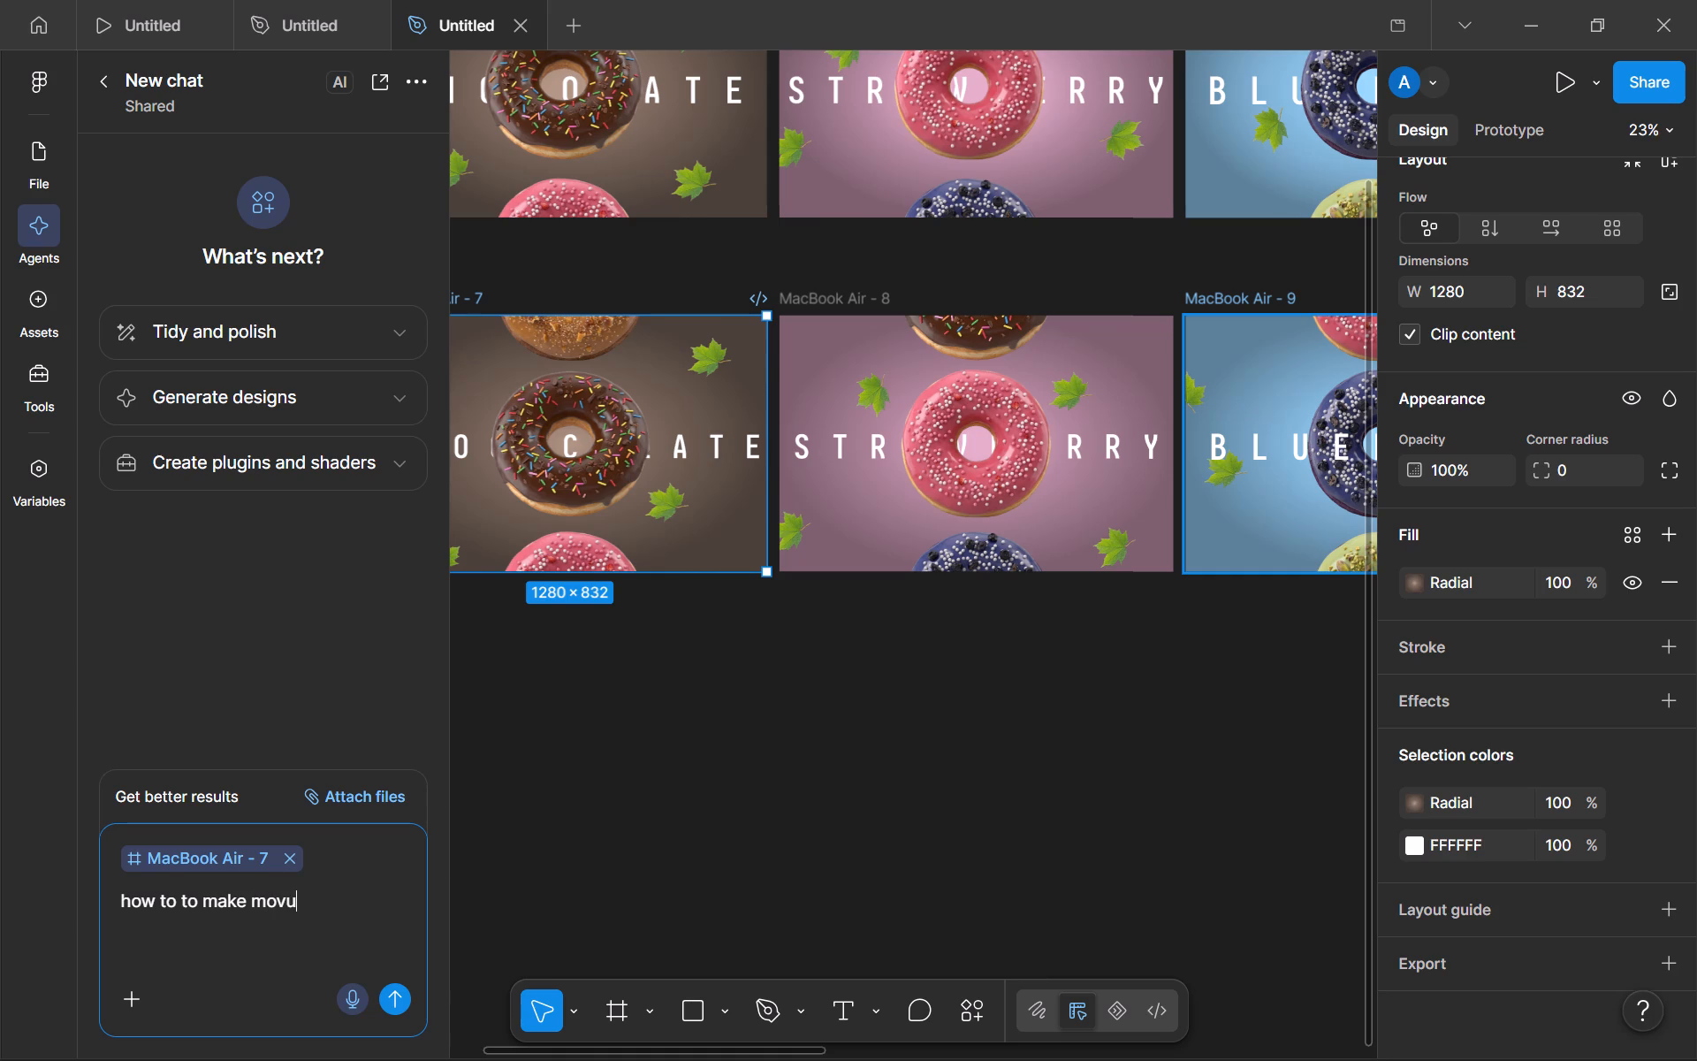
{"action": "key", "text": "BackSpace"}
{"action": "type", "text": "inngb"}
{"action": "key", "text": "BackSpace"}
{"action": "key", "text": "space"}
{"action": "type", "text": "slide inn fi"}
{"action": "key", "text": "BackSpace"}
{"action": "key", "text": "BackSpace"}
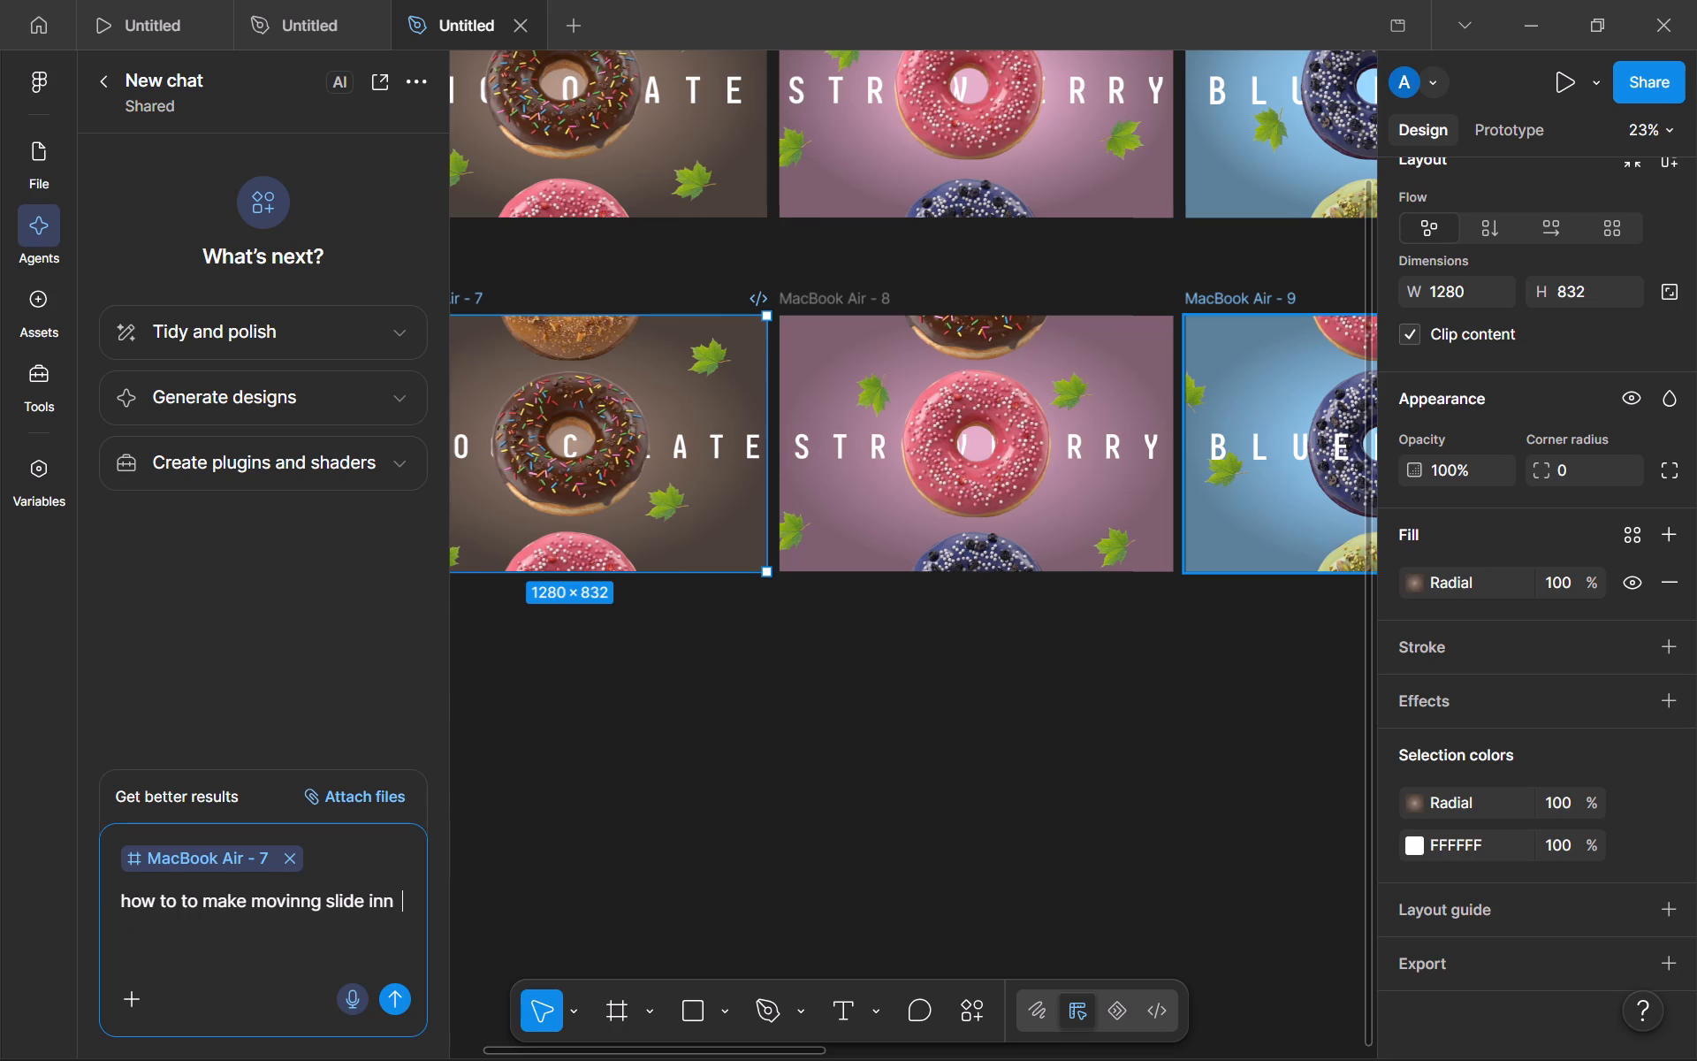
{"action": "key", "text": "BackSpace"}
{"action": "key", "text": "BackSpace"}
{"action": "key", "text": "BackSpace"}
{"action": "key", "text": "space"}
{"action": "type", "text": "fih"}
{"action": "key", "text": "BackSpace"}
{"action": "key", "text": "g"}
{"action": "type", "text": "ma"}
{"action": "key", "text": "Return"}
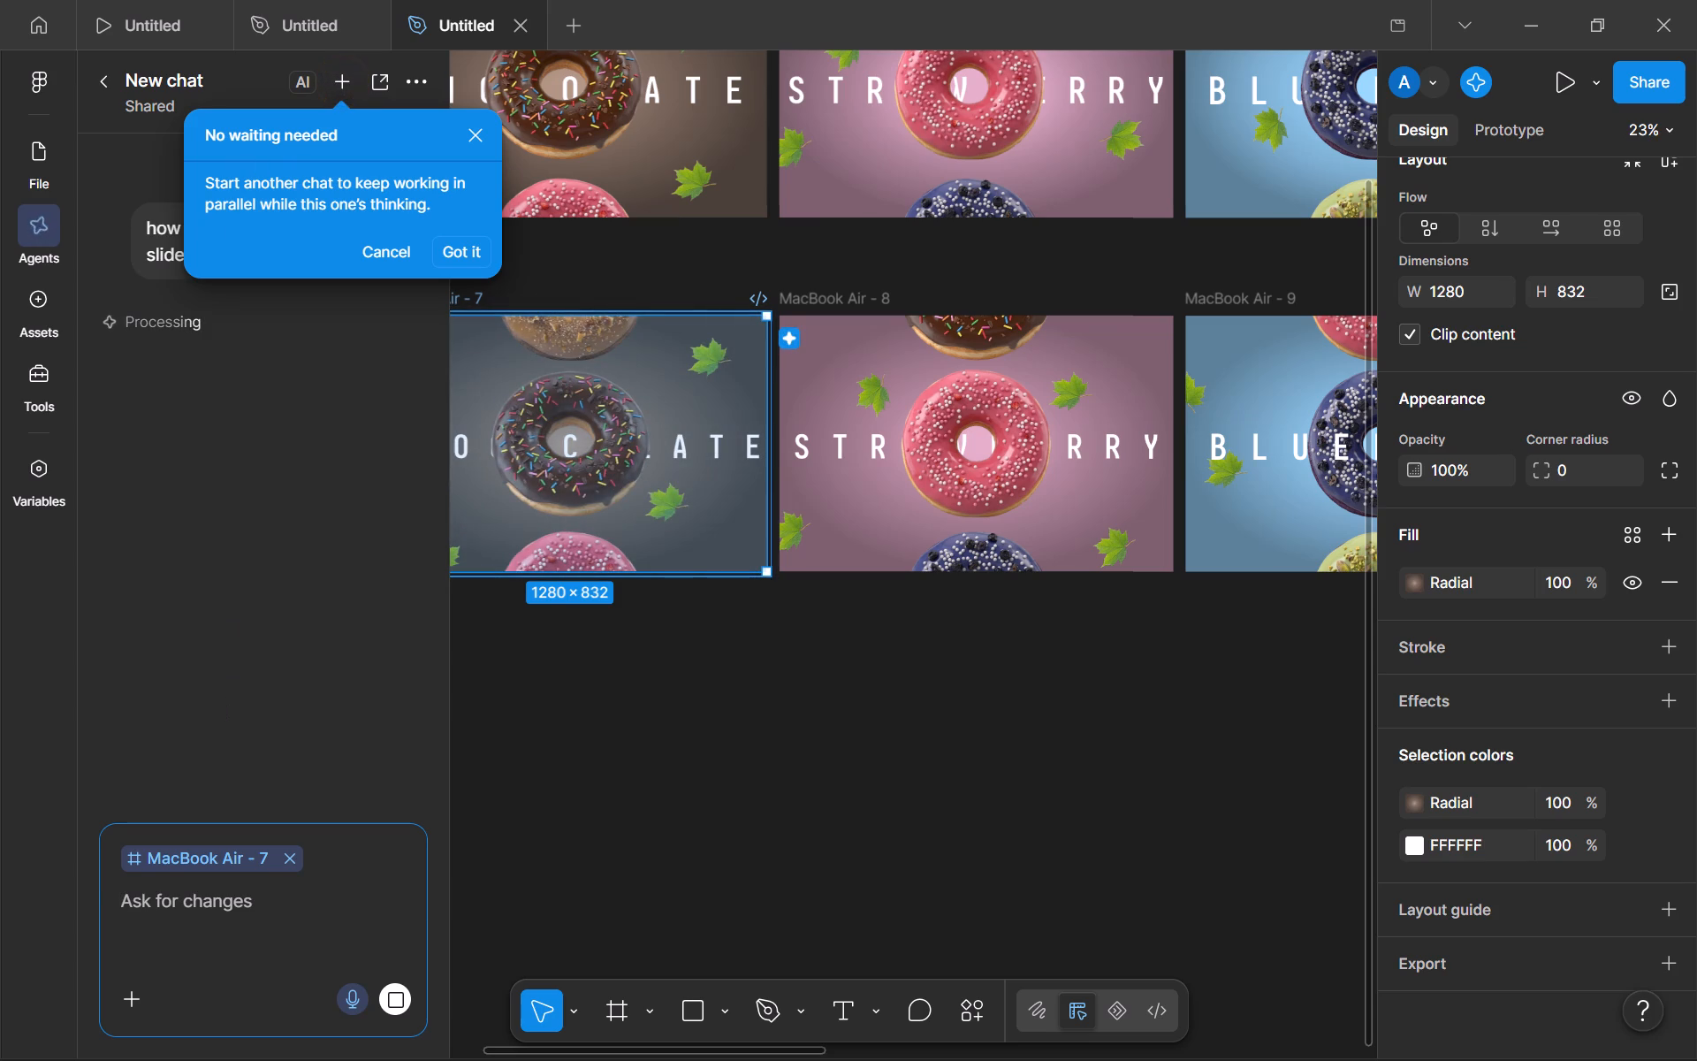
{"action": "left_click", "coordinate": [474, 129]}
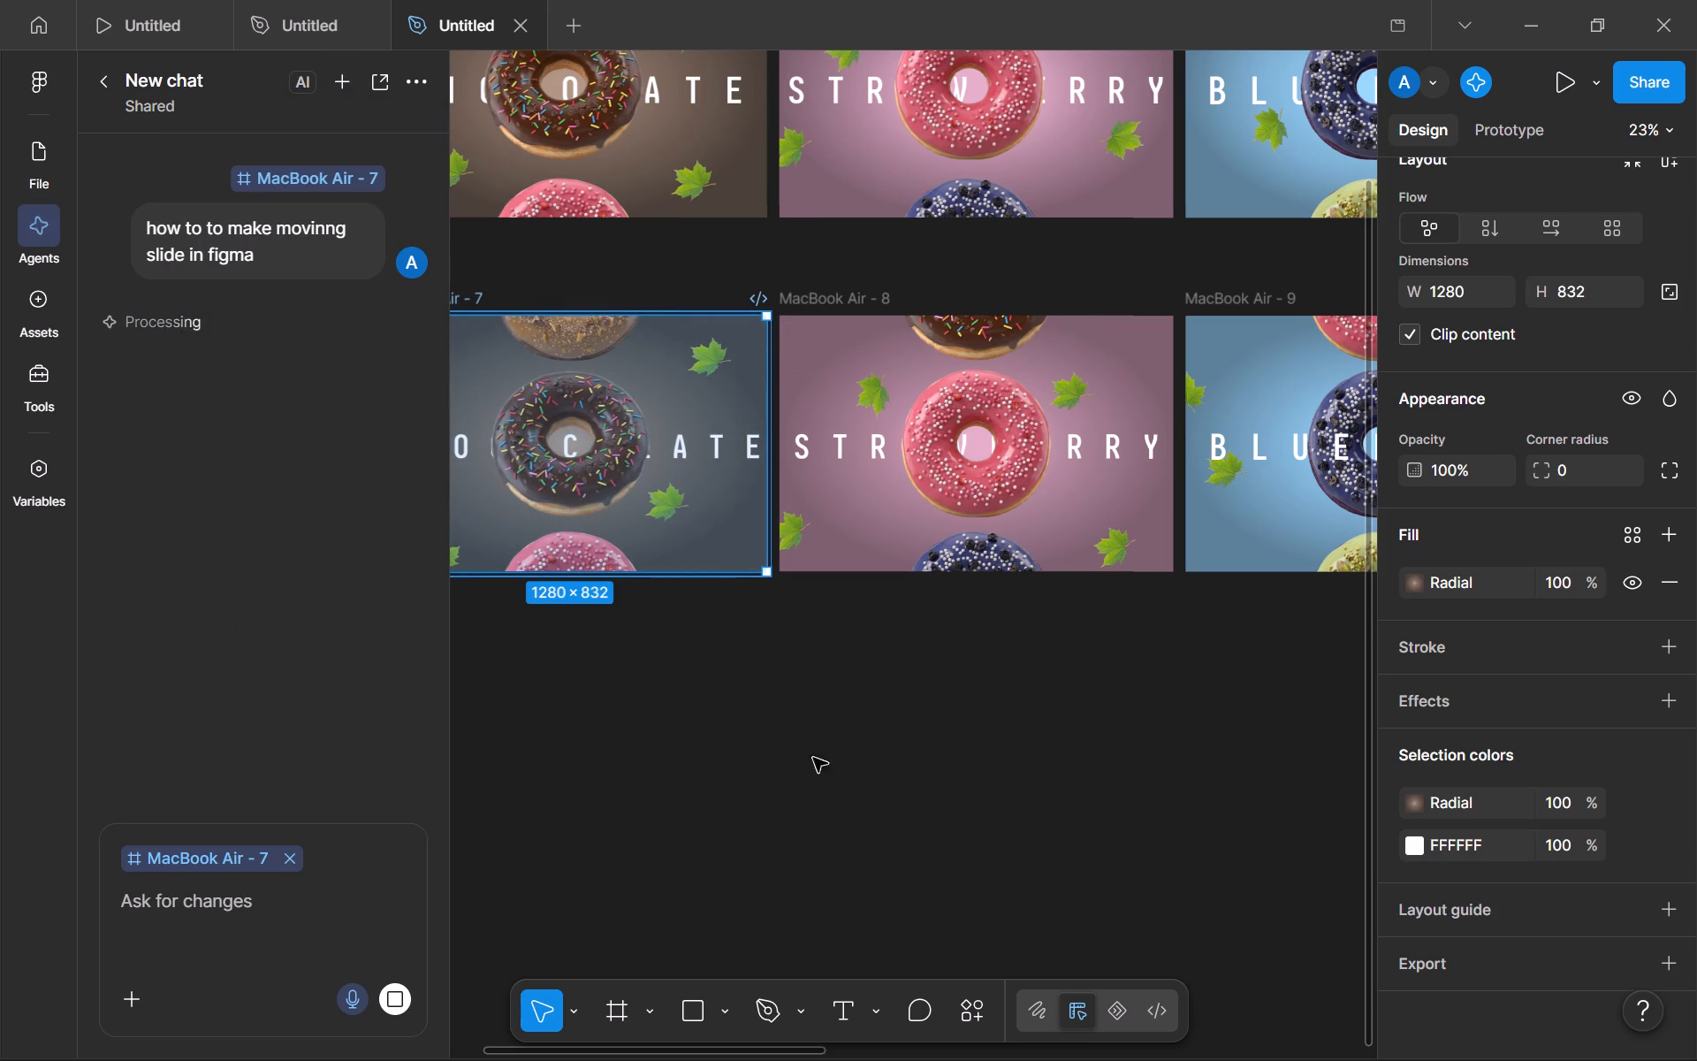
Read through the agent's instructions on making a moving slide, from the first numbered point to the end.
{"action": "scroll", "coordinate": [768, 742], "scroll_direction": "right", "scroll_amount": 2}
{"action": "scroll", "coordinate": [768, 742], "scroll_direction": "left", "scroll_amount": 3}
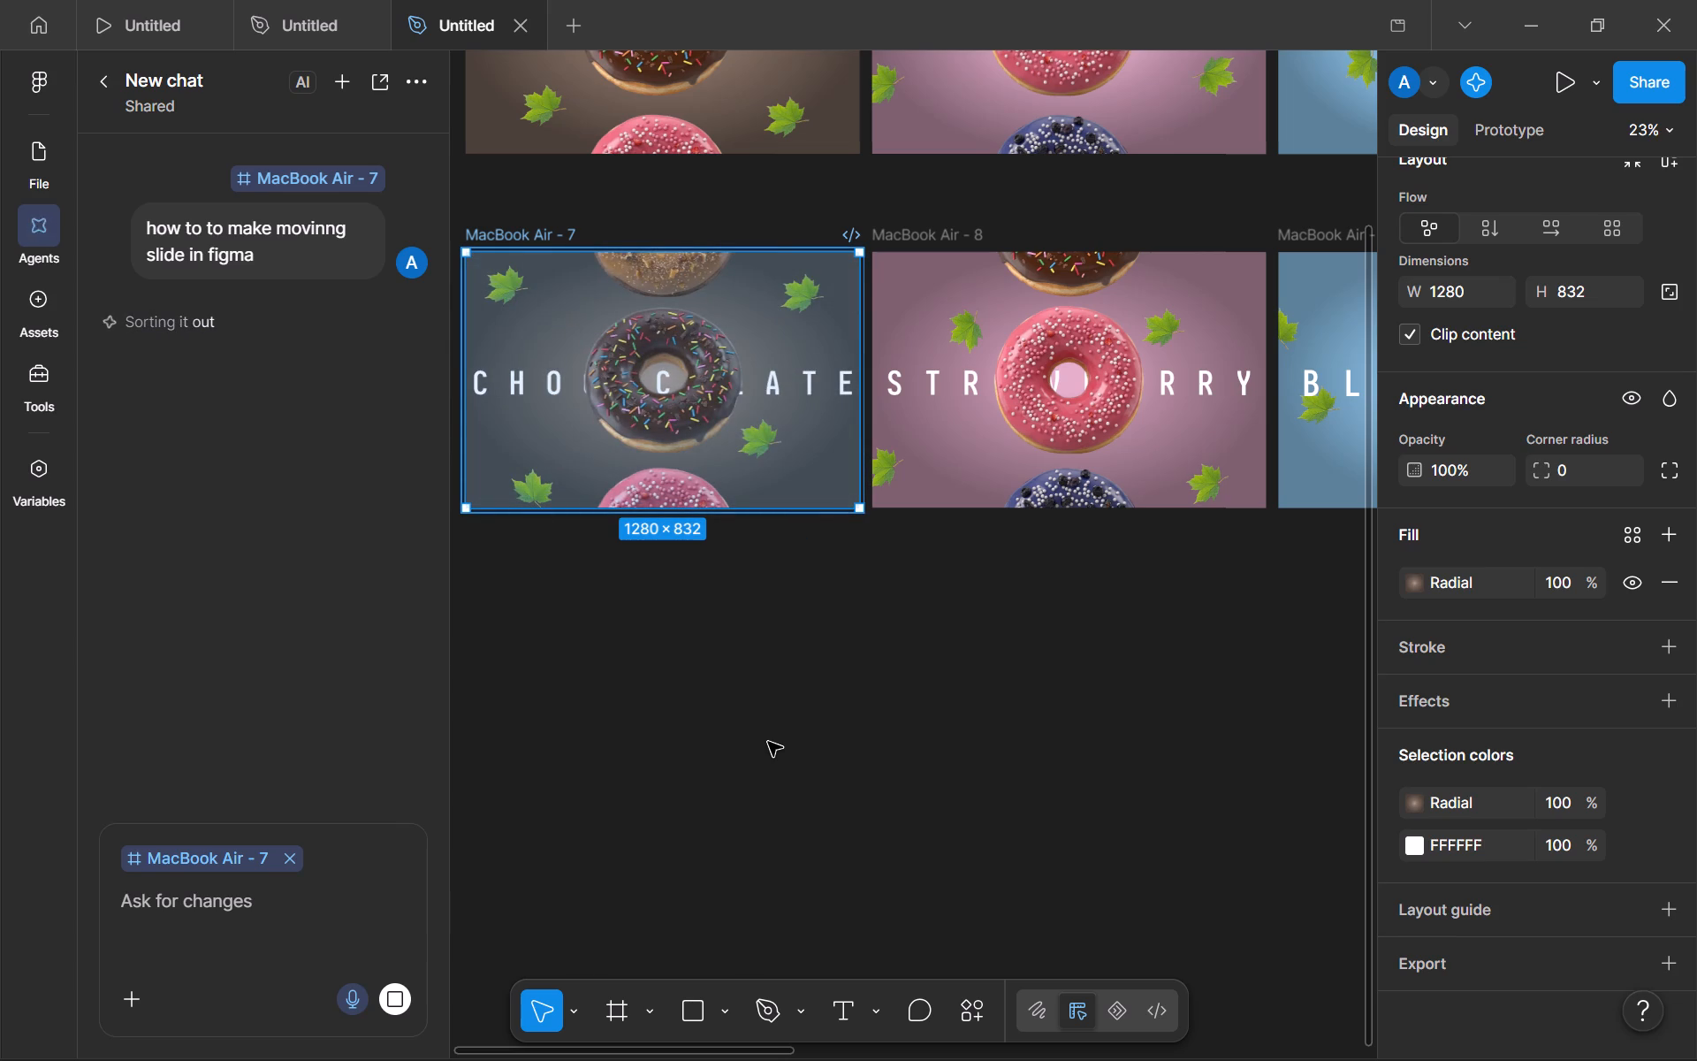
{"action": "scroll", "coordinate": [768, 742], "scroll_direction": "left", "scroll_amount": 1}
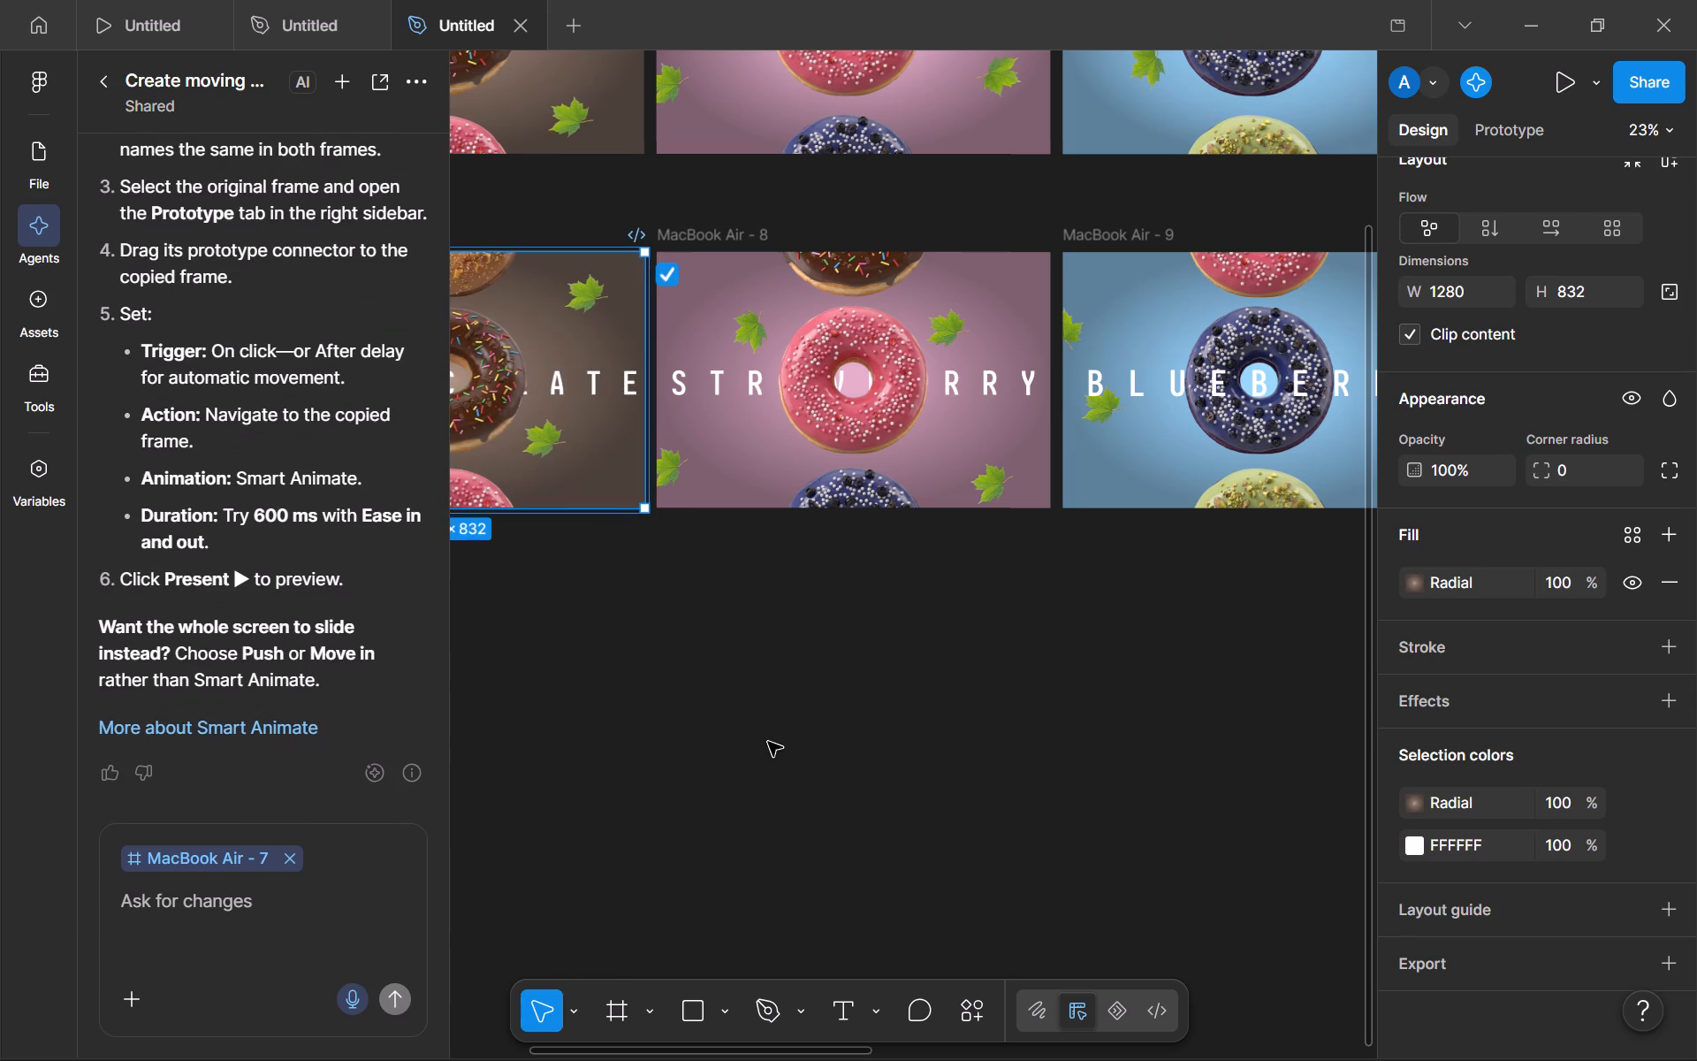
{"action": "scroll", "coordinate": [768, 742], "scroll_direction": "up", "scroll_amount": 1}
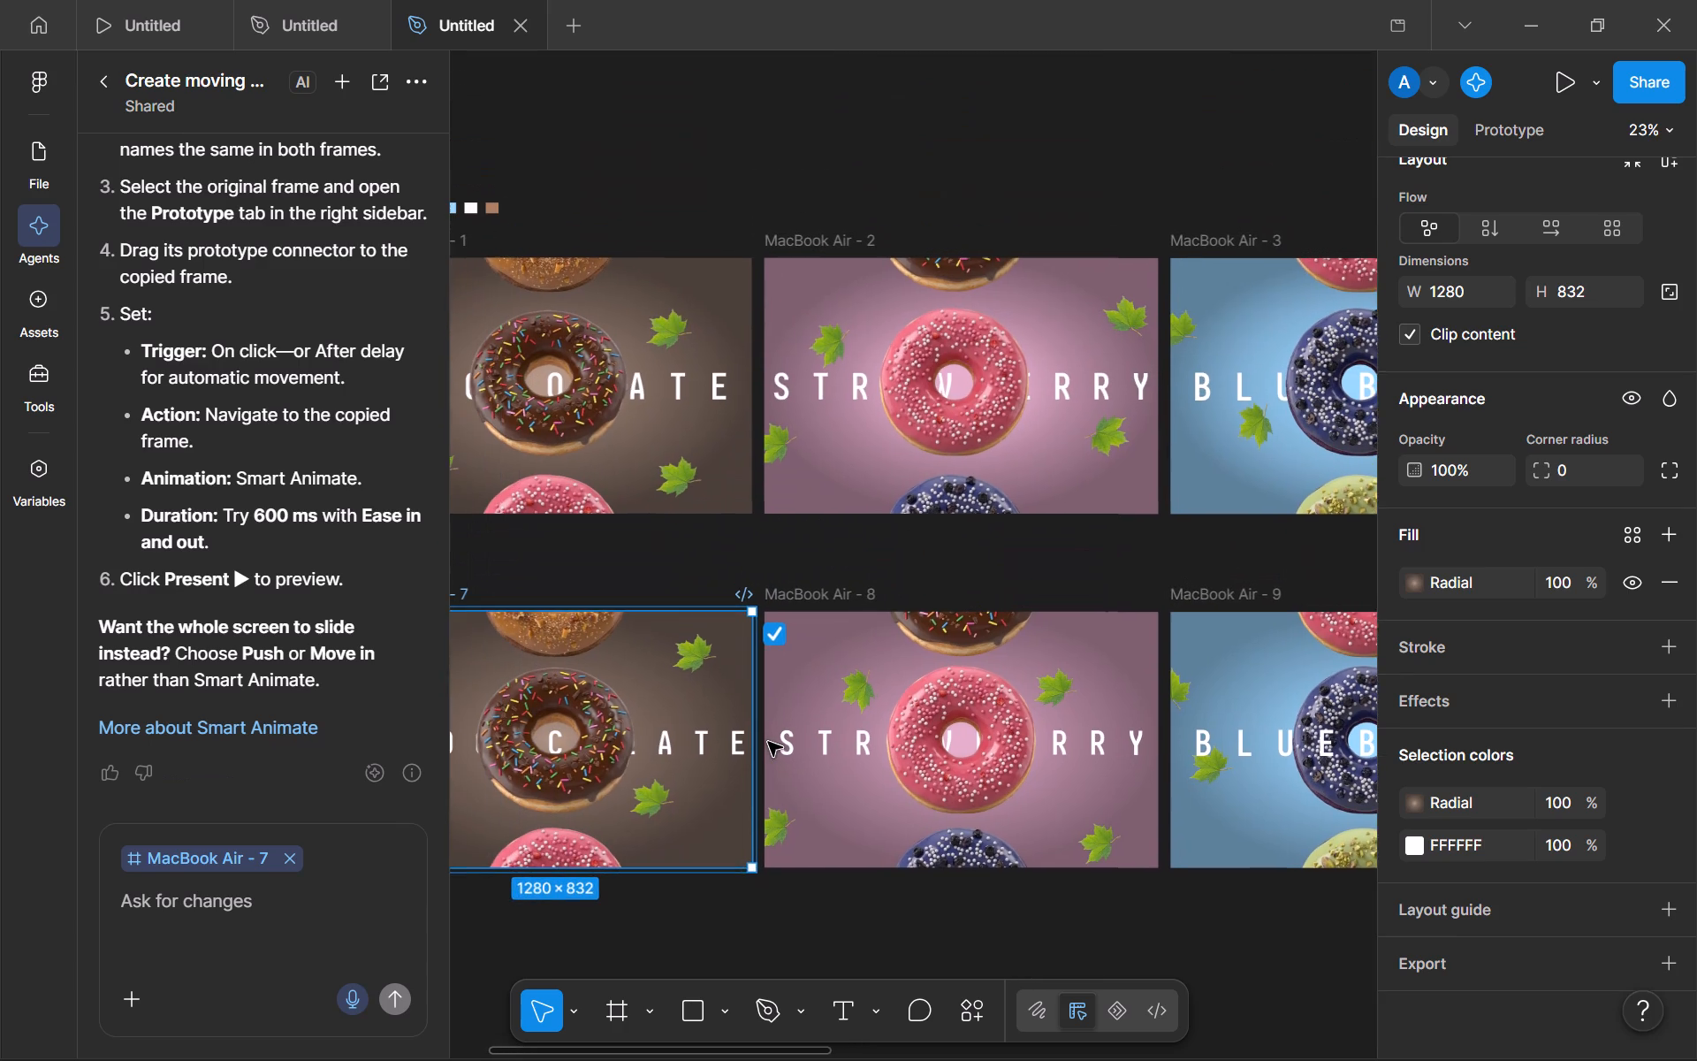
{"action": "scroll", "coordinate": [768, 742], "scroll_direction": "up", "scroll_amount": 1}
{"action": "scroll", "coordinate": [301, 458], "scroll_direction": "up", "scroll_amount": 3}
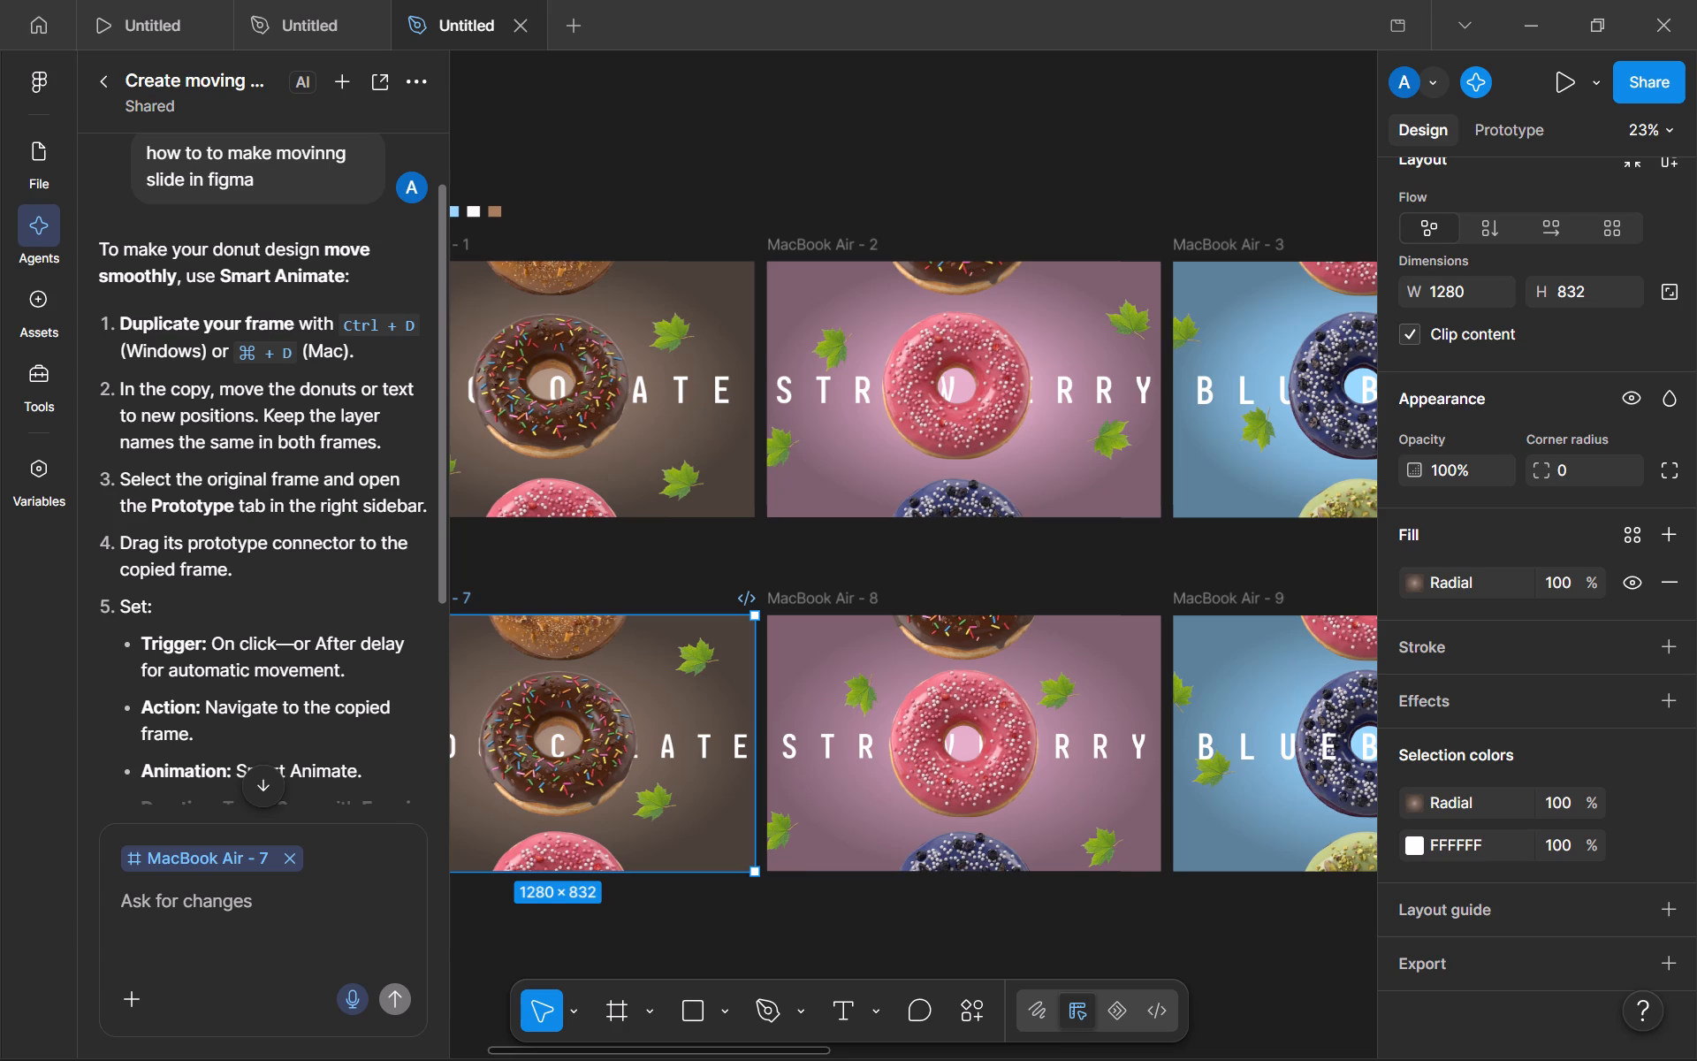
{"action": "scroll", "coordinate": [263, 525], "scroll_direction": "down", "scroll_amount": 1}
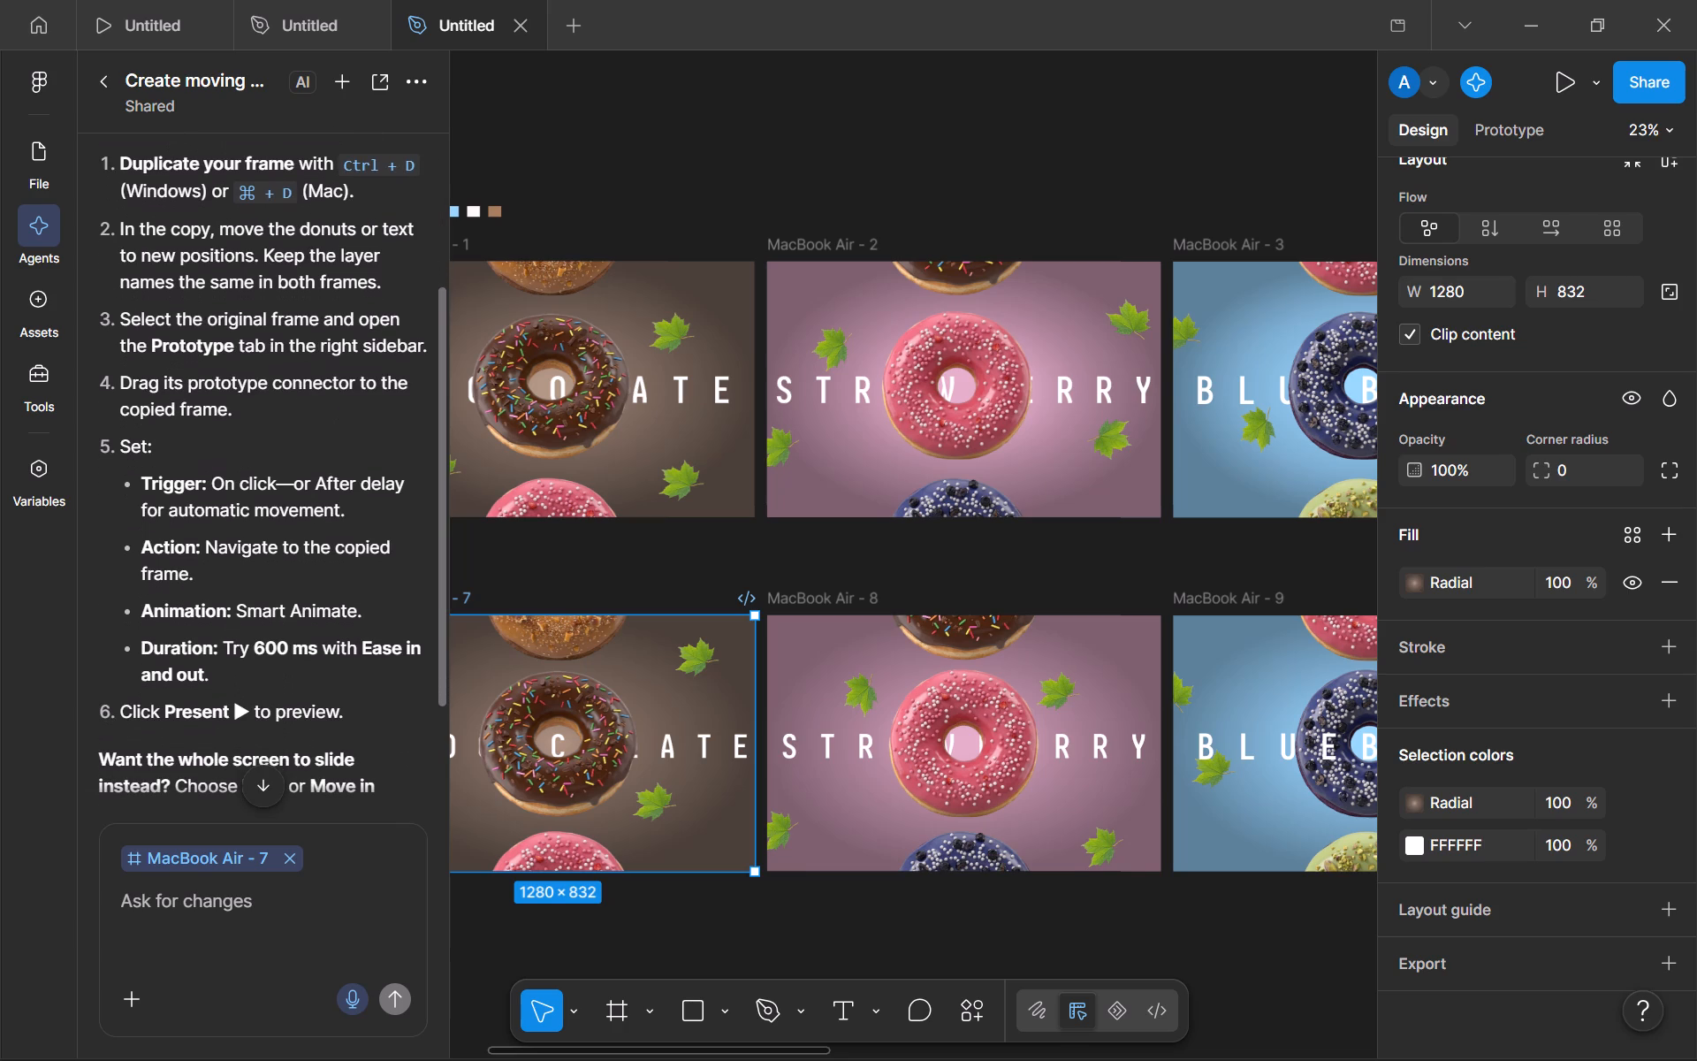
{"action": "scroll", "coordinate": [263, 525], "scroll_direction": "down", "scroll_amount": 1}
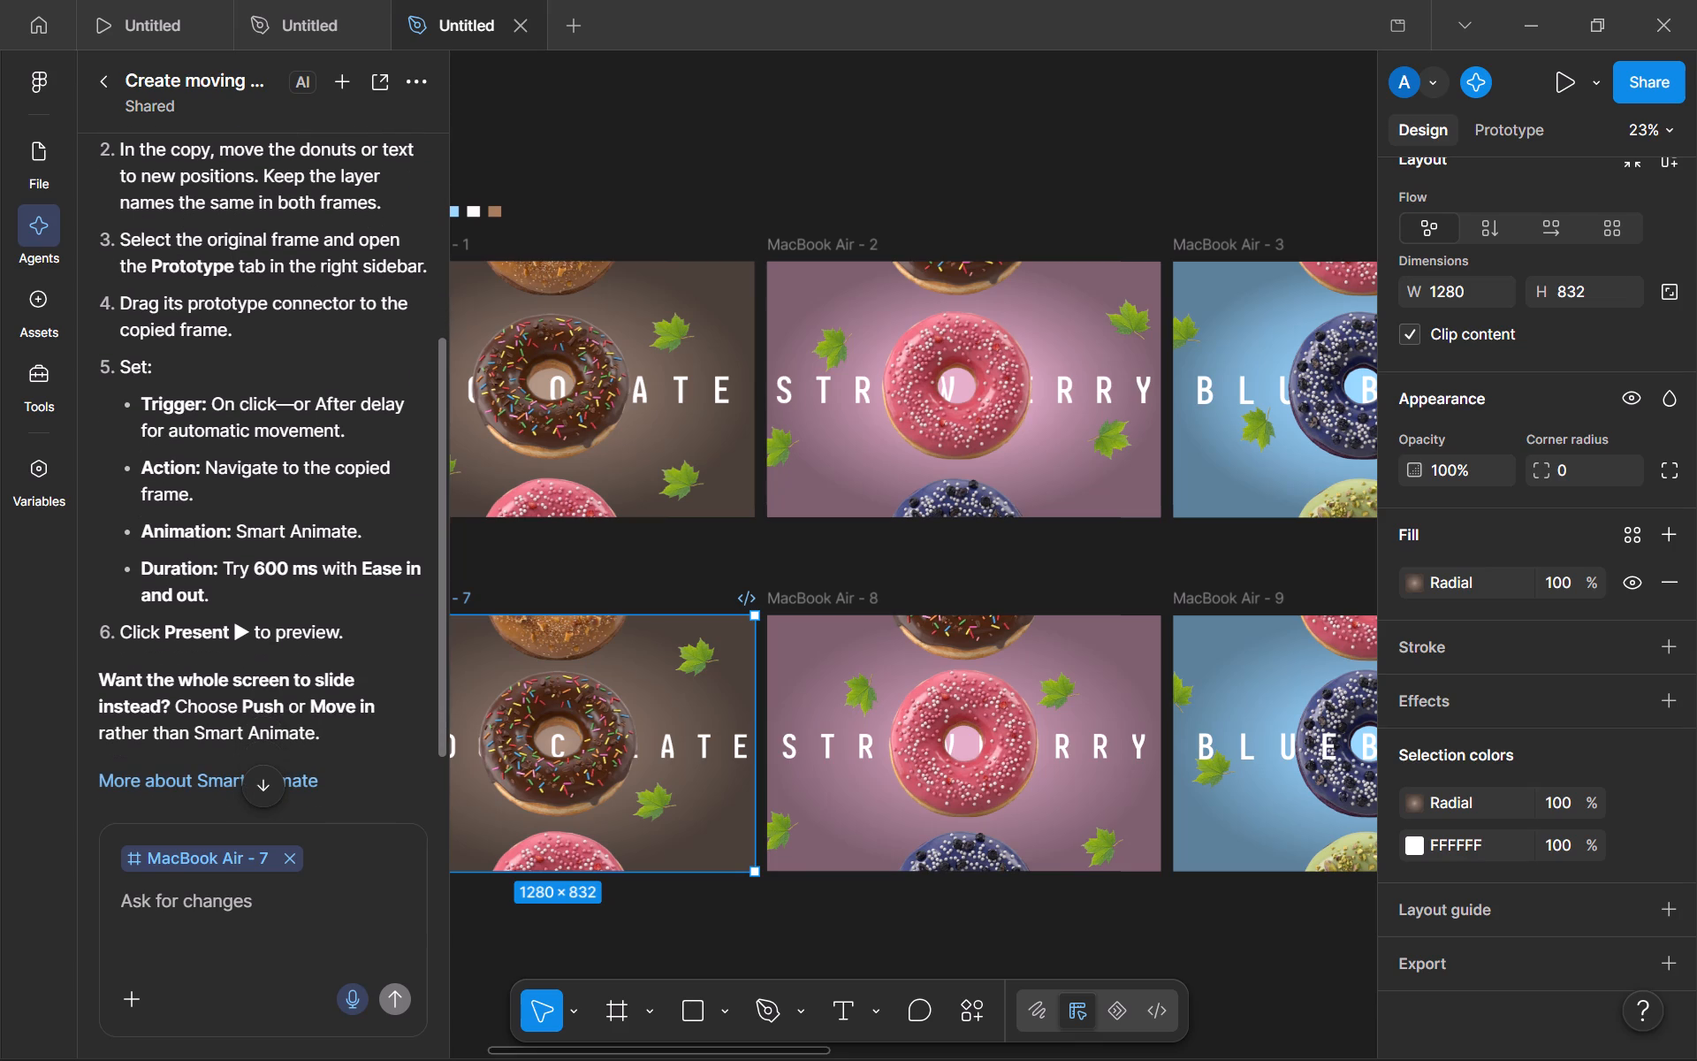
{"action": "scroll", "coordinate": [263, 525], "scroll_direction": "down", "scroll_amount": 1}
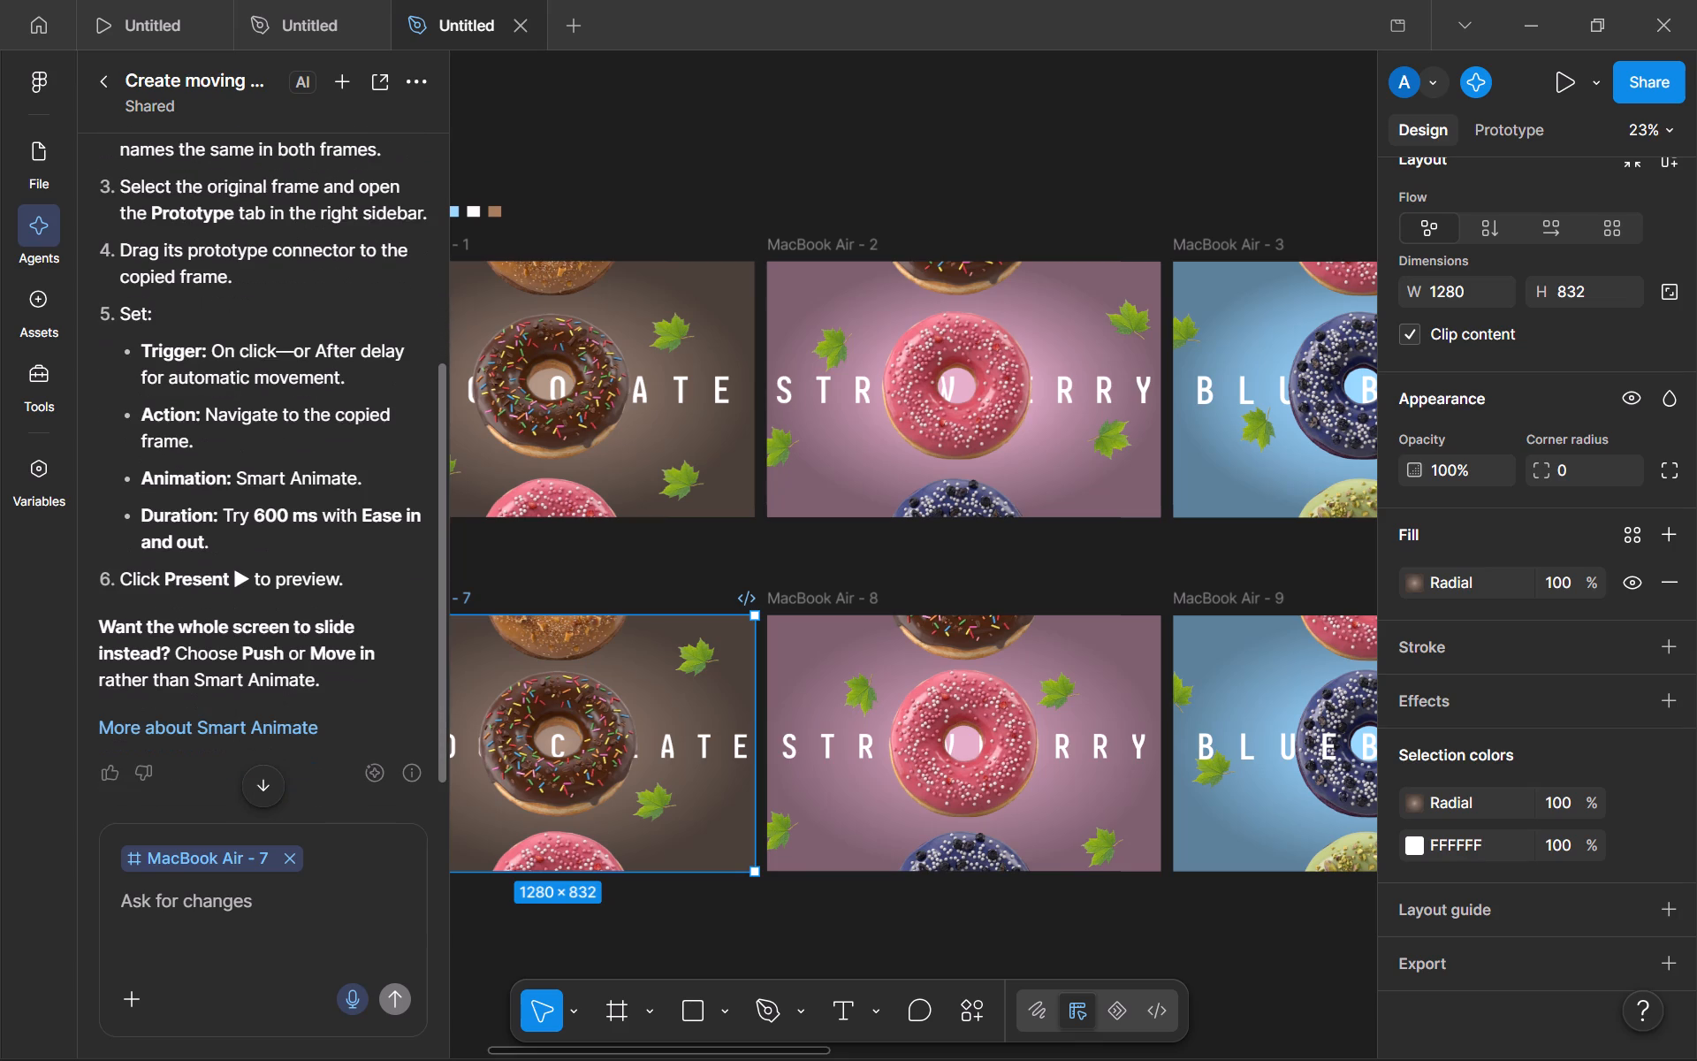
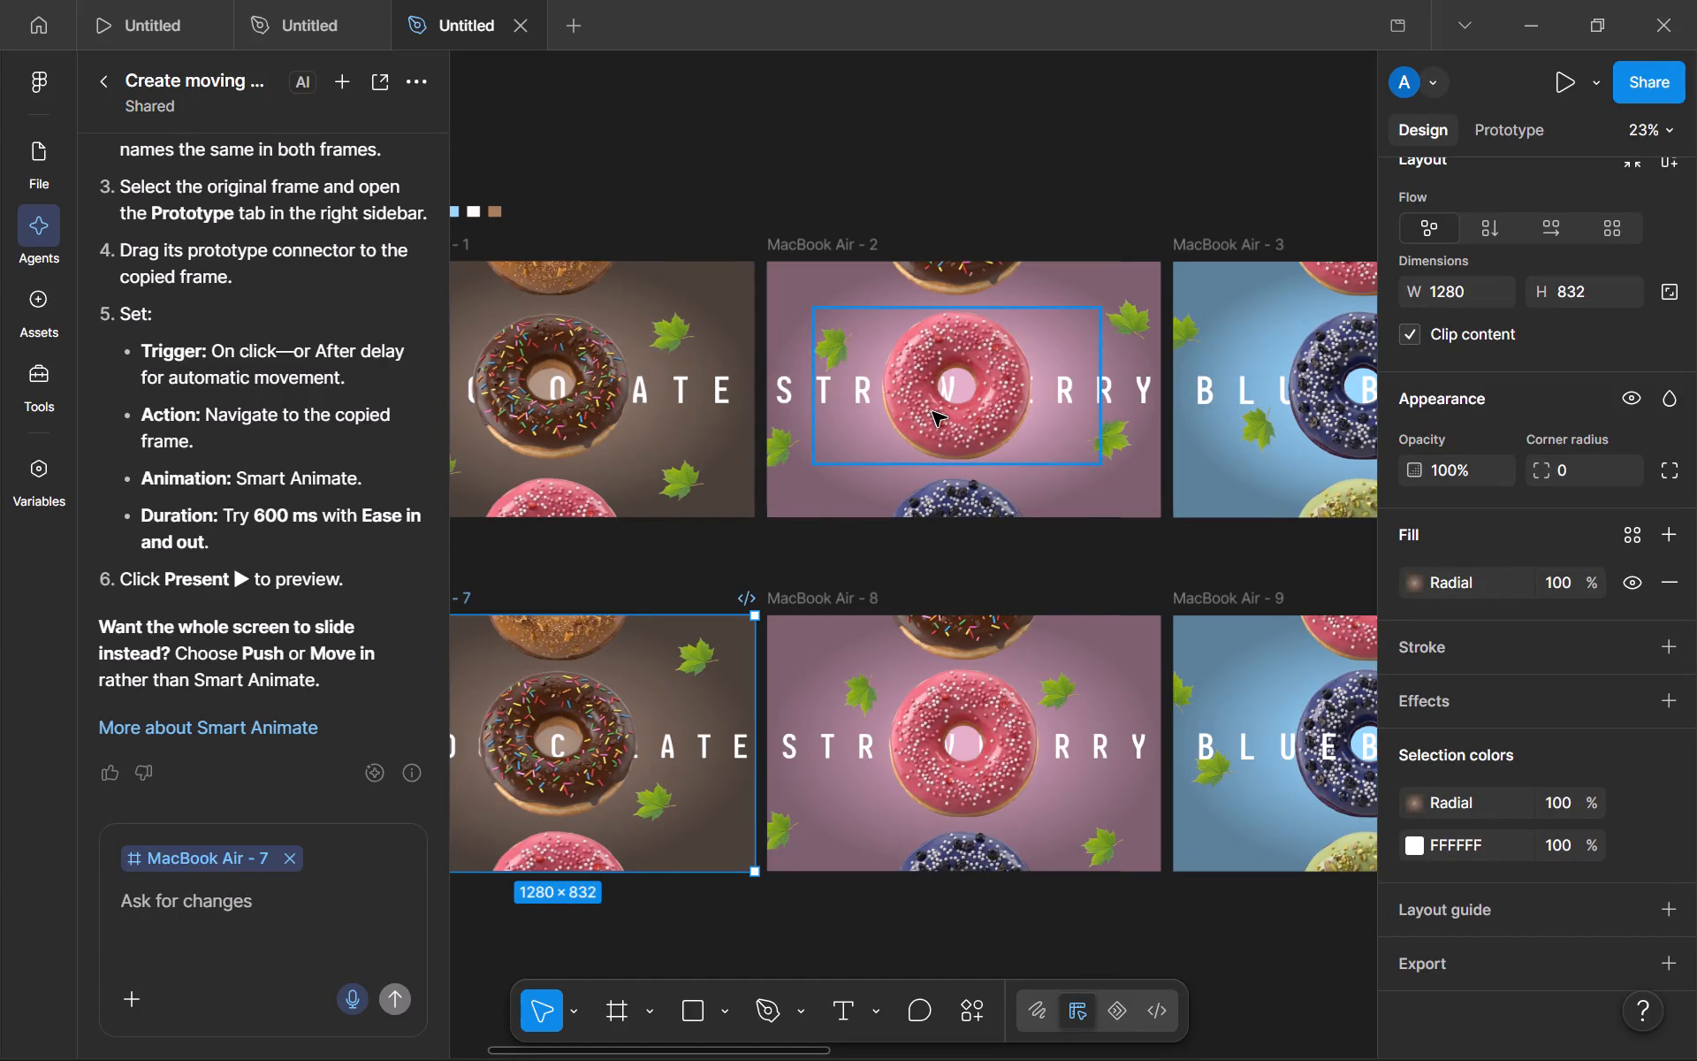
Cut the strawberry donut, the chocolate donut, the upper-left leaf and the STRAWBERRY title out of frame MacBook Air - 8.
{"action": "left_click", "coordinate": [969, 757]}
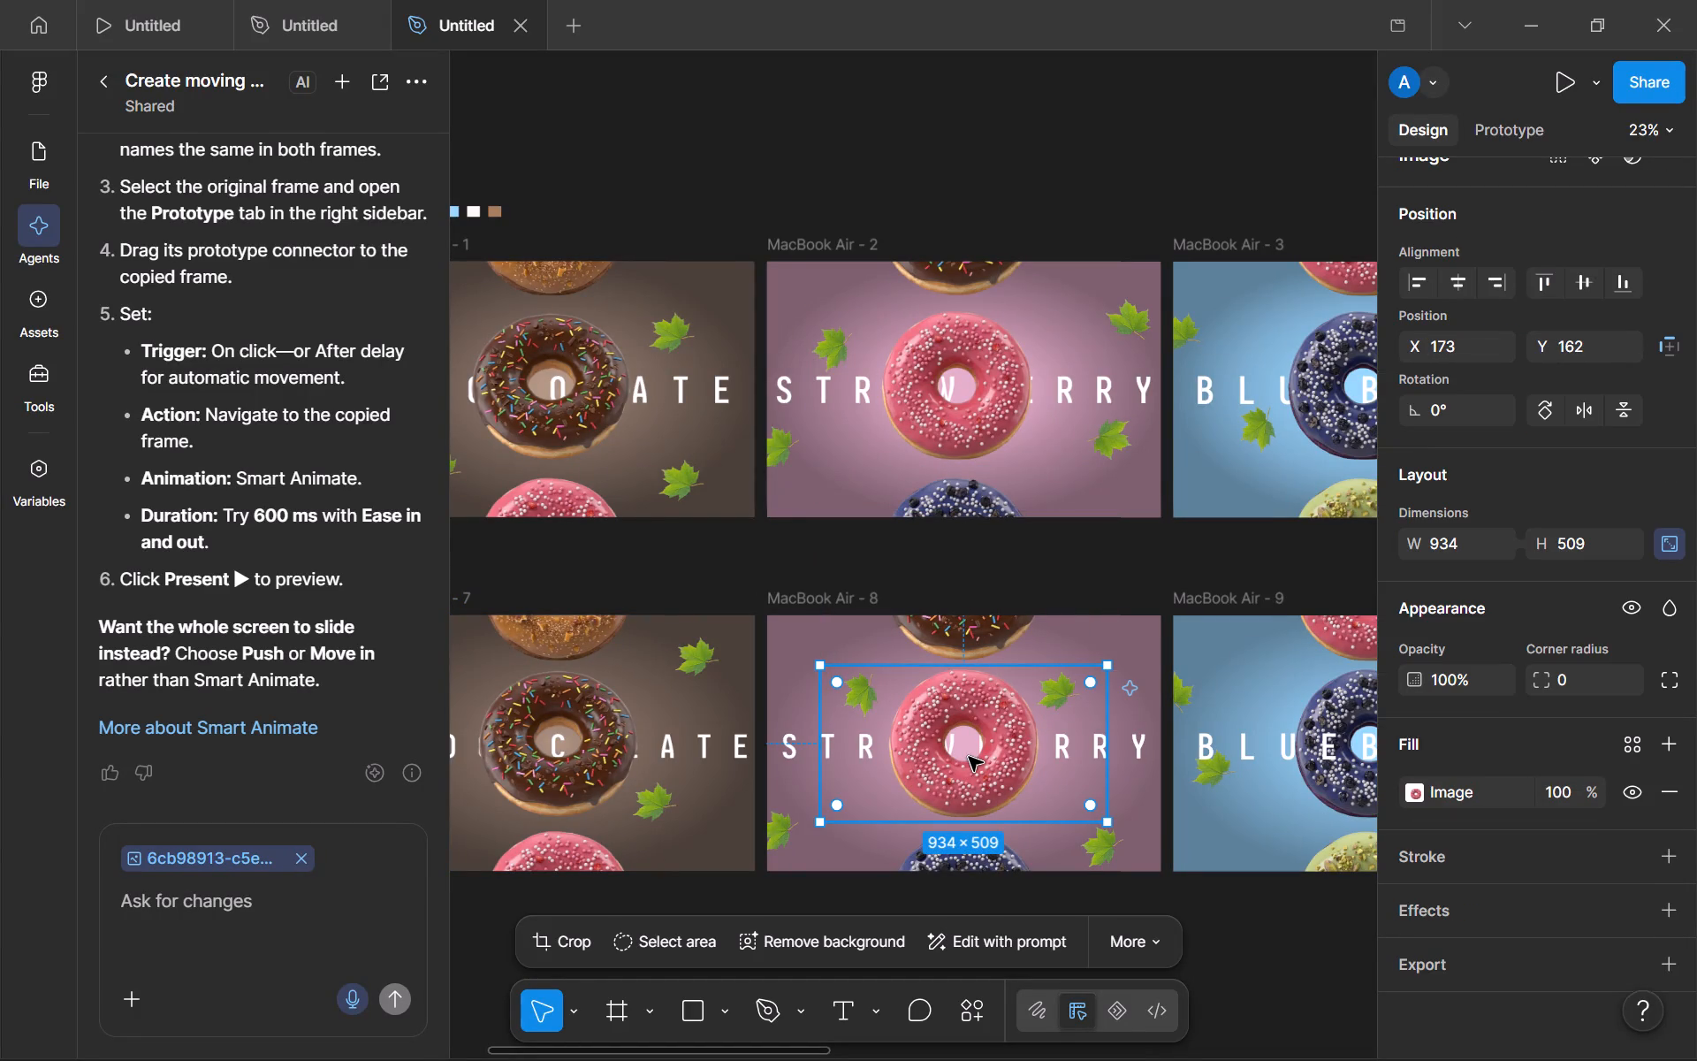
{"action": "key", "text": "ctrl+x"}
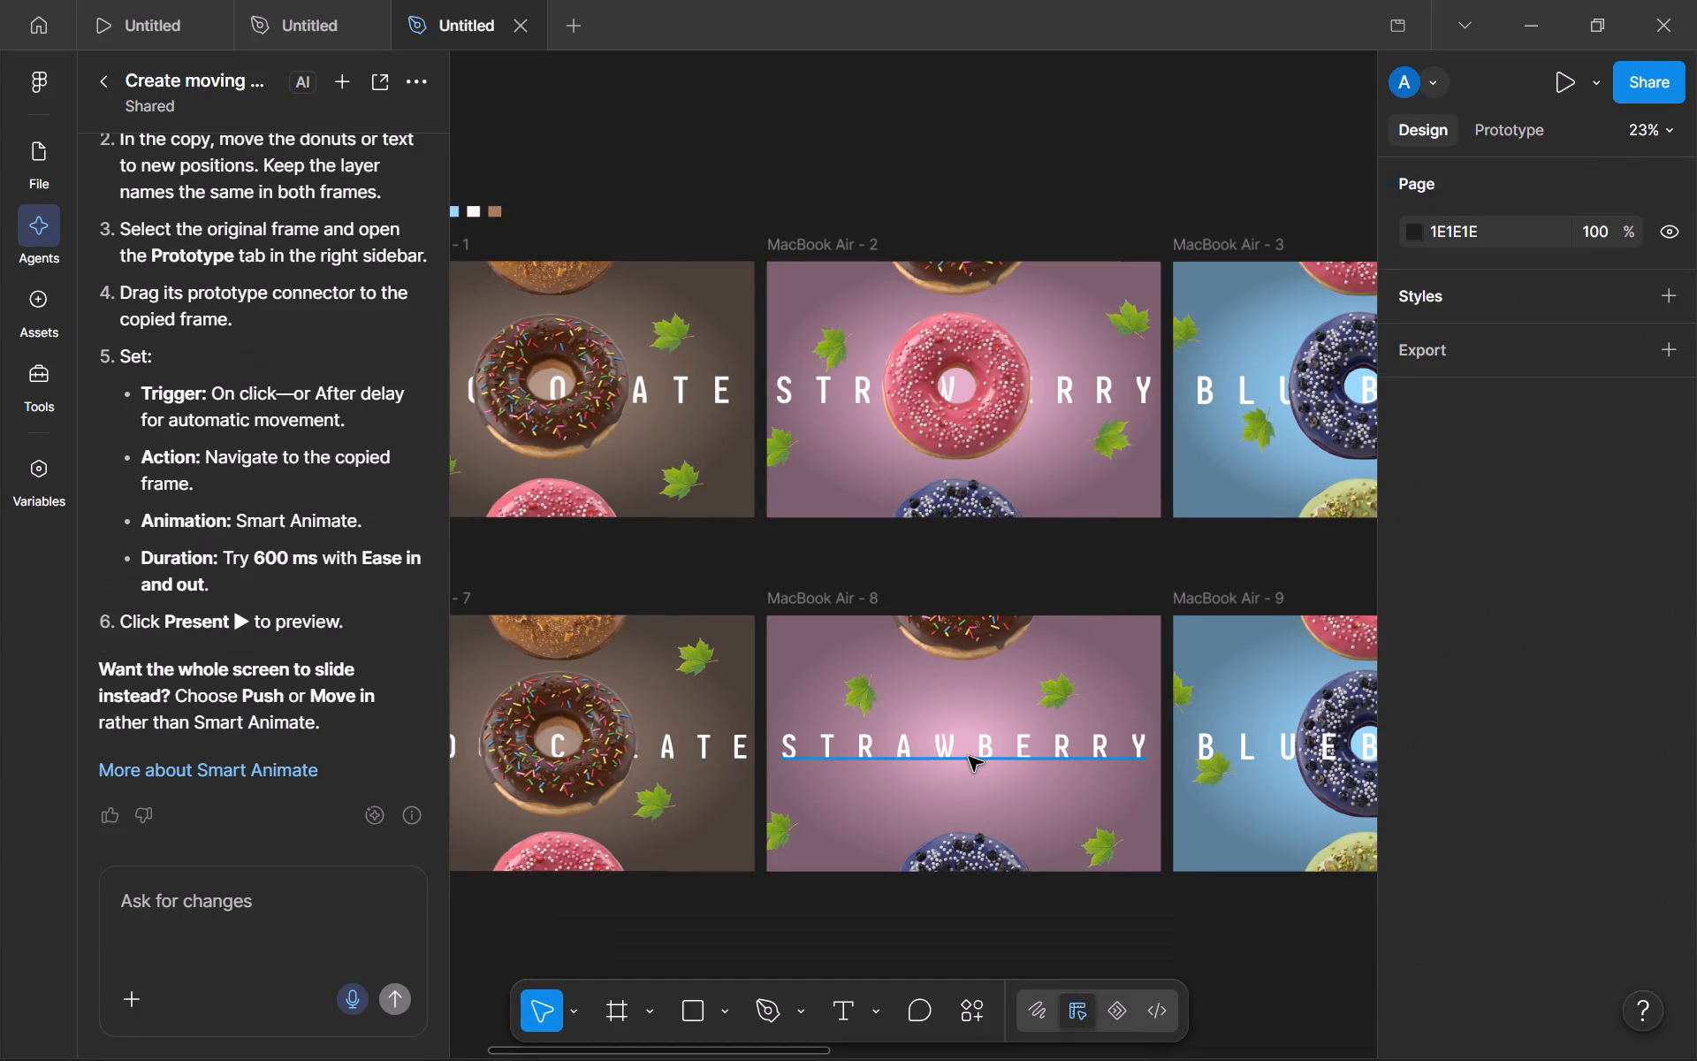
{"action": "key", "text": "ctrl+x"}
{"action": "key", "text": "ctrl+x"}
{"action": "left_click", "coordinate": [964, 627]}
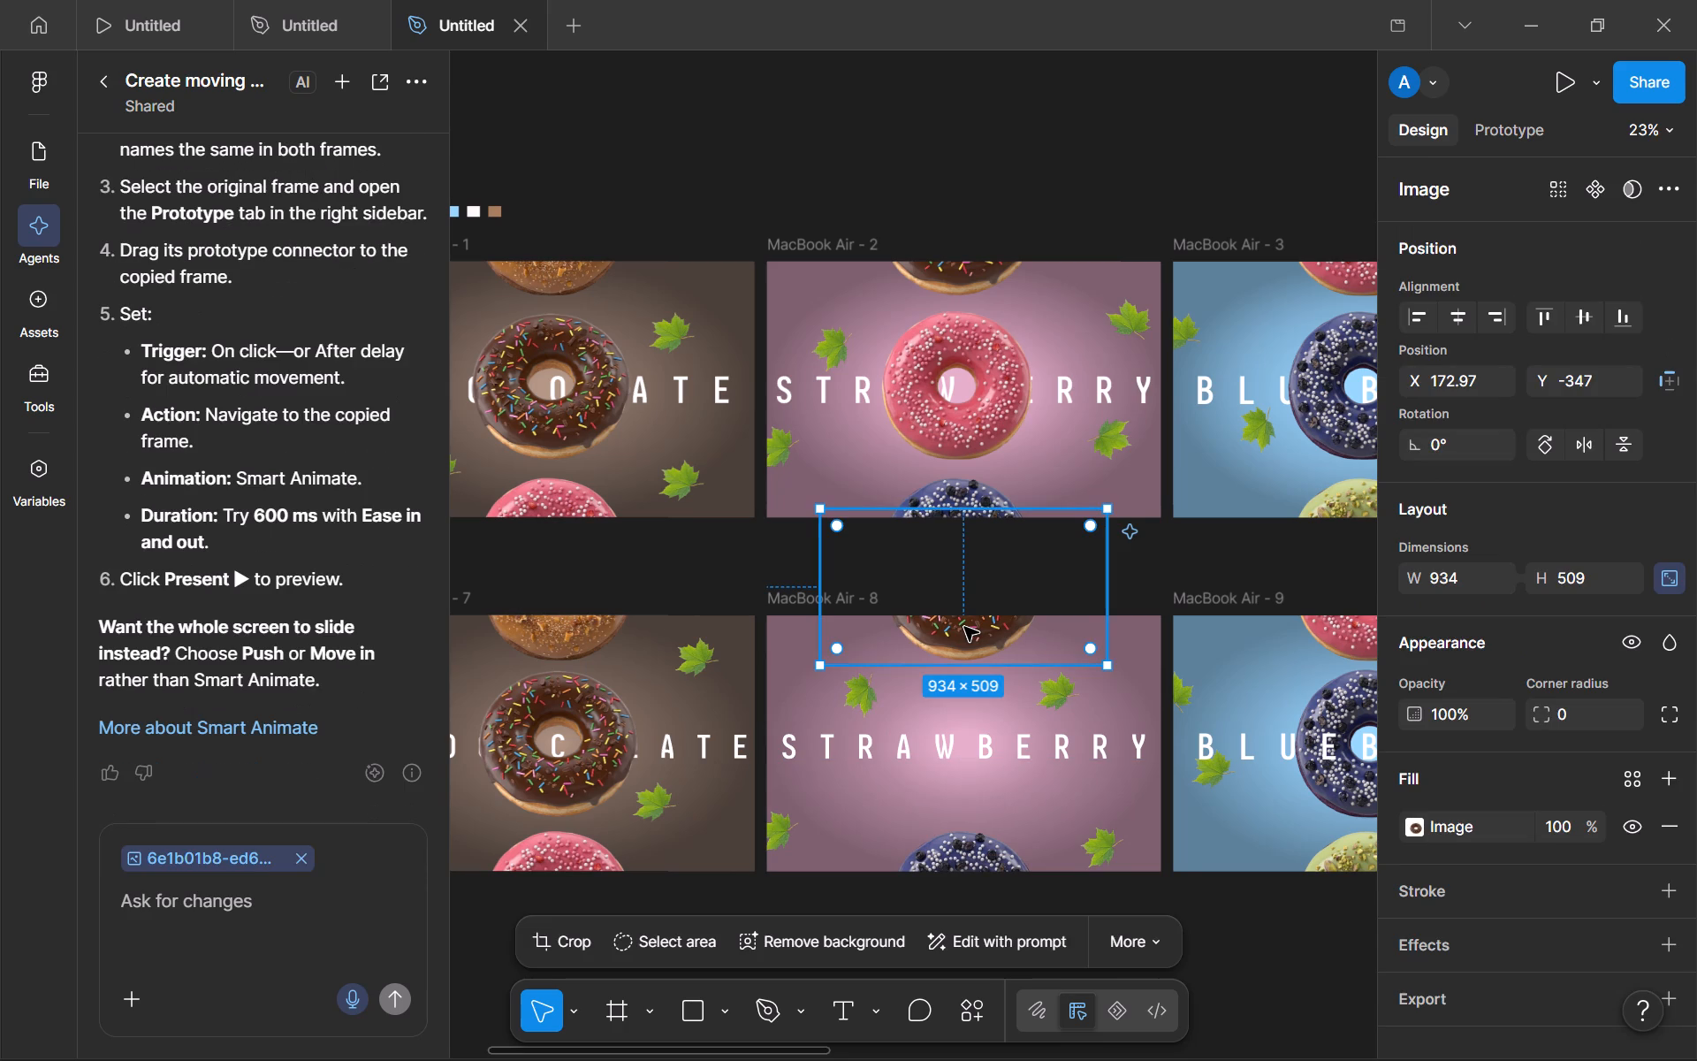
{"action": "key", "text": "ctrl+x"}
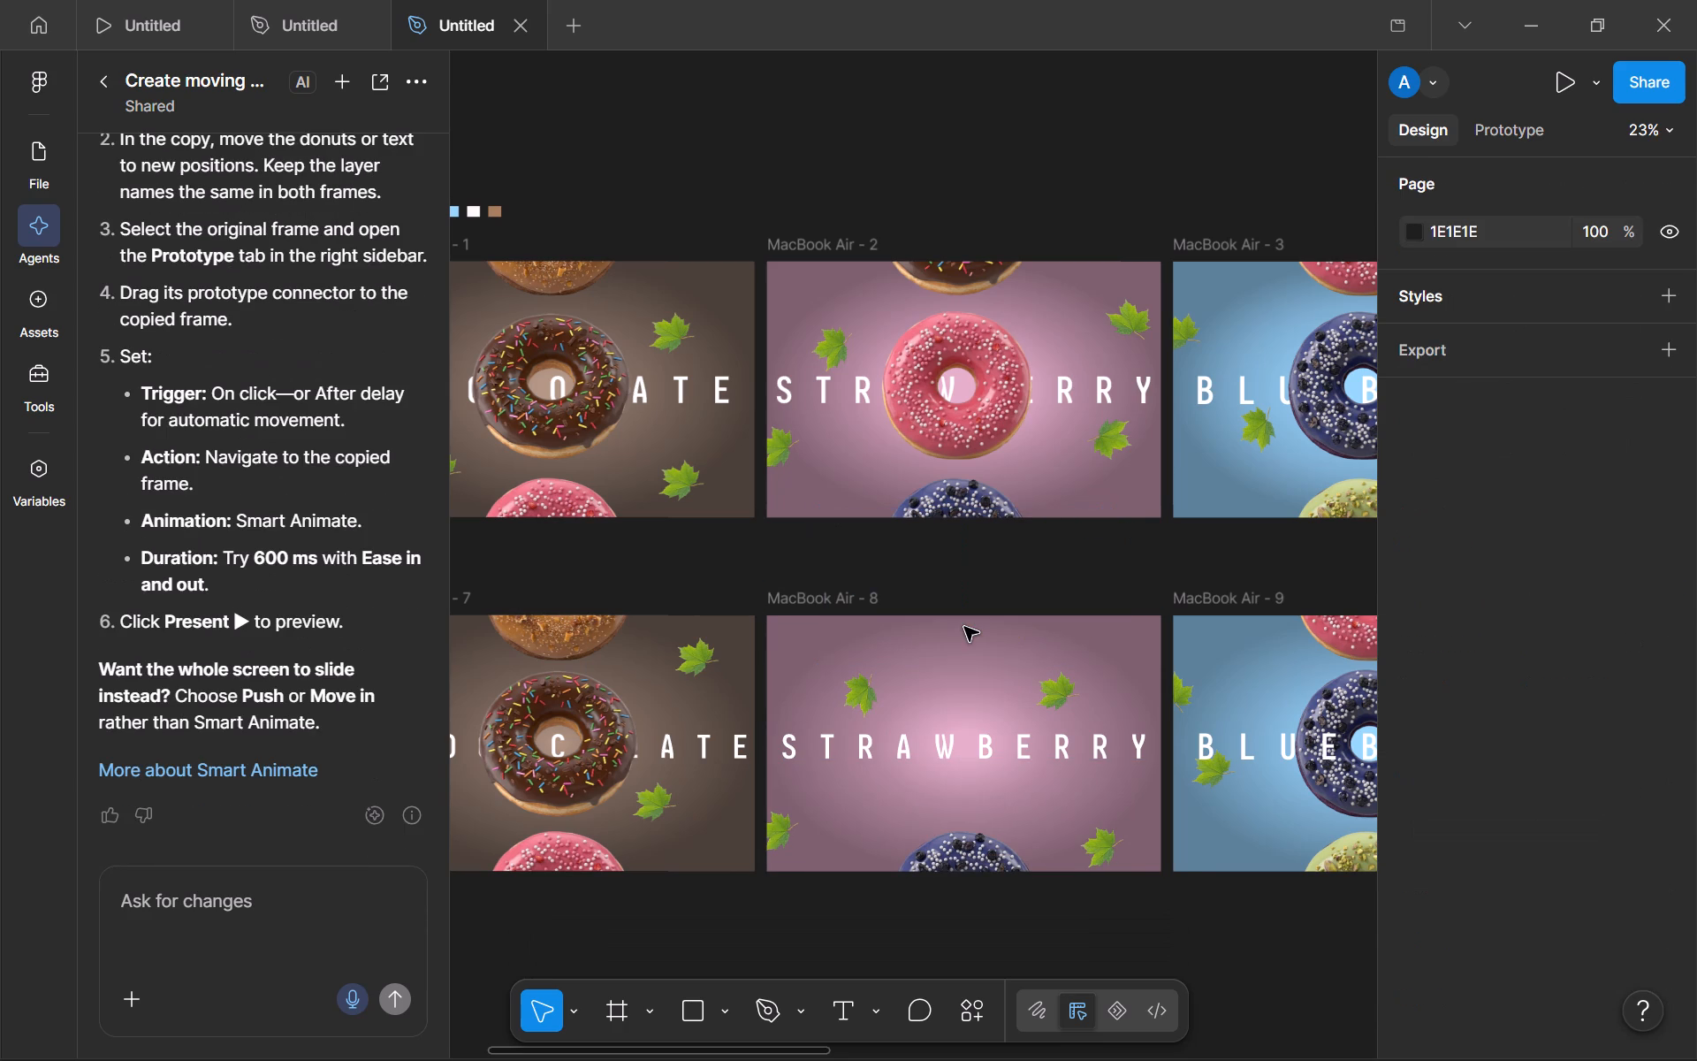
{"action": "left_click", "coordinate": [871, 720]}
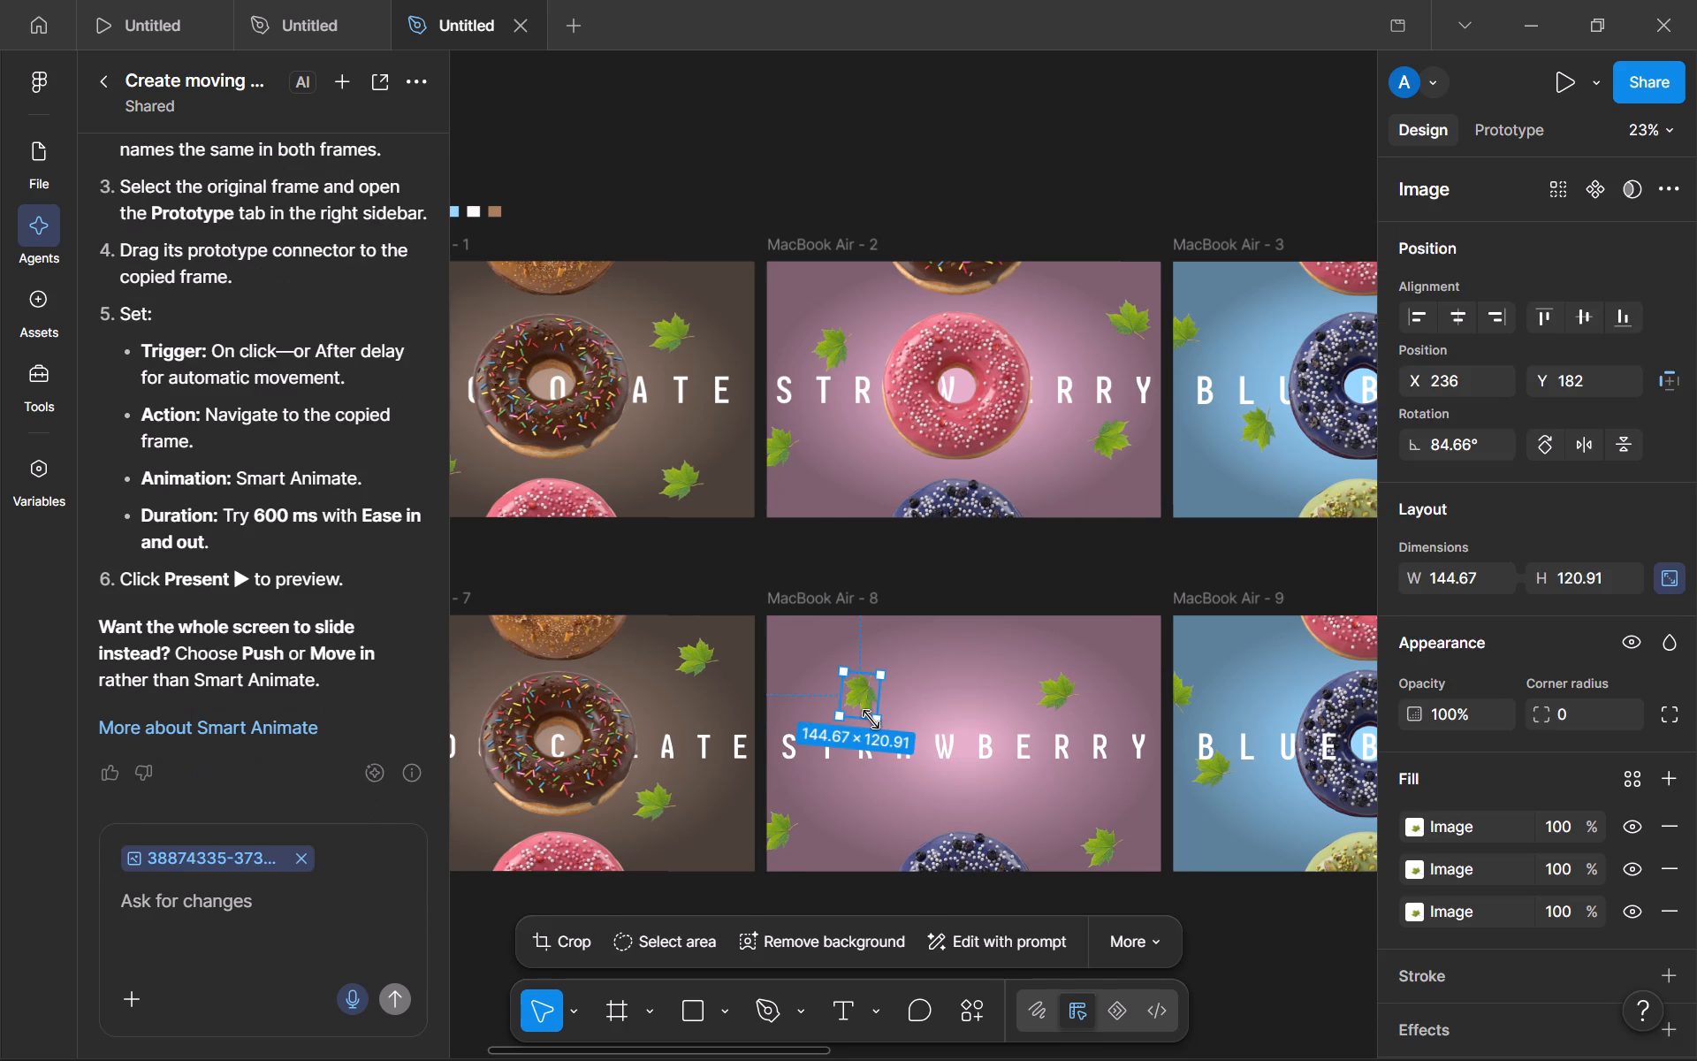
{"action": "key", "text": "ctrl+x"}
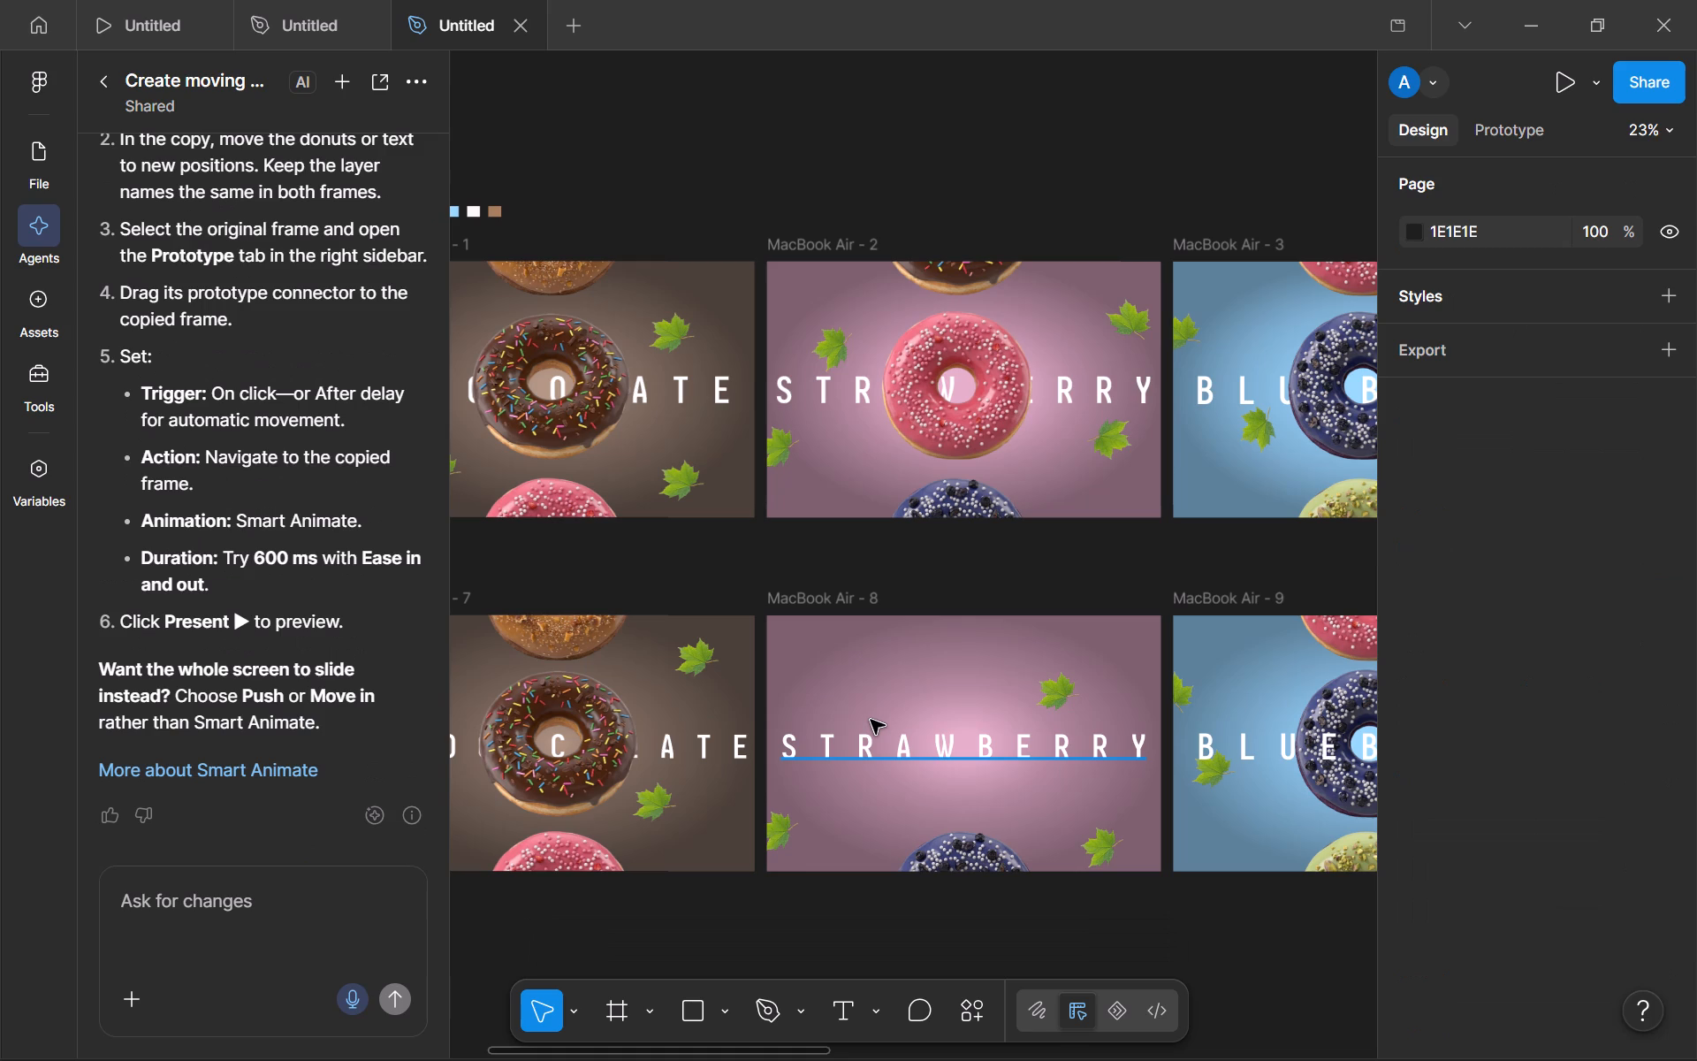
{"action": "left_click", "coordinate": [876, 745]}
{"action": "key", "text": "ctrl+x"}
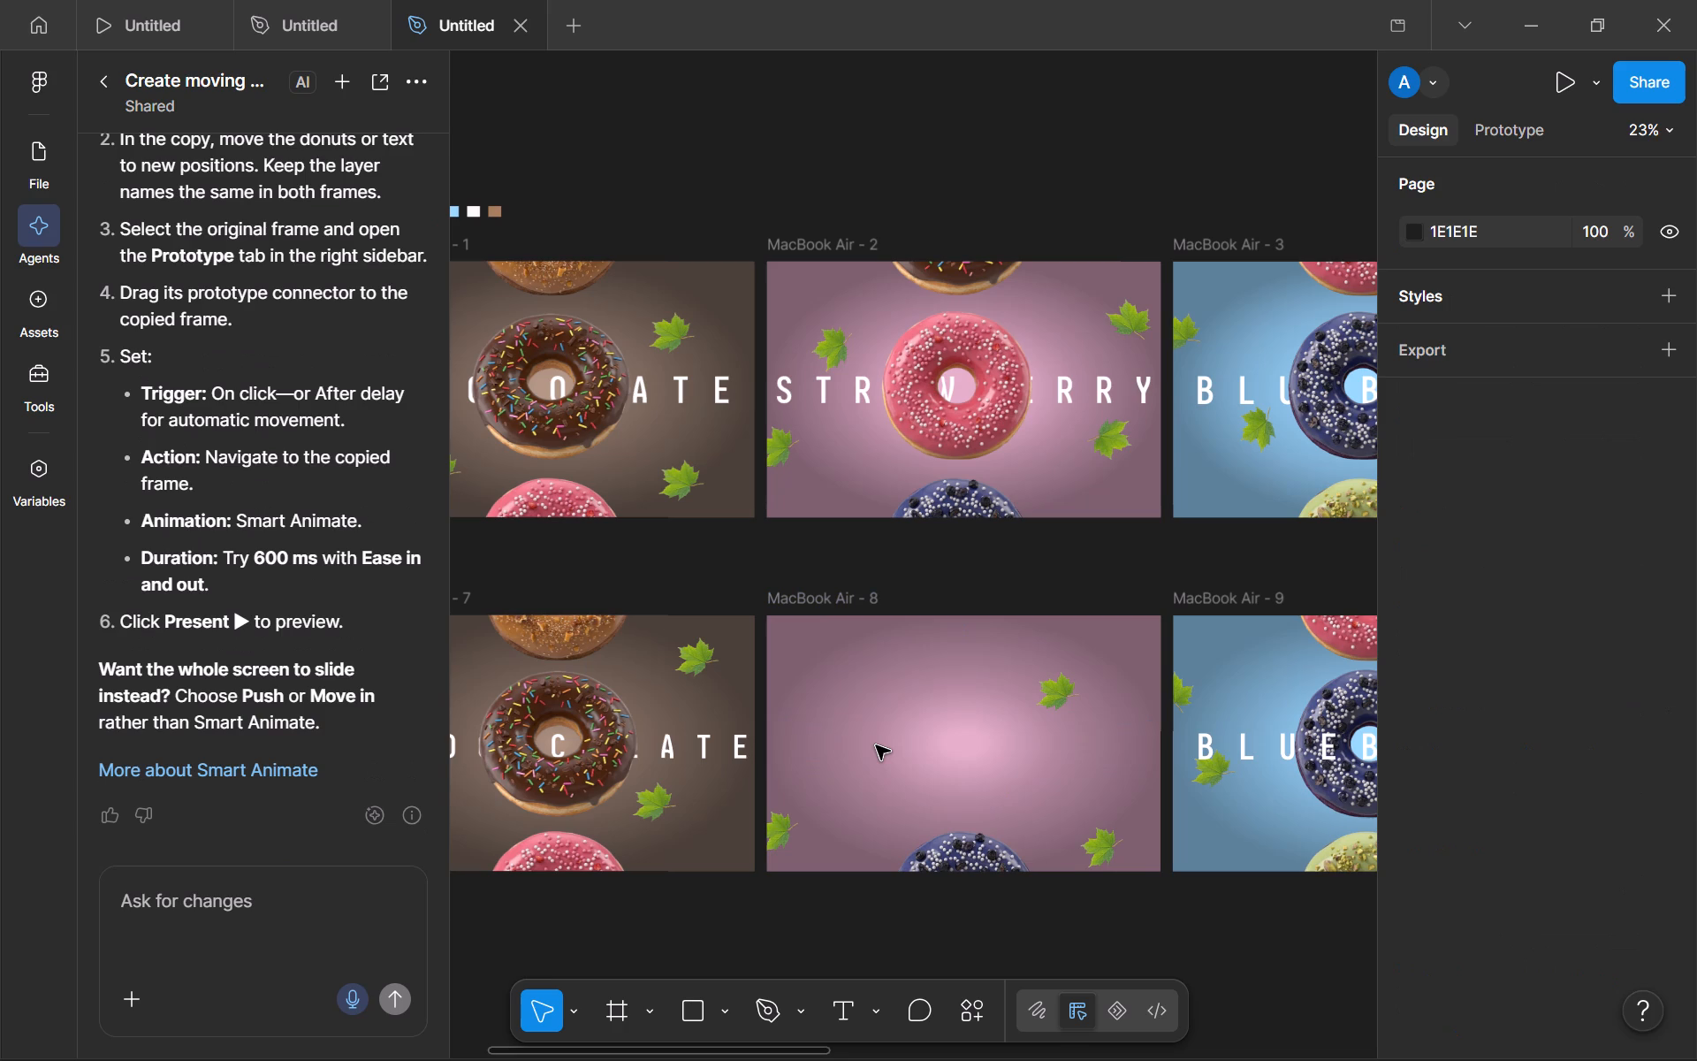
Leave the agent chat, show the file's pages and layers, and narrow the sidebar to widen the canvas.
{"action": "left_click", "coordinate": [100, 74]}
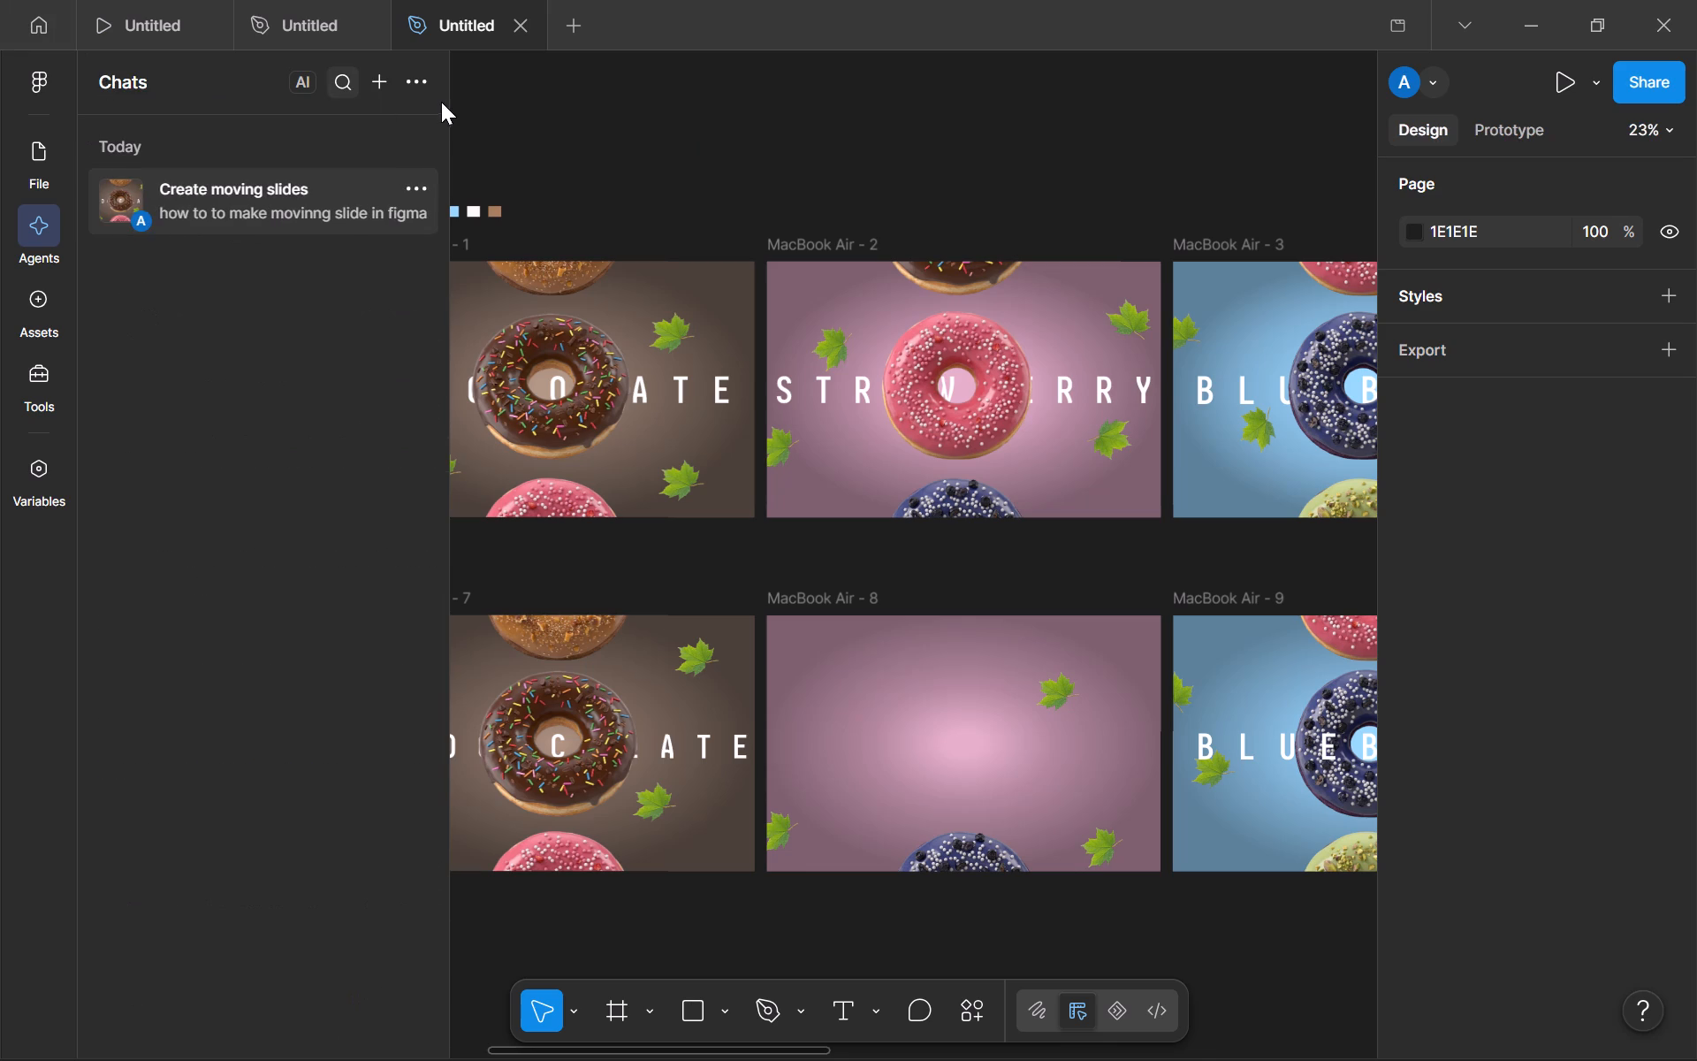
{"action": "left_click", "coordinate": [426, 86]}
{"action": "left_click", "coordinate": [590, 95]}
{"action": "left_click", "coordinate": [16, 161]}
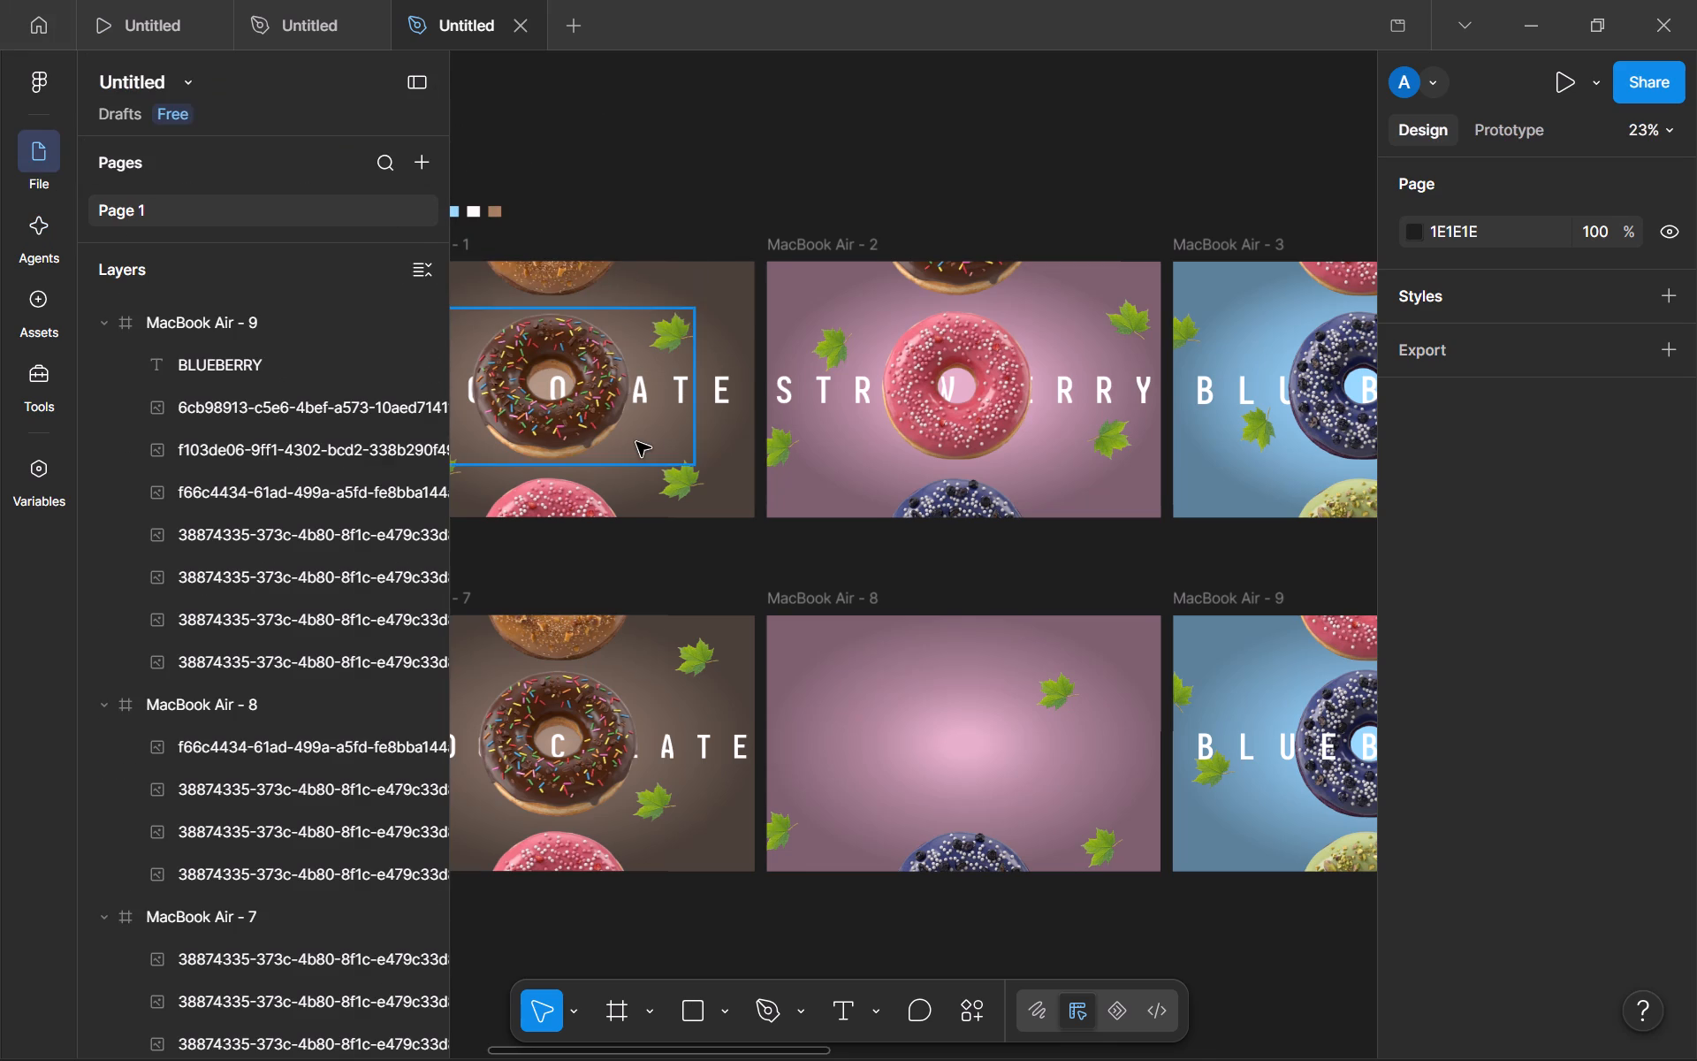
{"action": "scroll", "coordinate": [636, 442], "scroll_direction": "right", "scroll_amount": 1}
{"action": "scroll", "coordinate": [399, 520], "scroll_direction": "left", "scroll_amount": 4}
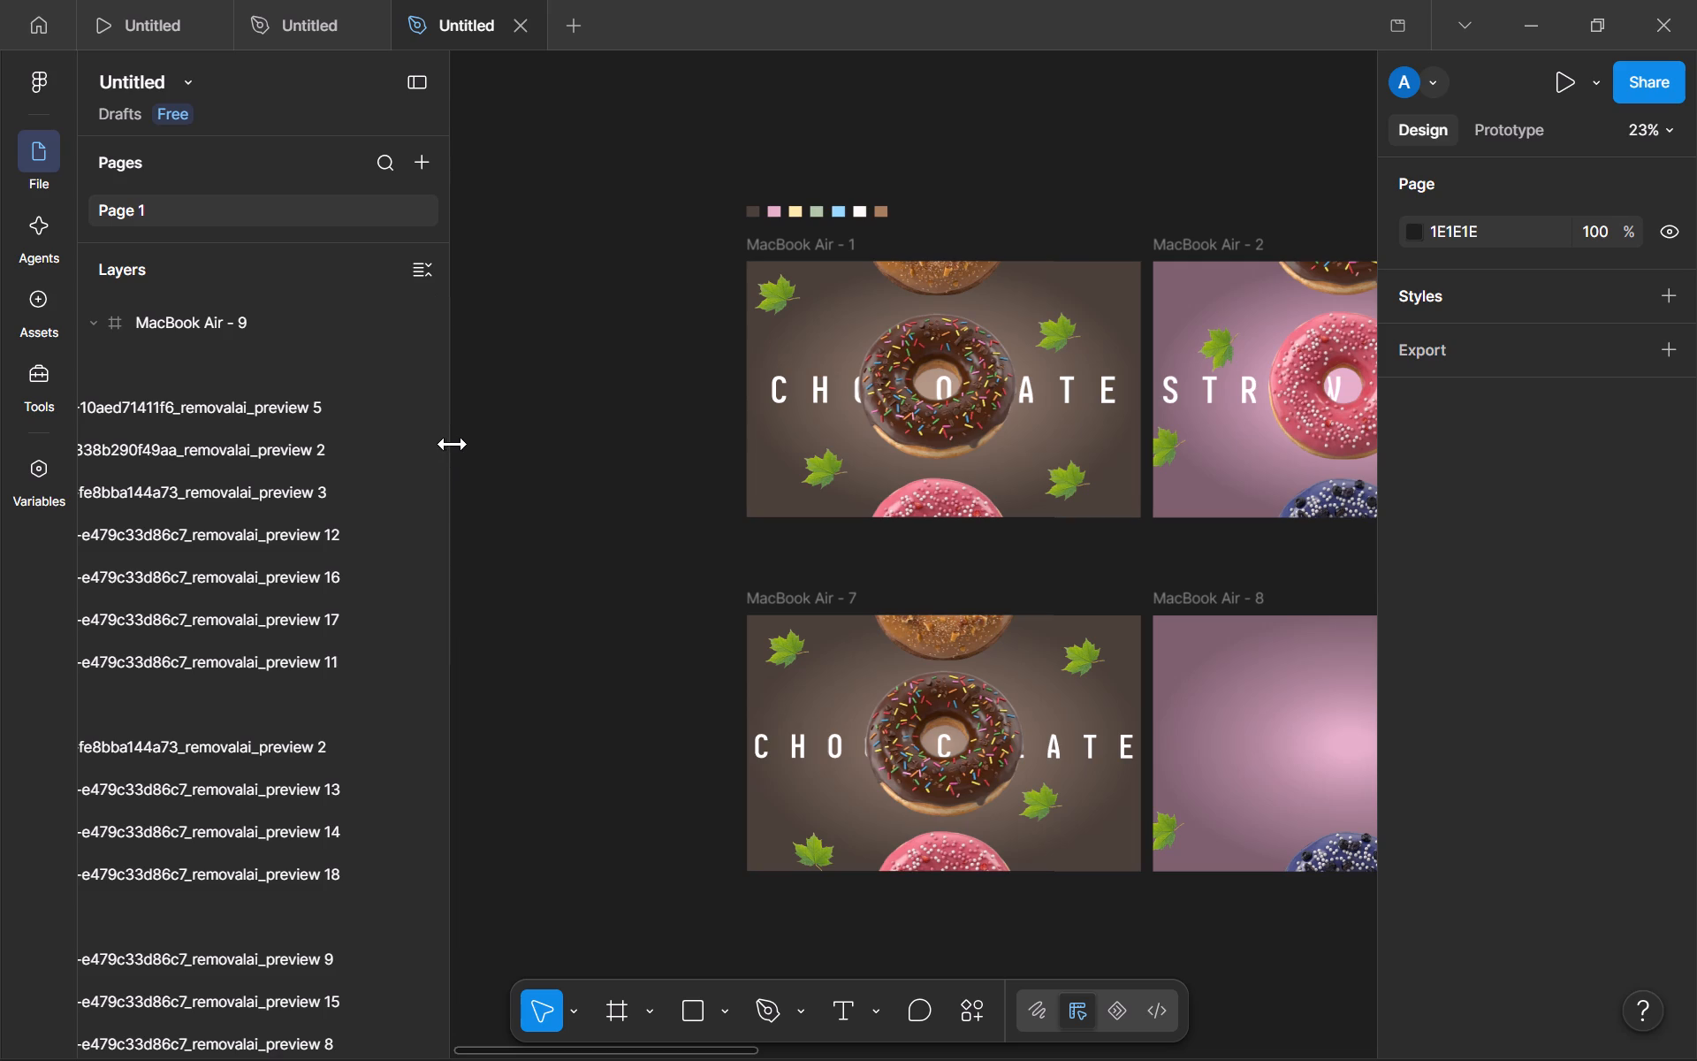
{"action": "left_click_drag", "start_coordinate": [454, 444], "coordinate": [362, 453]}
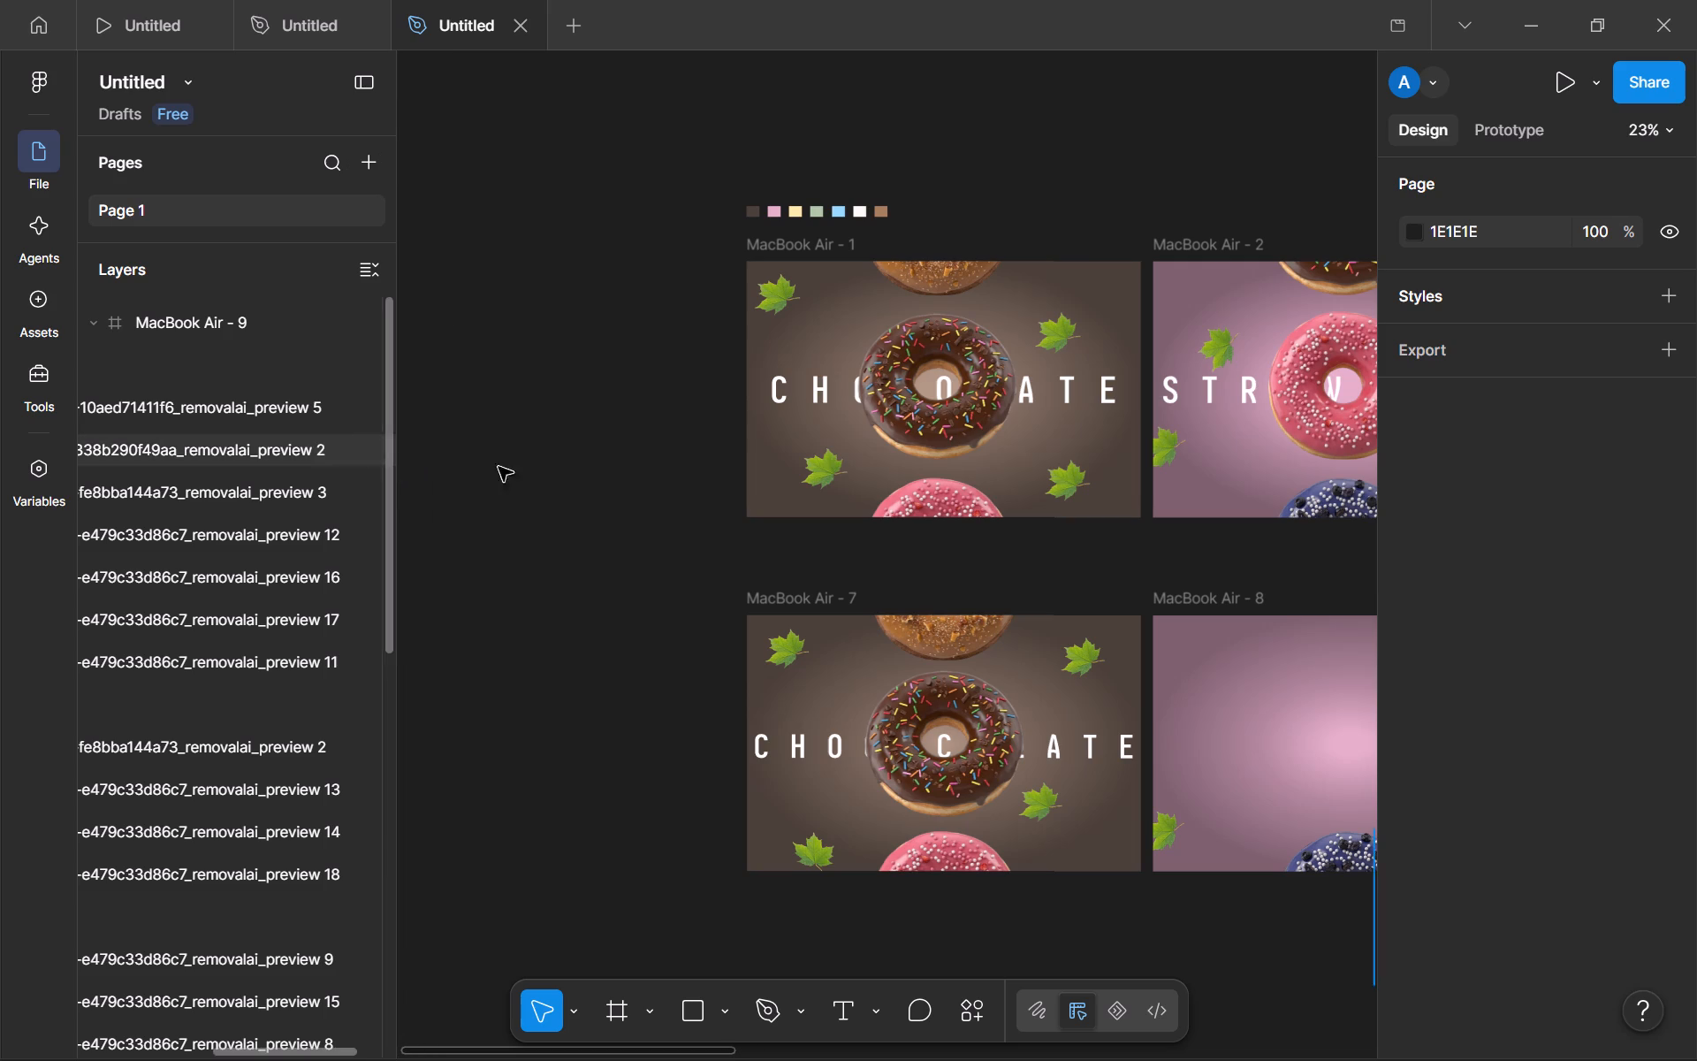
{"action": "left_click", "coordinate": [527, 469]}
Cut the chocolate donut, the brown donut at the top edge and the CHOCOCOLATE title out of frame MacBook Air - 7.
{"action": "left_click", "coordinate": [968, 779]}
{"action": "key", "text": "ctrl+x"}
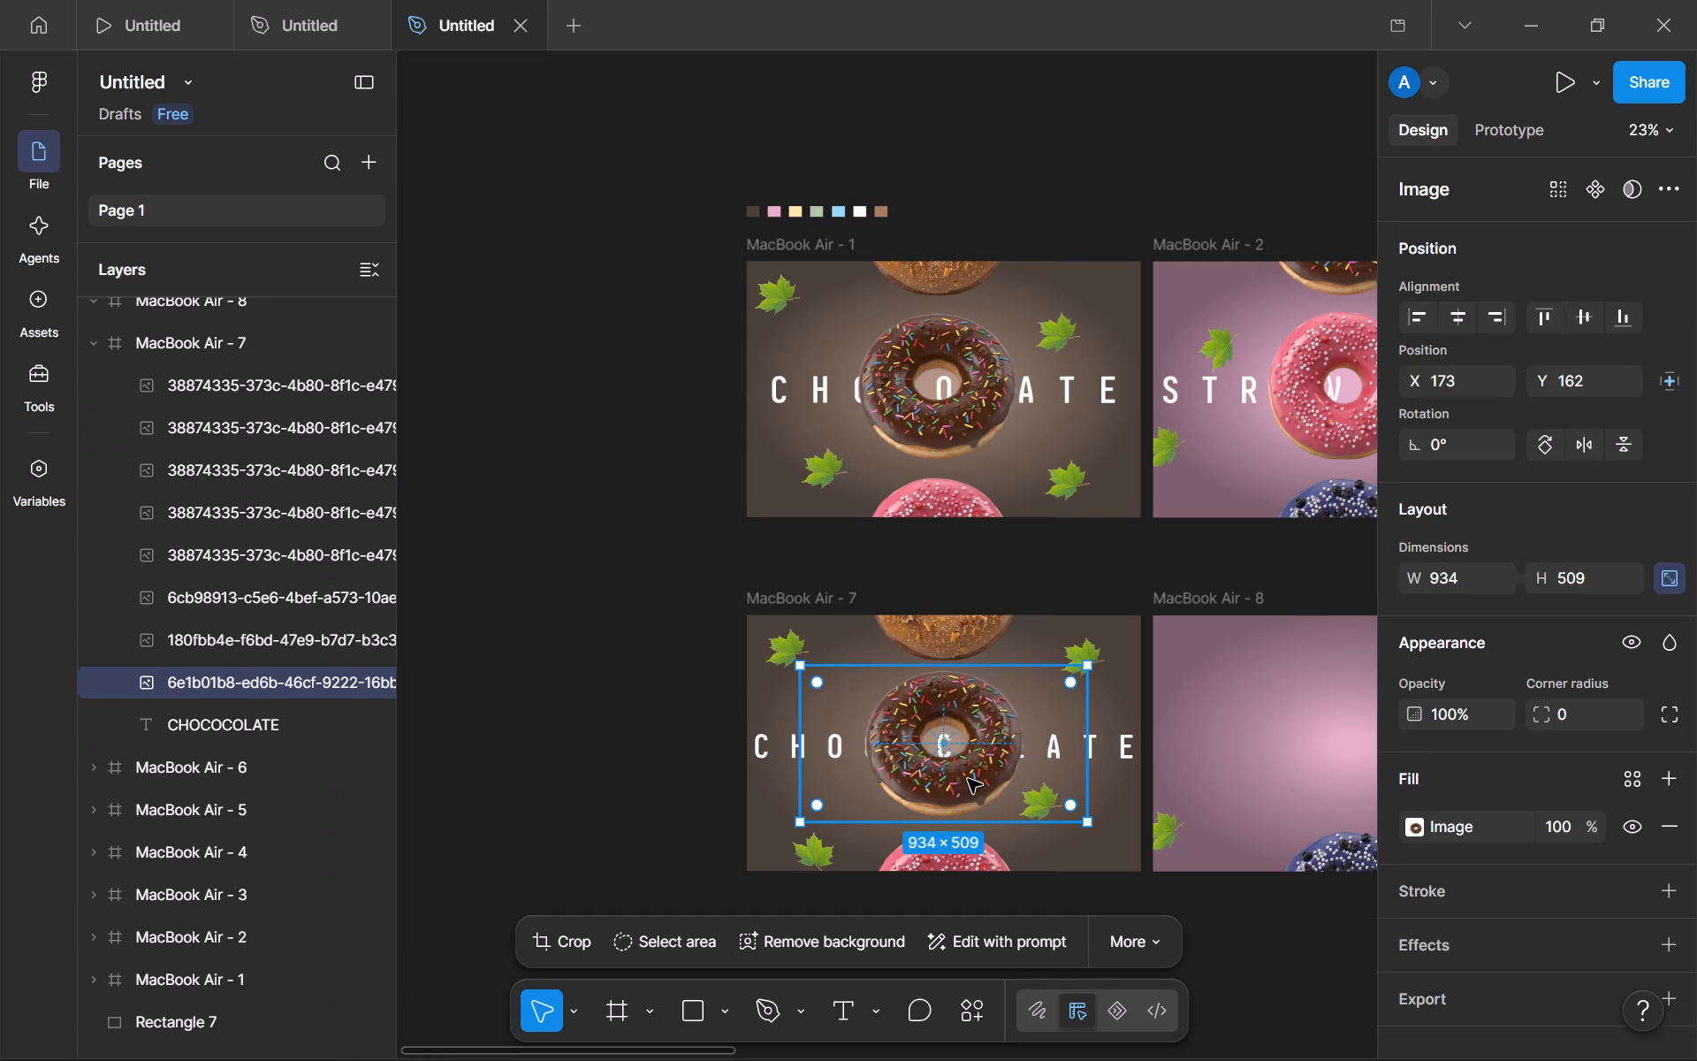
{"action": "left_click", "coordinate": [950, 637]}
{"action": "key", "text": "ctrl+x"}
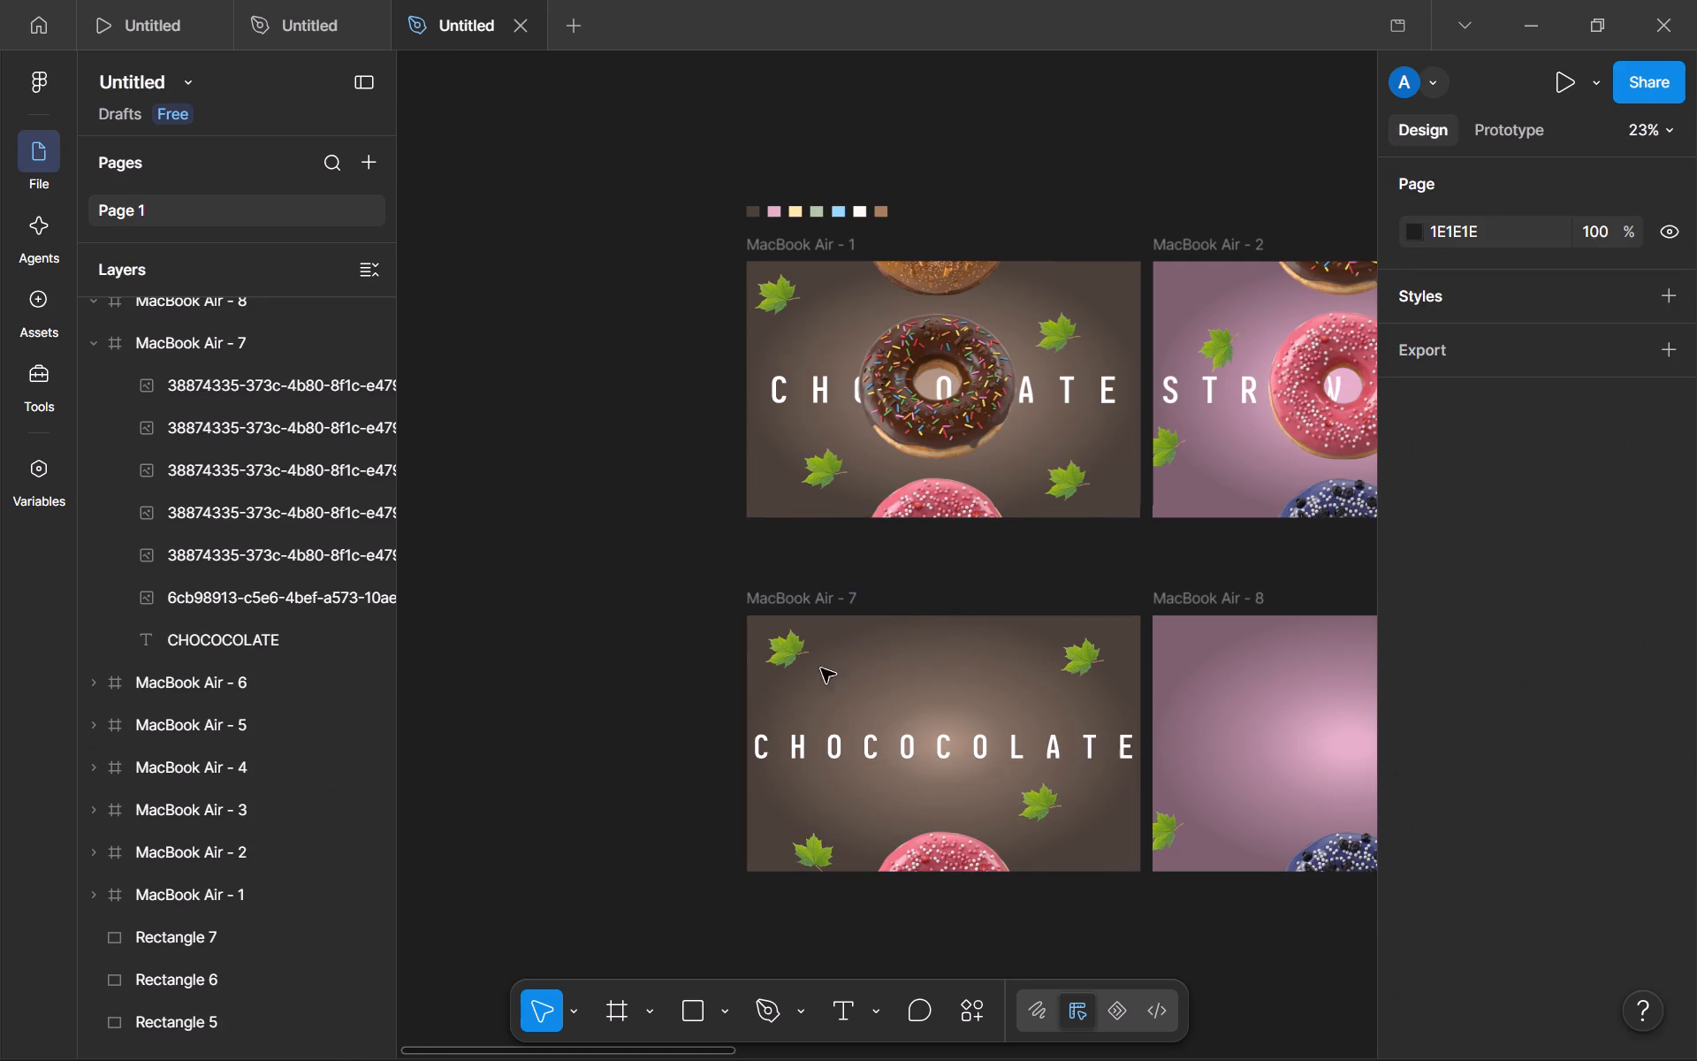
{"action": "left_click", "coordinate": [811, 651]}
{"action": "key", "text": "ctrl+x"}
{"action": "left_click", "coordinate": [841, 748]}
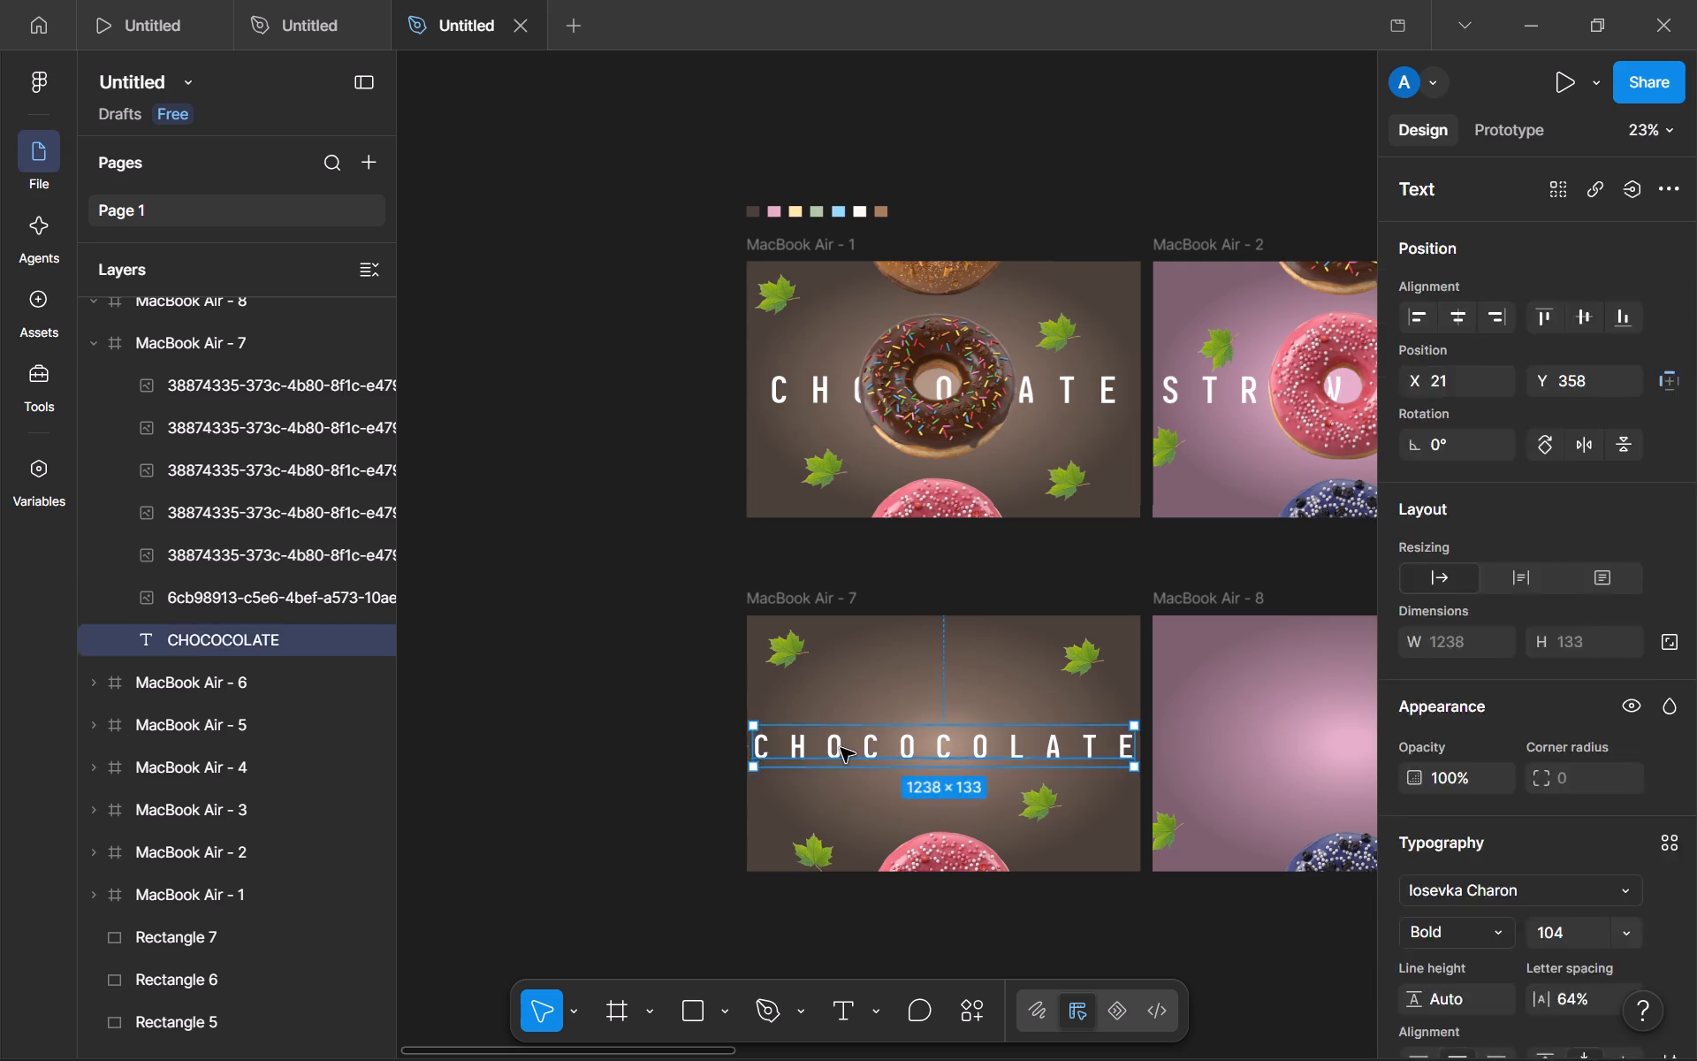
{"action": "key", "text": "ctrl+x"}
{"action": "left_click", "coordinate": [790, 673]}
{"action": "key", "text": "ctrl+x"}
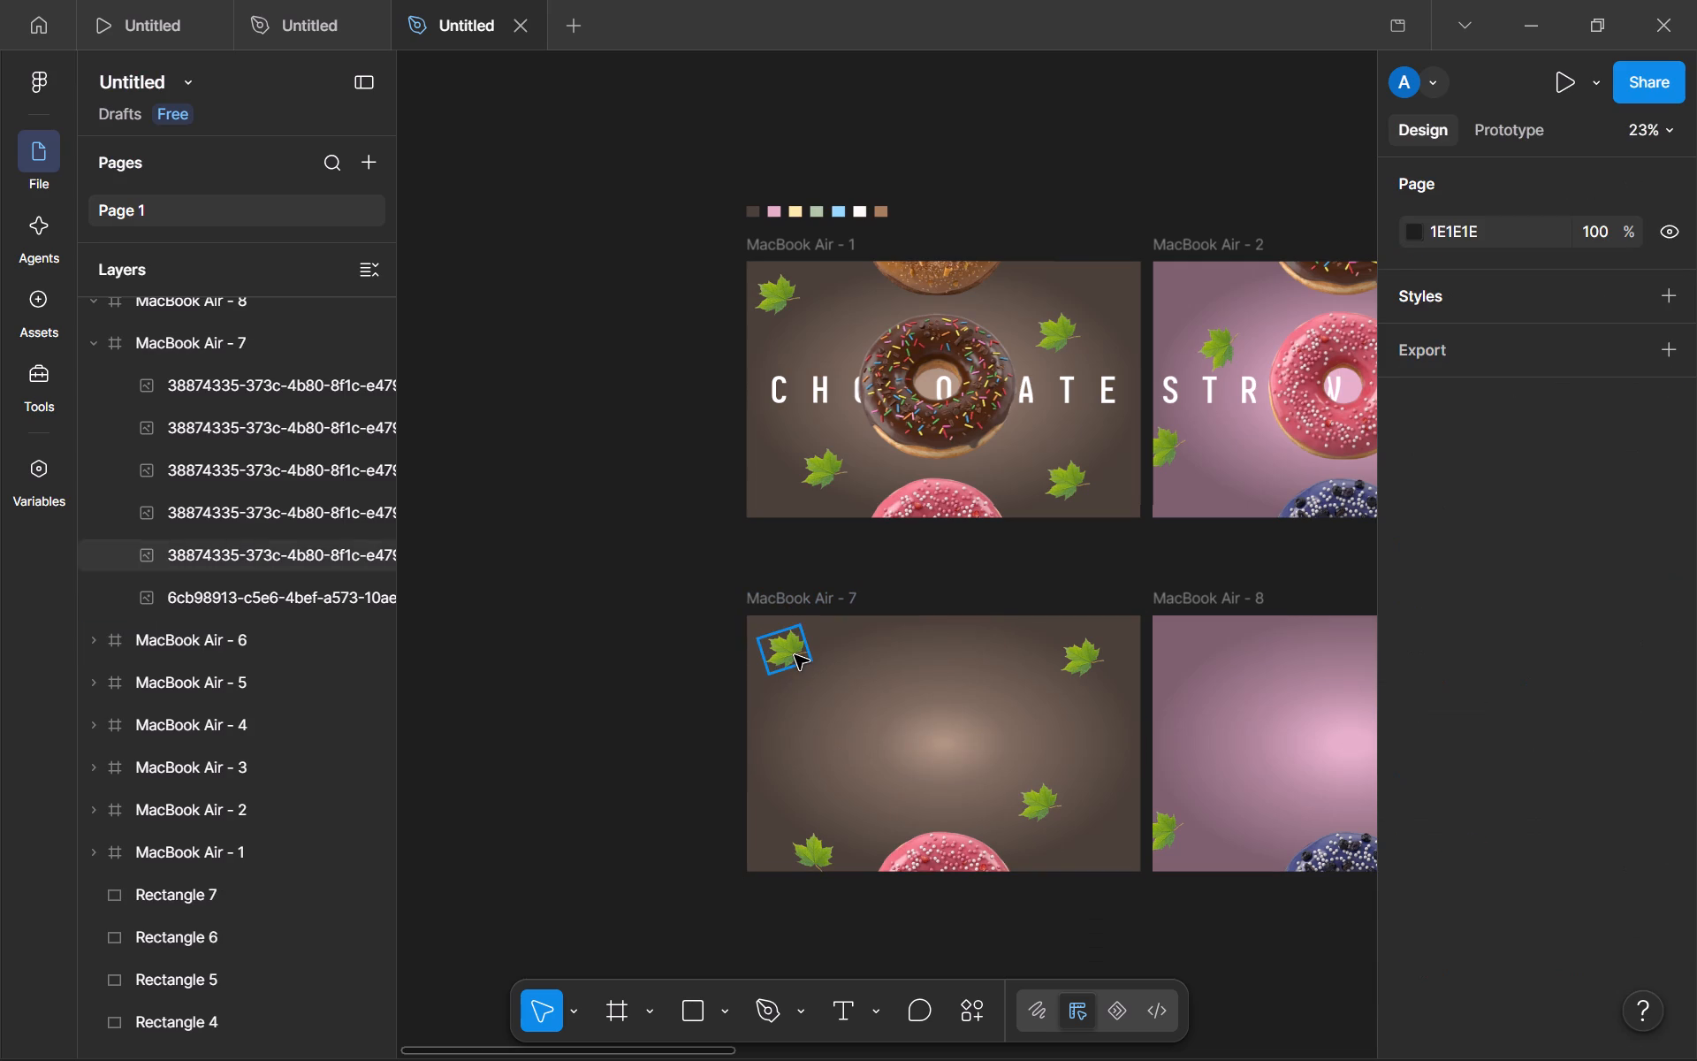
Cut all the leaves and the strawberry donut at the bottom edge out of frame MacBook Air - 7.
{"action": "left_click", "coordinate": [795, 655], "text": "ctrl"}
{"action": "key", "text": "ctrl+x"}
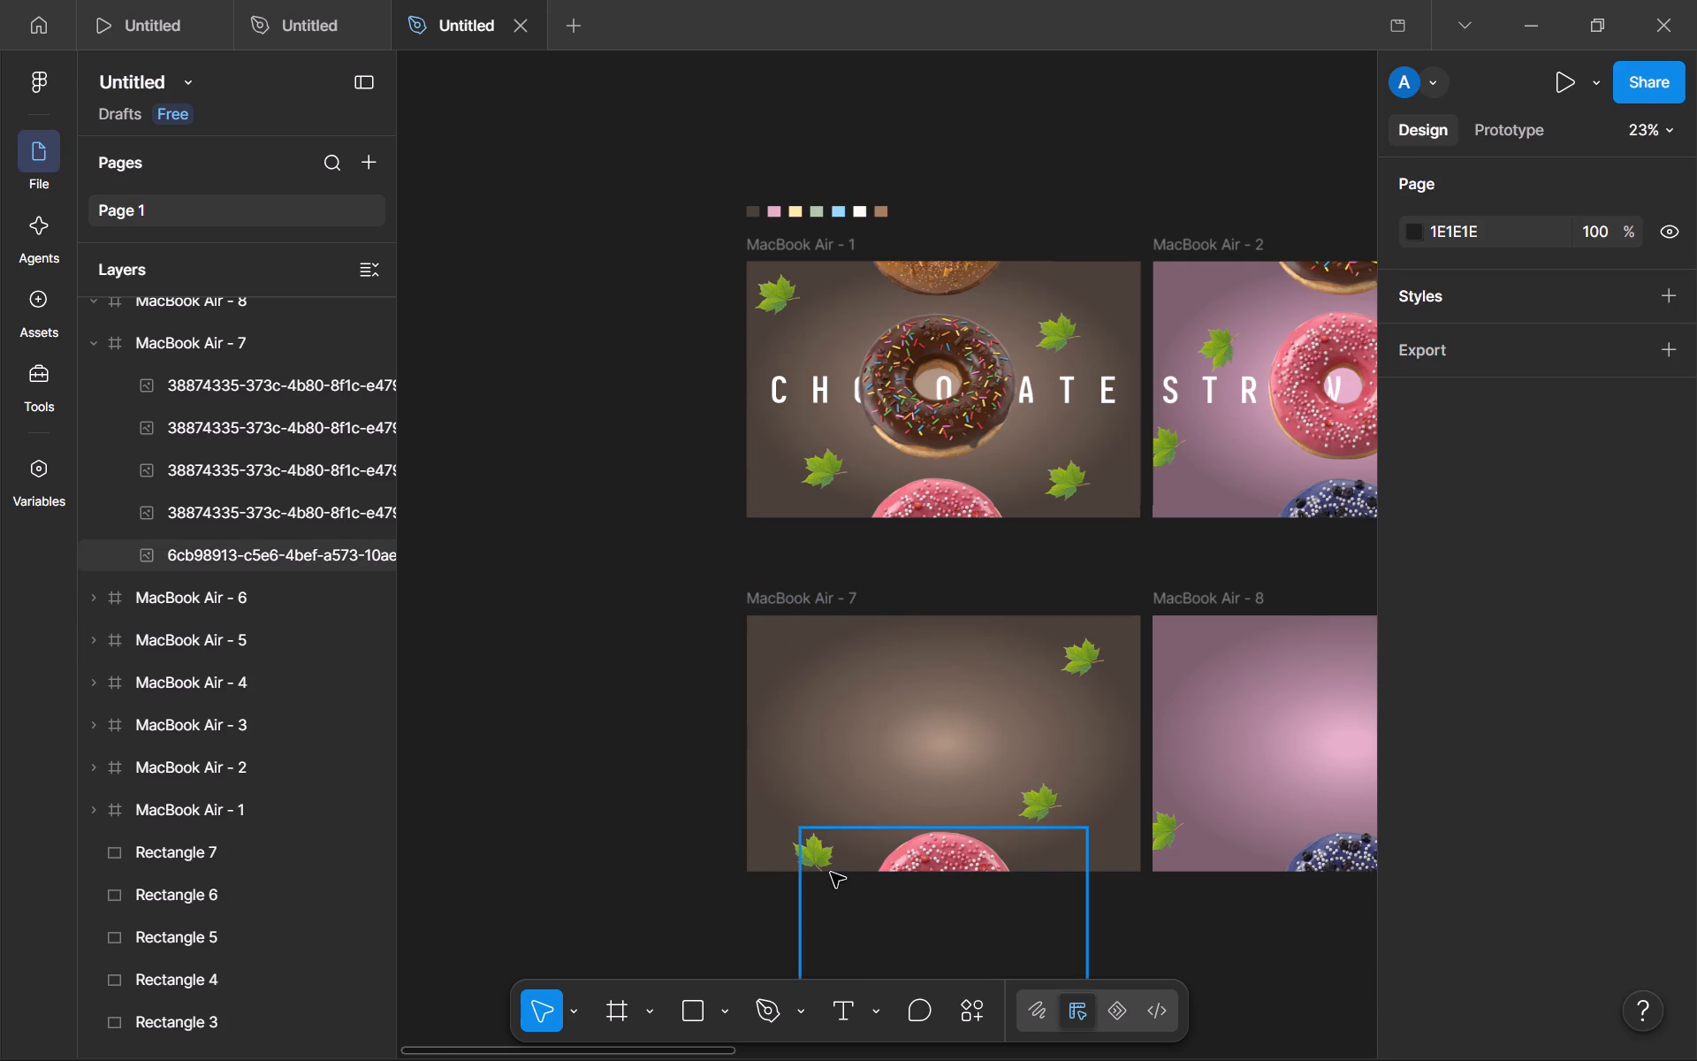
{"action": "left_click", "coordinate": [829, 861]}
{"action": "key", "text": "ctrl+x"}
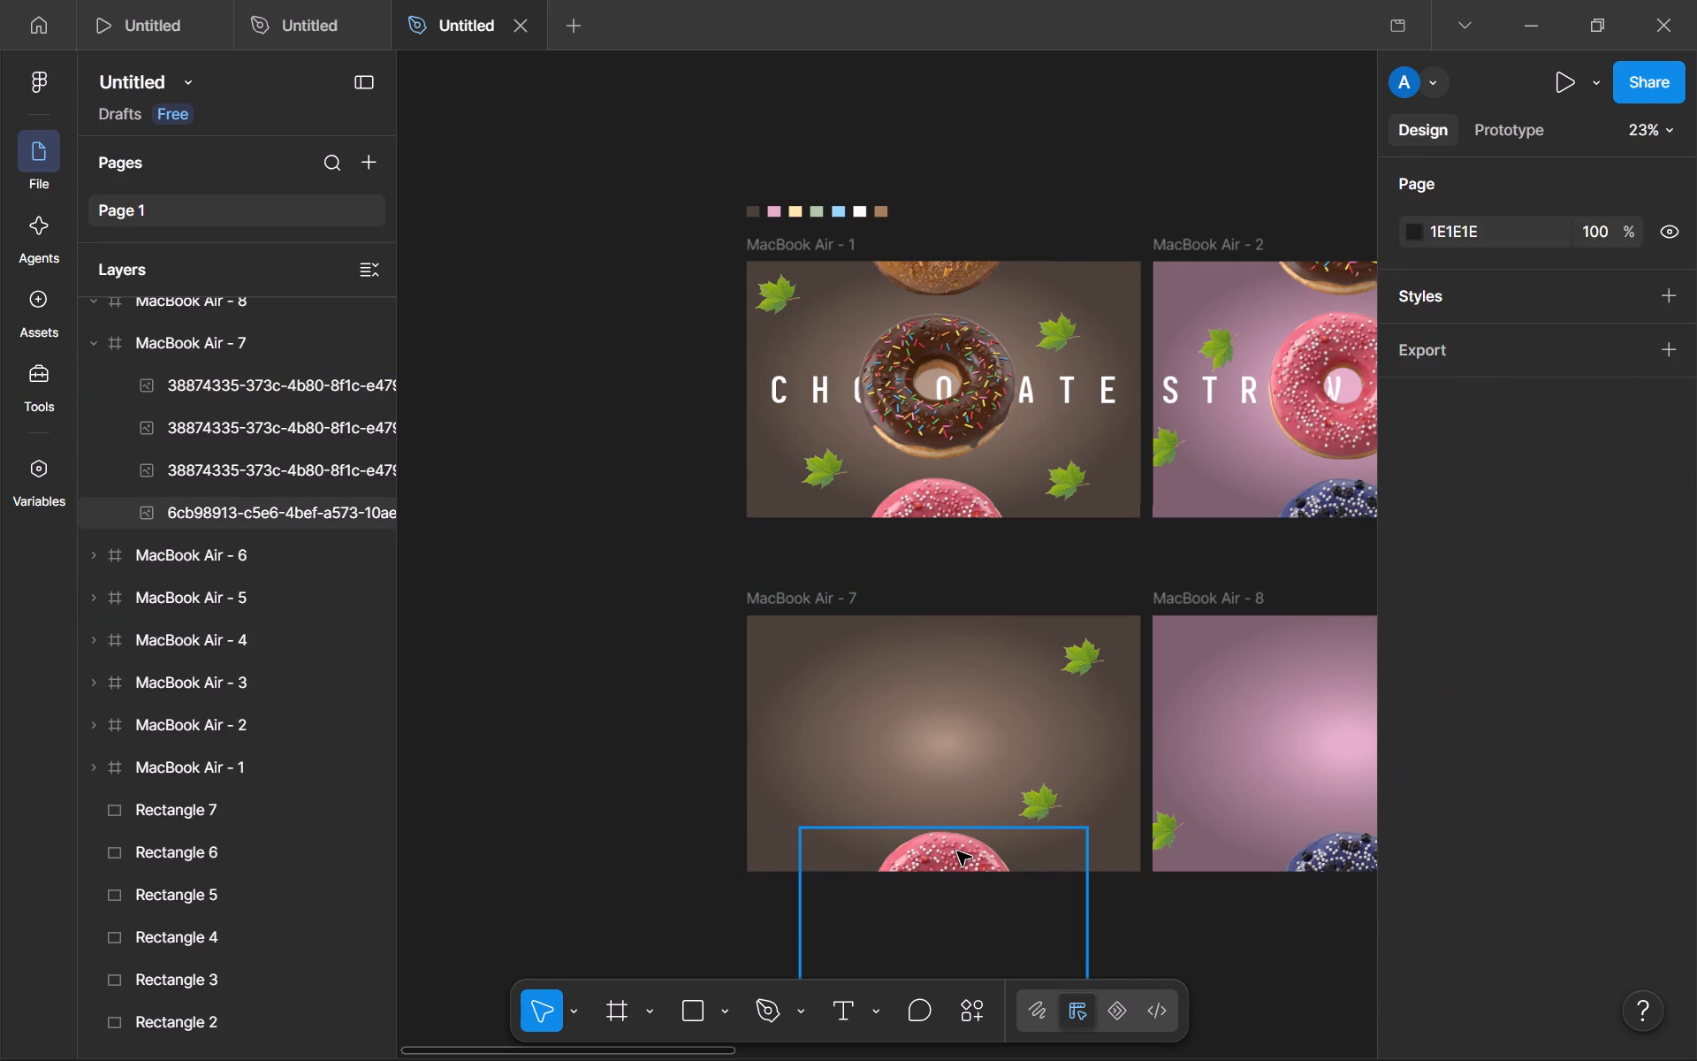
{"action": "left_click", "coordinate": [957, 851]}
{"action": "key", "text": "ctrl+x"}
{"action": "left_click", "coordinate": [1044, 803]}
{"action": "key", "text": "ctrl+x"}
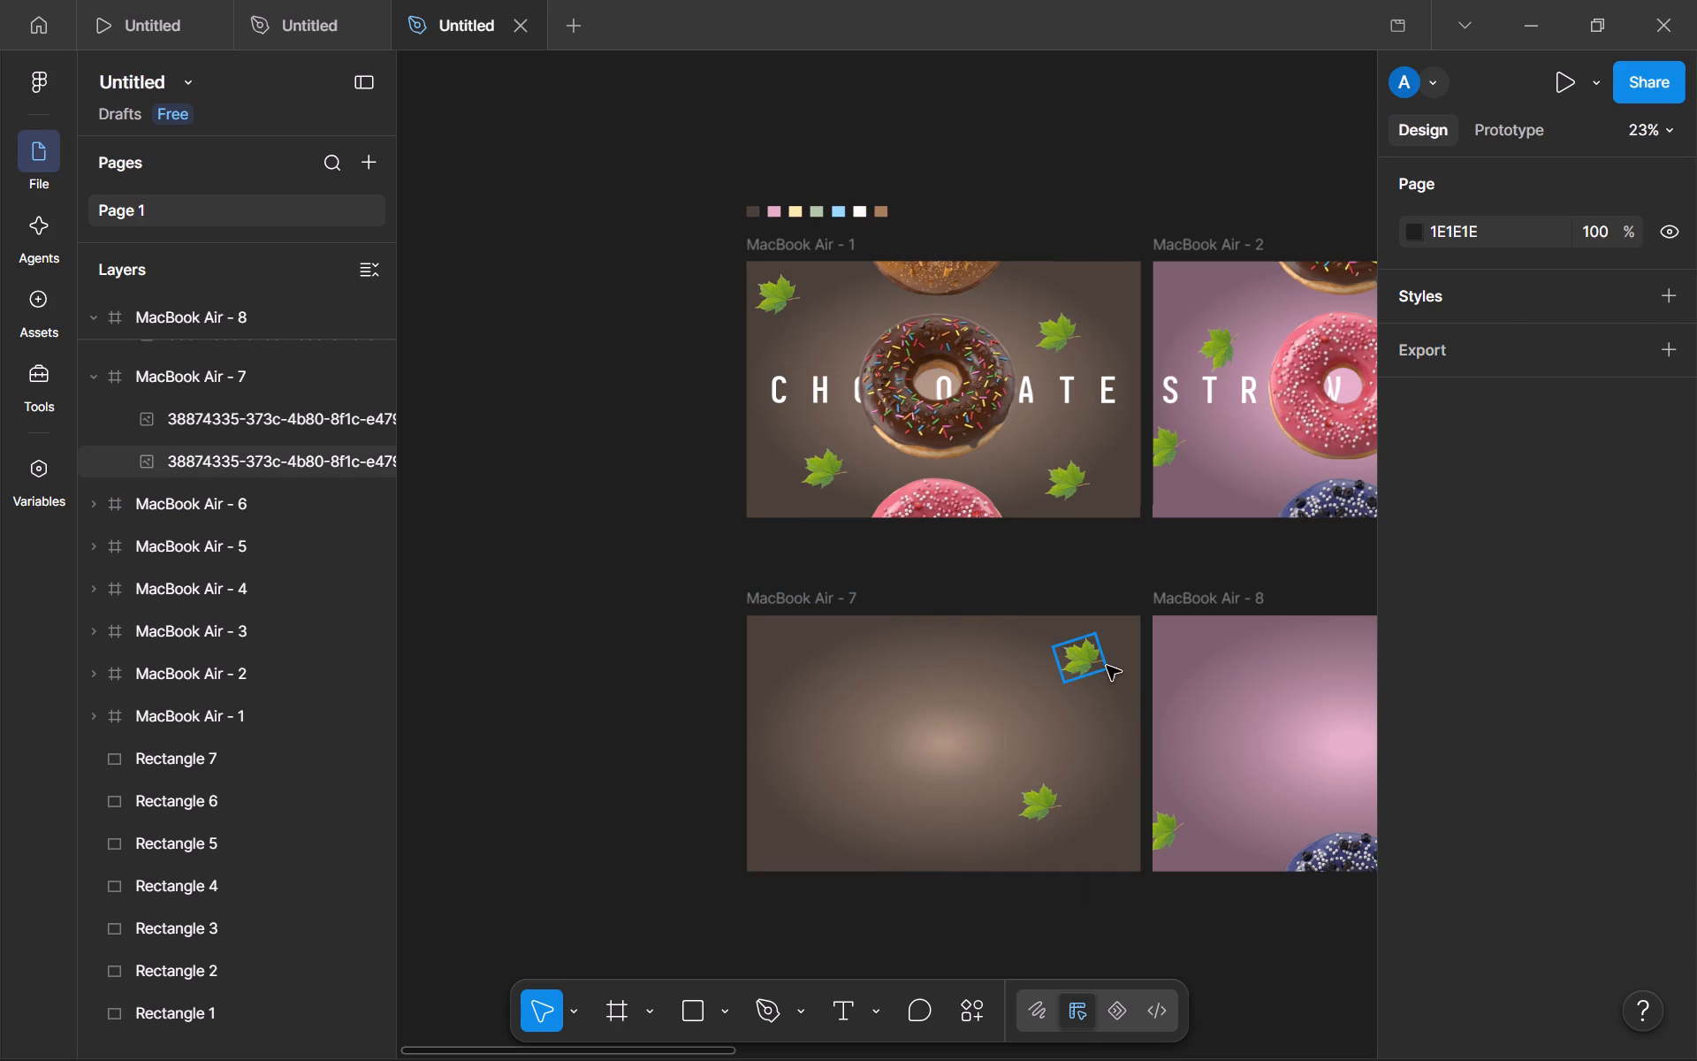
{"action": "left_click", "coordinate": [1092, 666]}
{"action": "key", "text": "ctrl+x"}
{"action": "left_click", "coordinate": [1026, 814]}
{"action": "key", "text": "ctrl+x"}
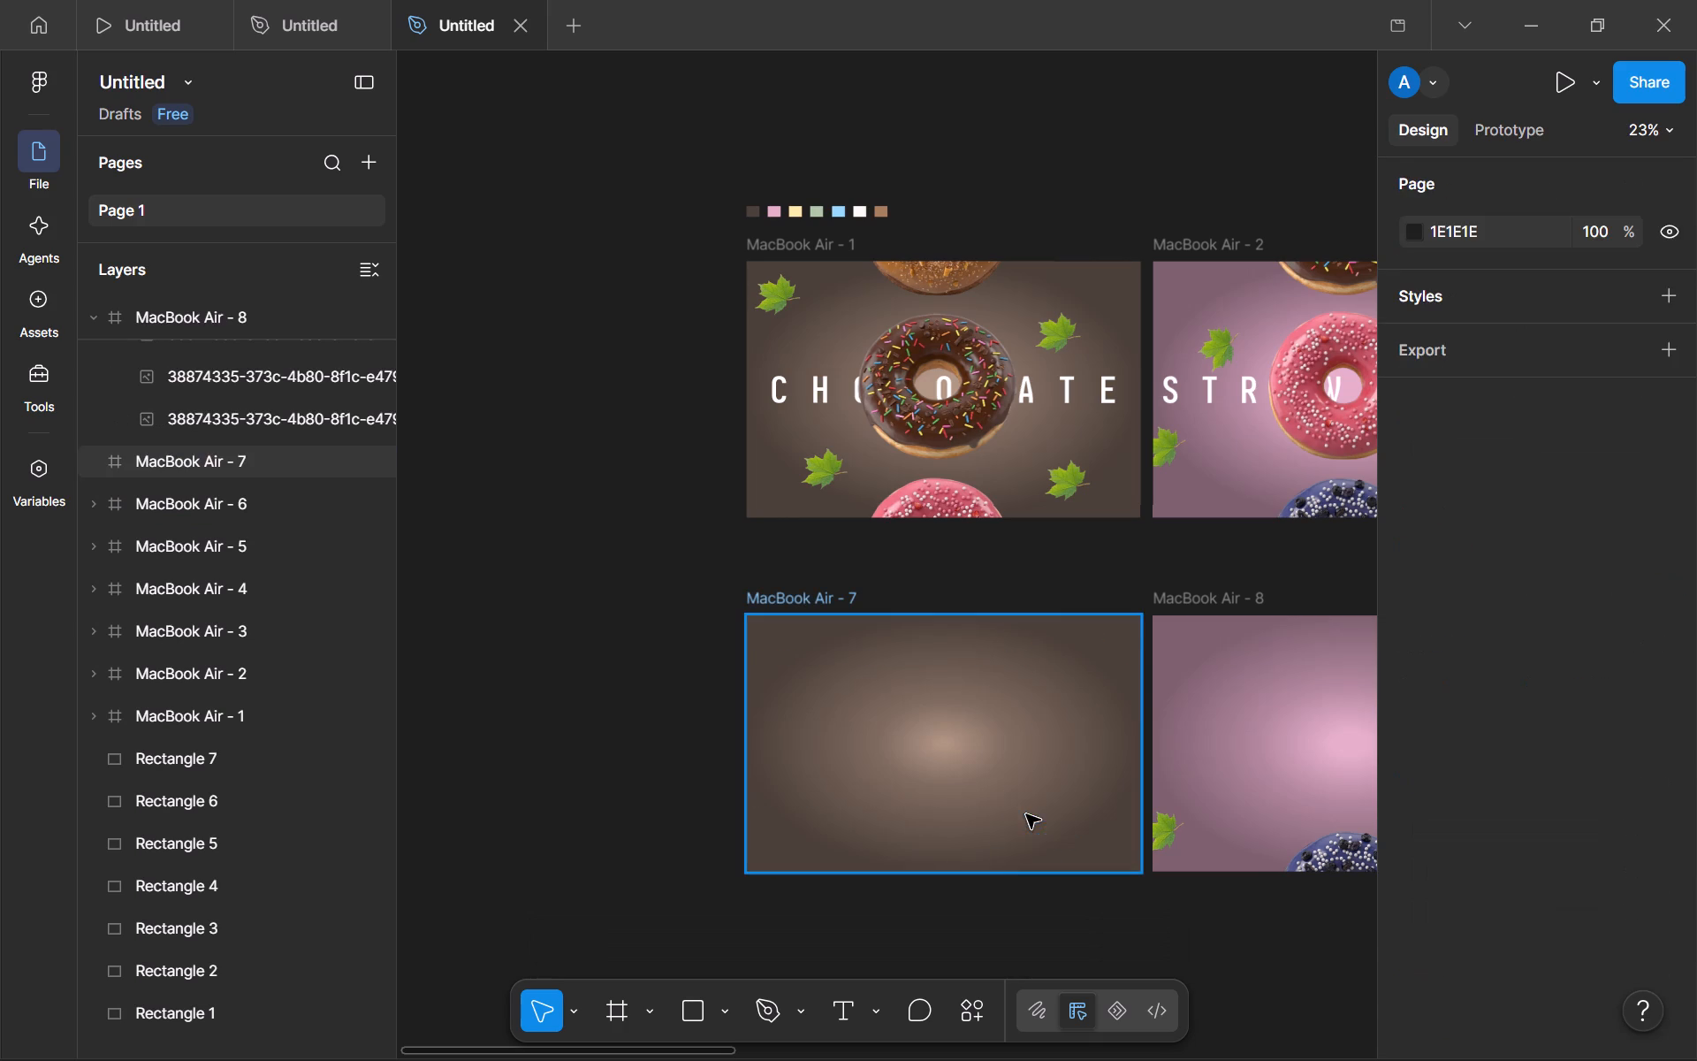
Remove the emptied MacBook Air - 7 frame from the page.
{"action": "left_click", "coordinate": [932, 752]}
{"action": "key", "text": "ctrl+x"}
{"action": "key", "text": "ctrl+x"}
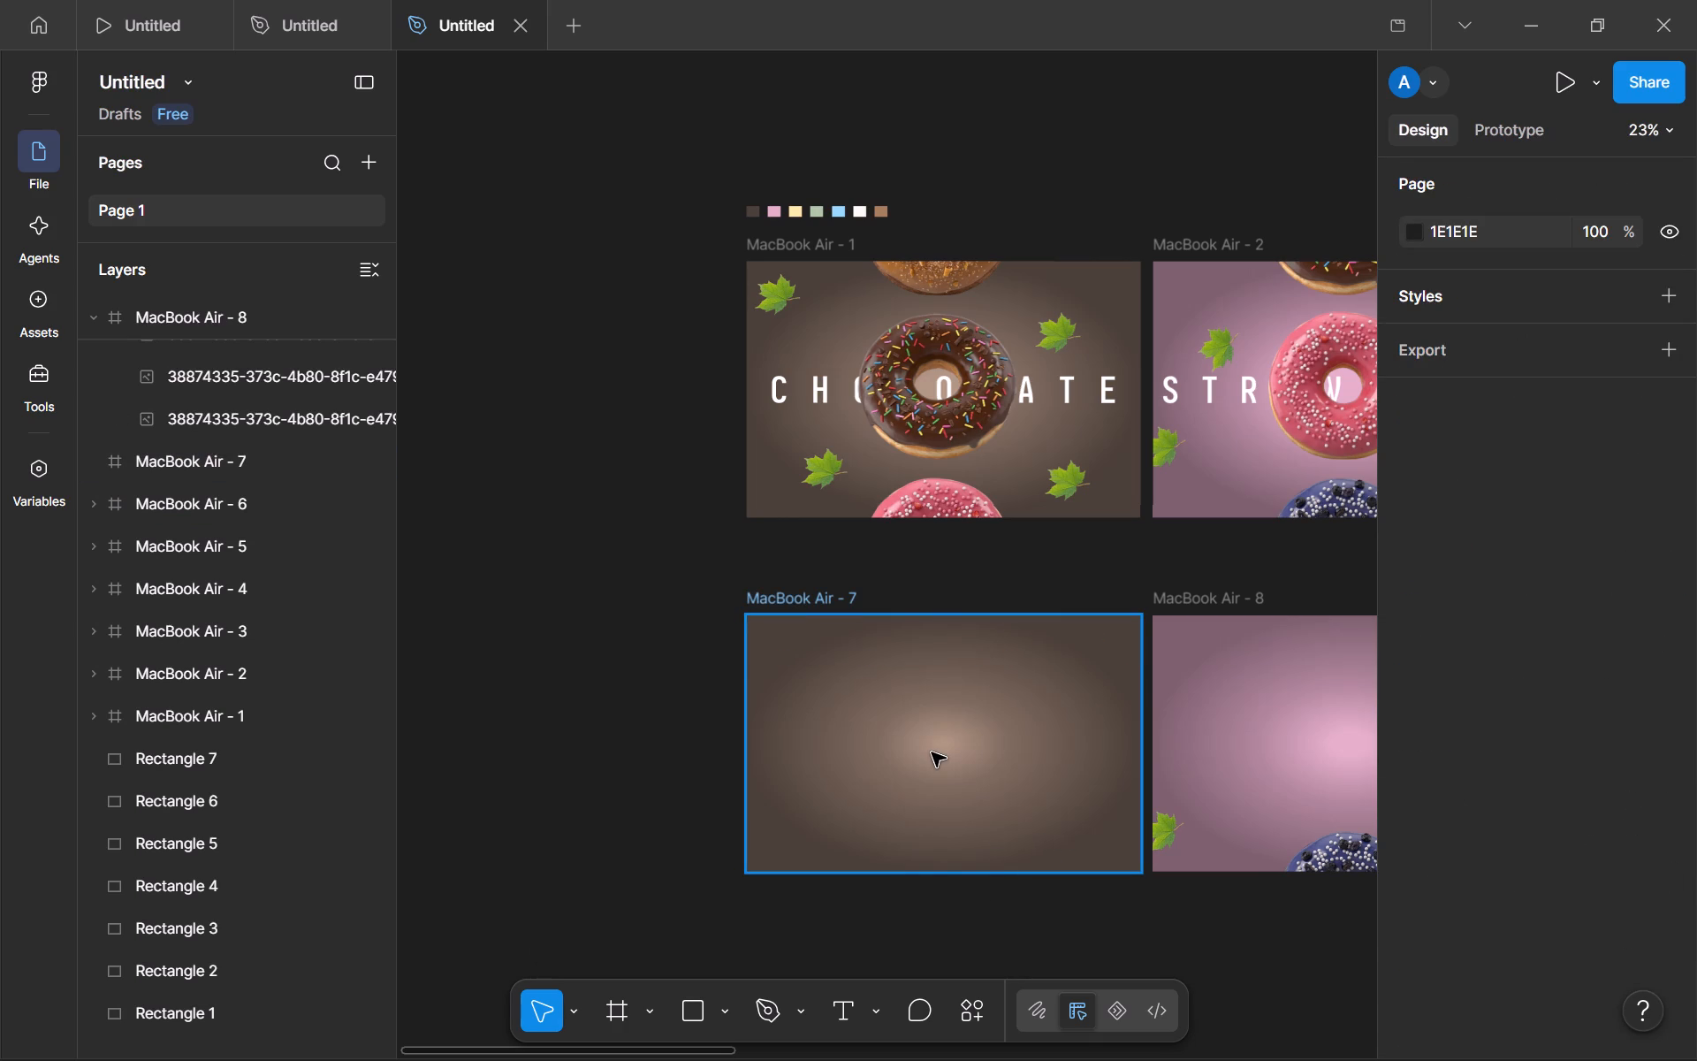
{"action": "key", "text": "ctrl+x"}
{"action": "right_click", "coordinate": [932, 752]}
{"action": "left_click", "coordinate": [867, 753]}
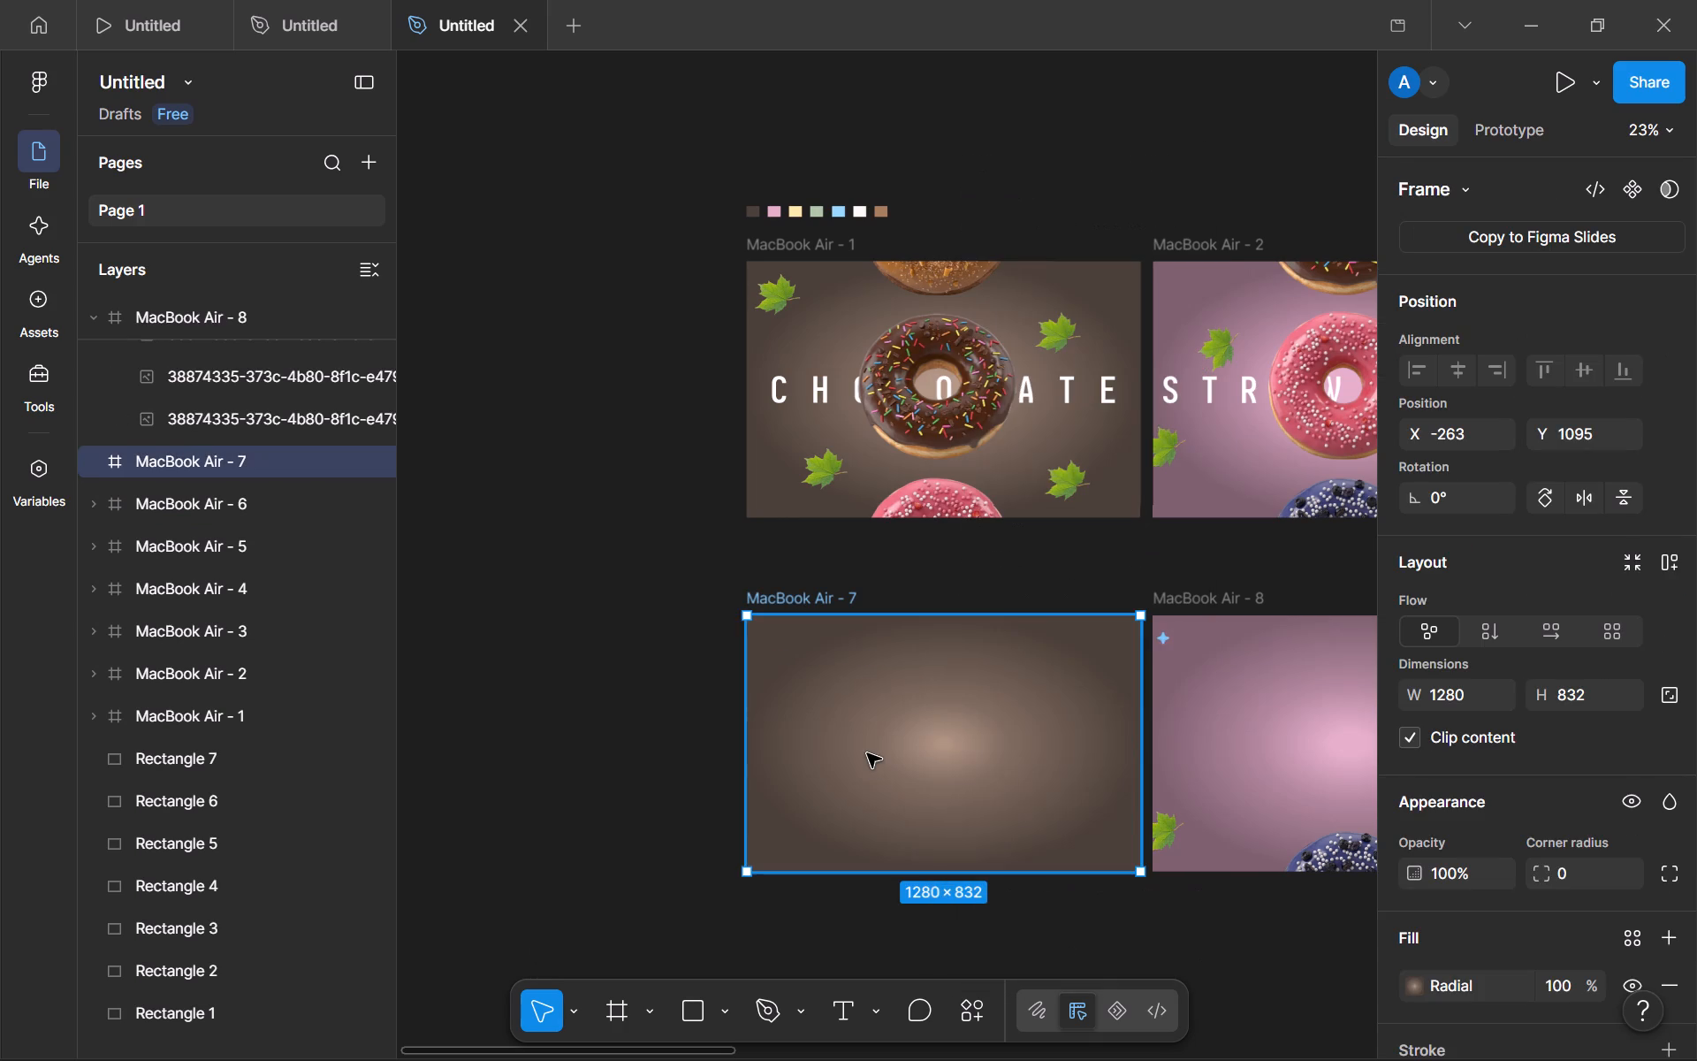
{"action": "key", "text": "ctrl+x"}
Cut the blueberry donut and remaining leaves out of MacBook Air - 8, and remove the emptied frame.
{"action": "scroll", "coordinate": [867, 753], "scroll_direction": "left", "scroll_amount": 2}
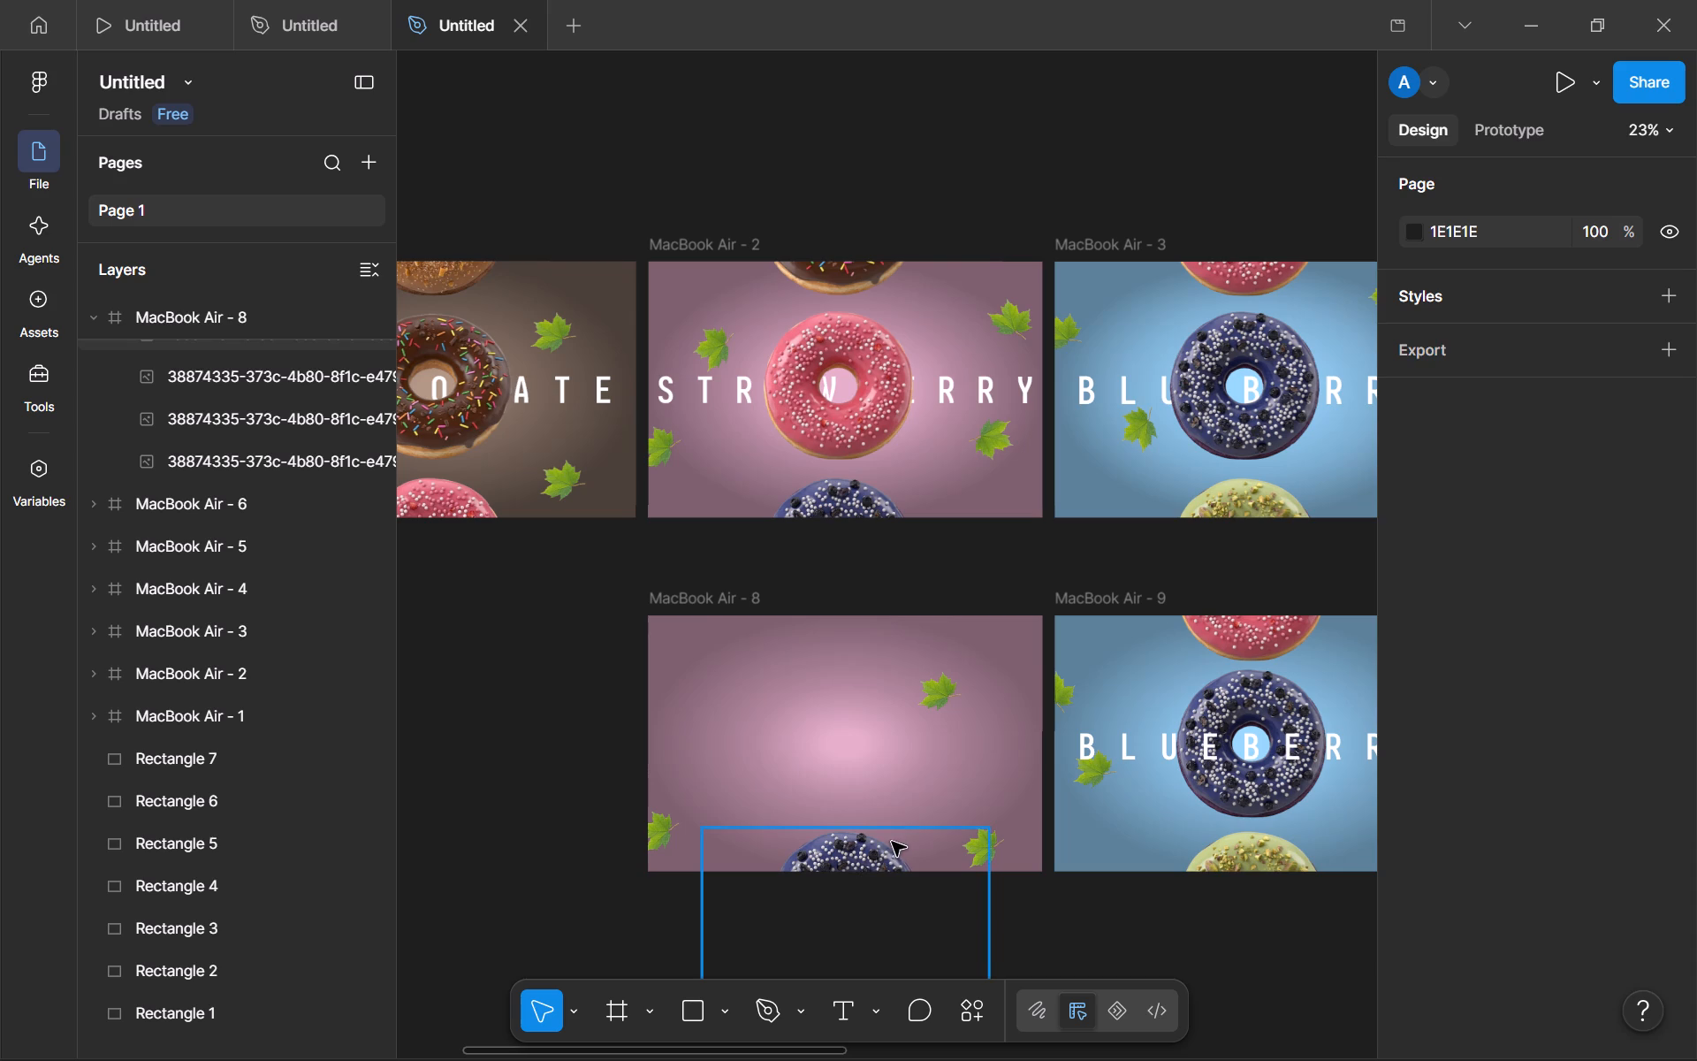
{"action": "left_click", "coordinate": [868, 867]}
{"action": "key", "text": "ctrl+x"}
{"action": "left_click", "coordinate": [971, 851]}
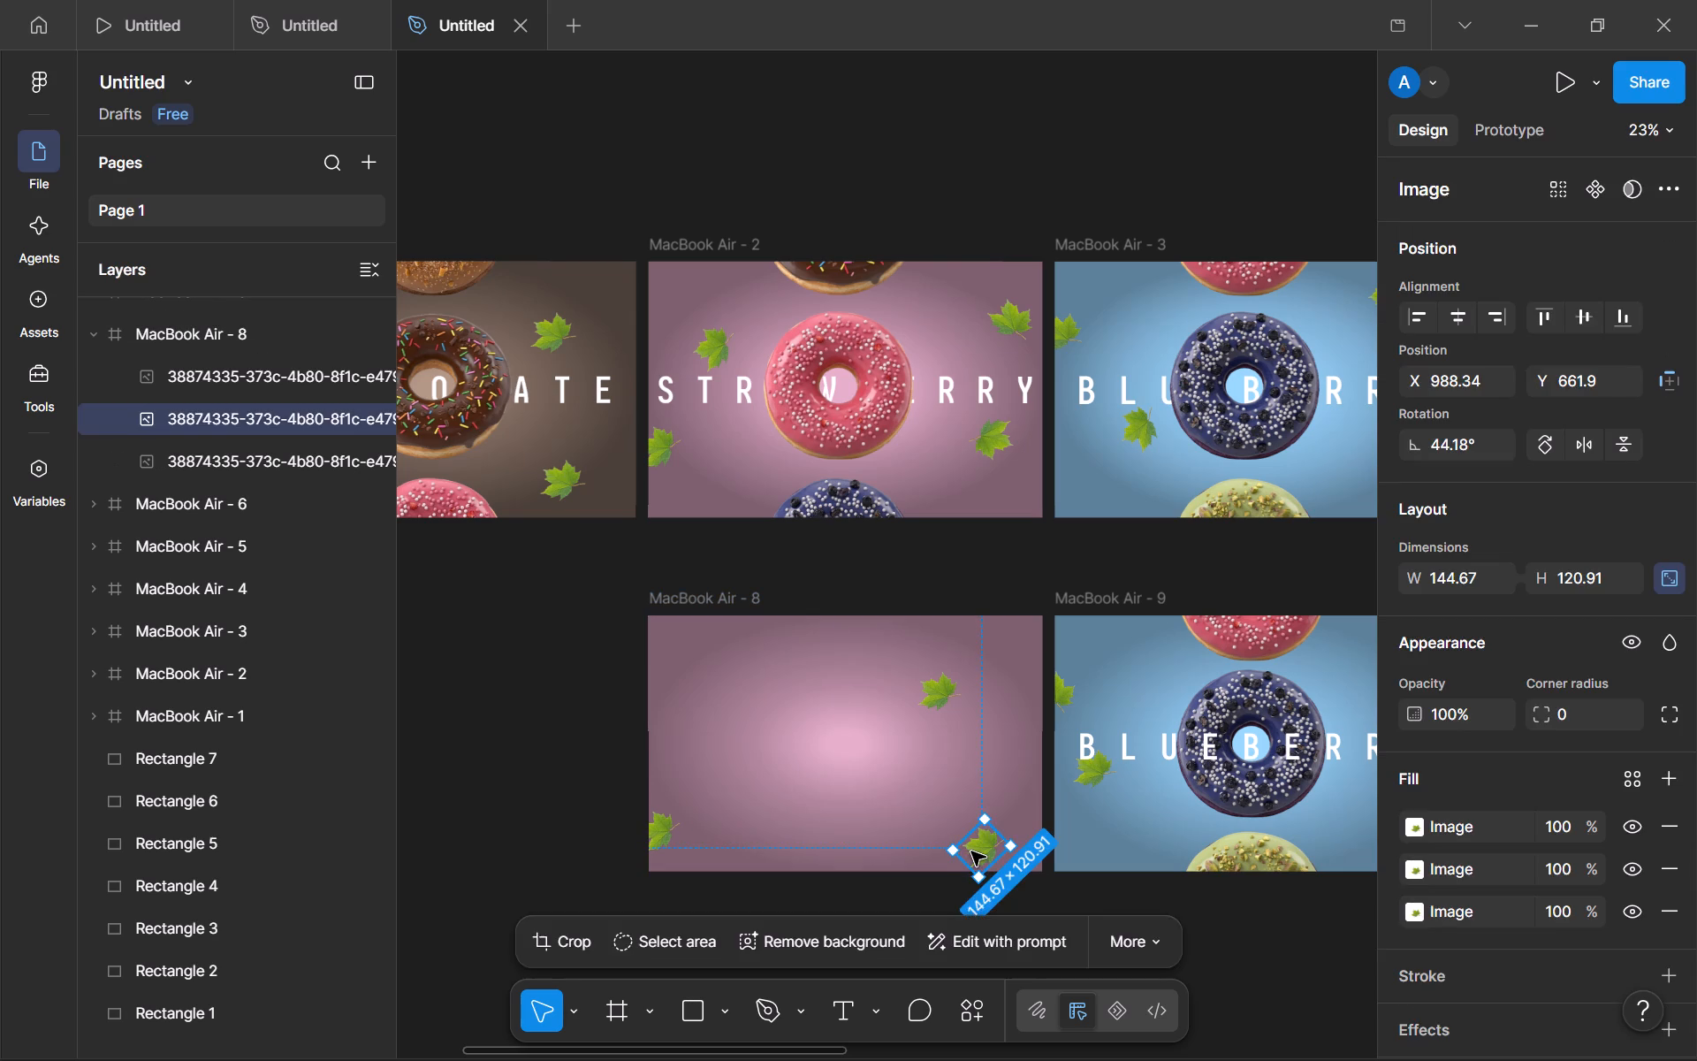
{"action": "key", "text": "ctrl+x"}
{"action": "left_click", "coordinate": [935, 704]}
{"action": "key", "text": "ctrl+x"}
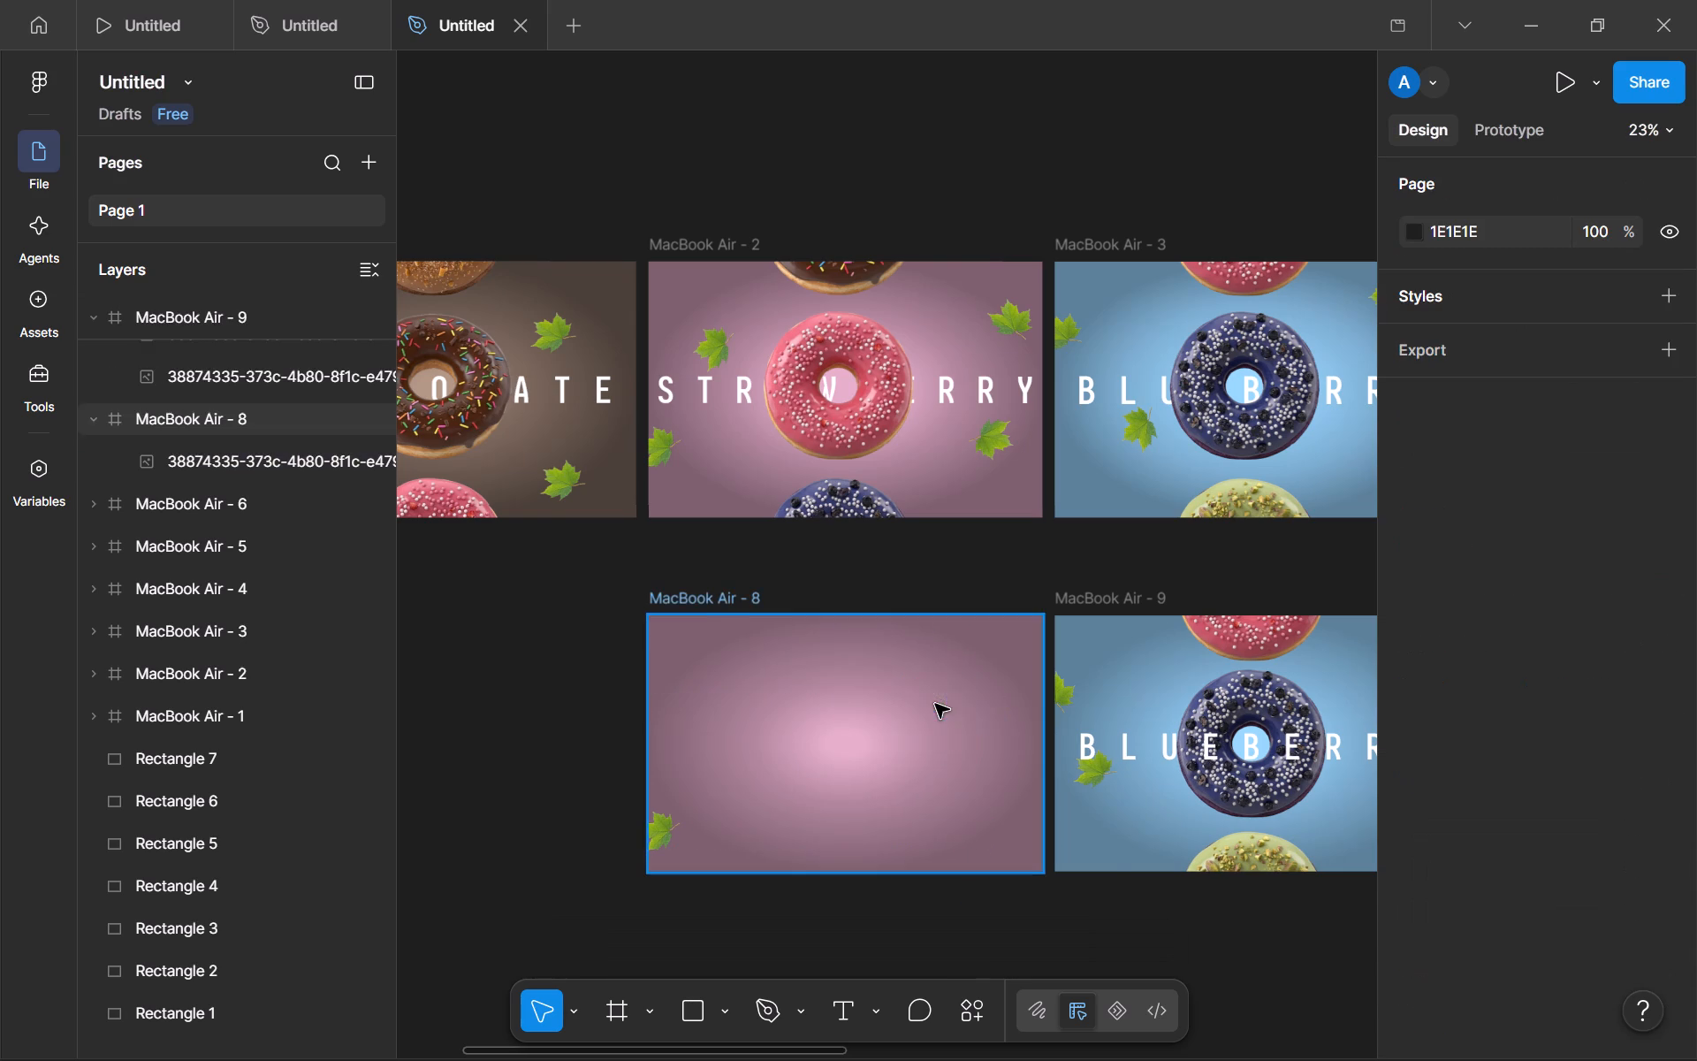
{"action": "left_click", "coordinate": [655, 821]}
{"action": "key", "text": "ctrl+x"}
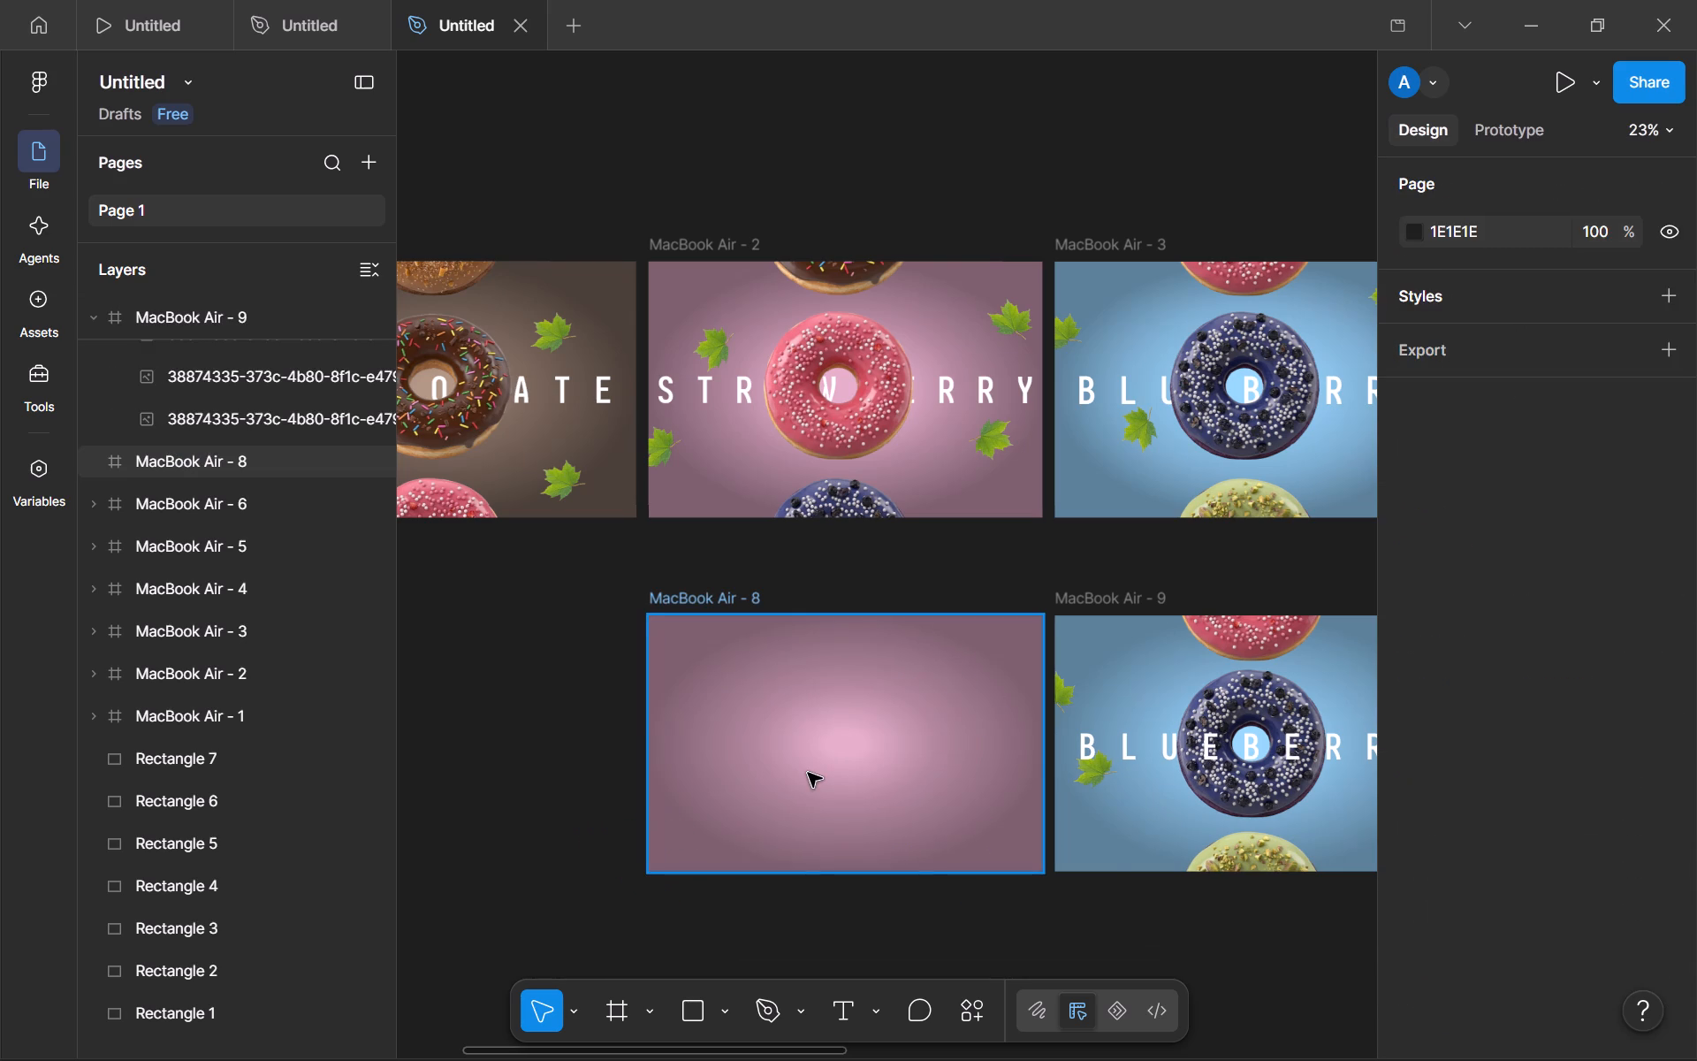
{"action": "left_click", "coordinate": [808, 773]}
{"action": "key", "text": "ctrl+x"}
Cut the BLUEBERRY title, the blueberry donut and the green donut at the bottom edge out of frame MacBook Air - 9.
{"action": "scroll", "coordinate": [1192, 775], "scroll_direction": "left", "scroll_amount": 1}
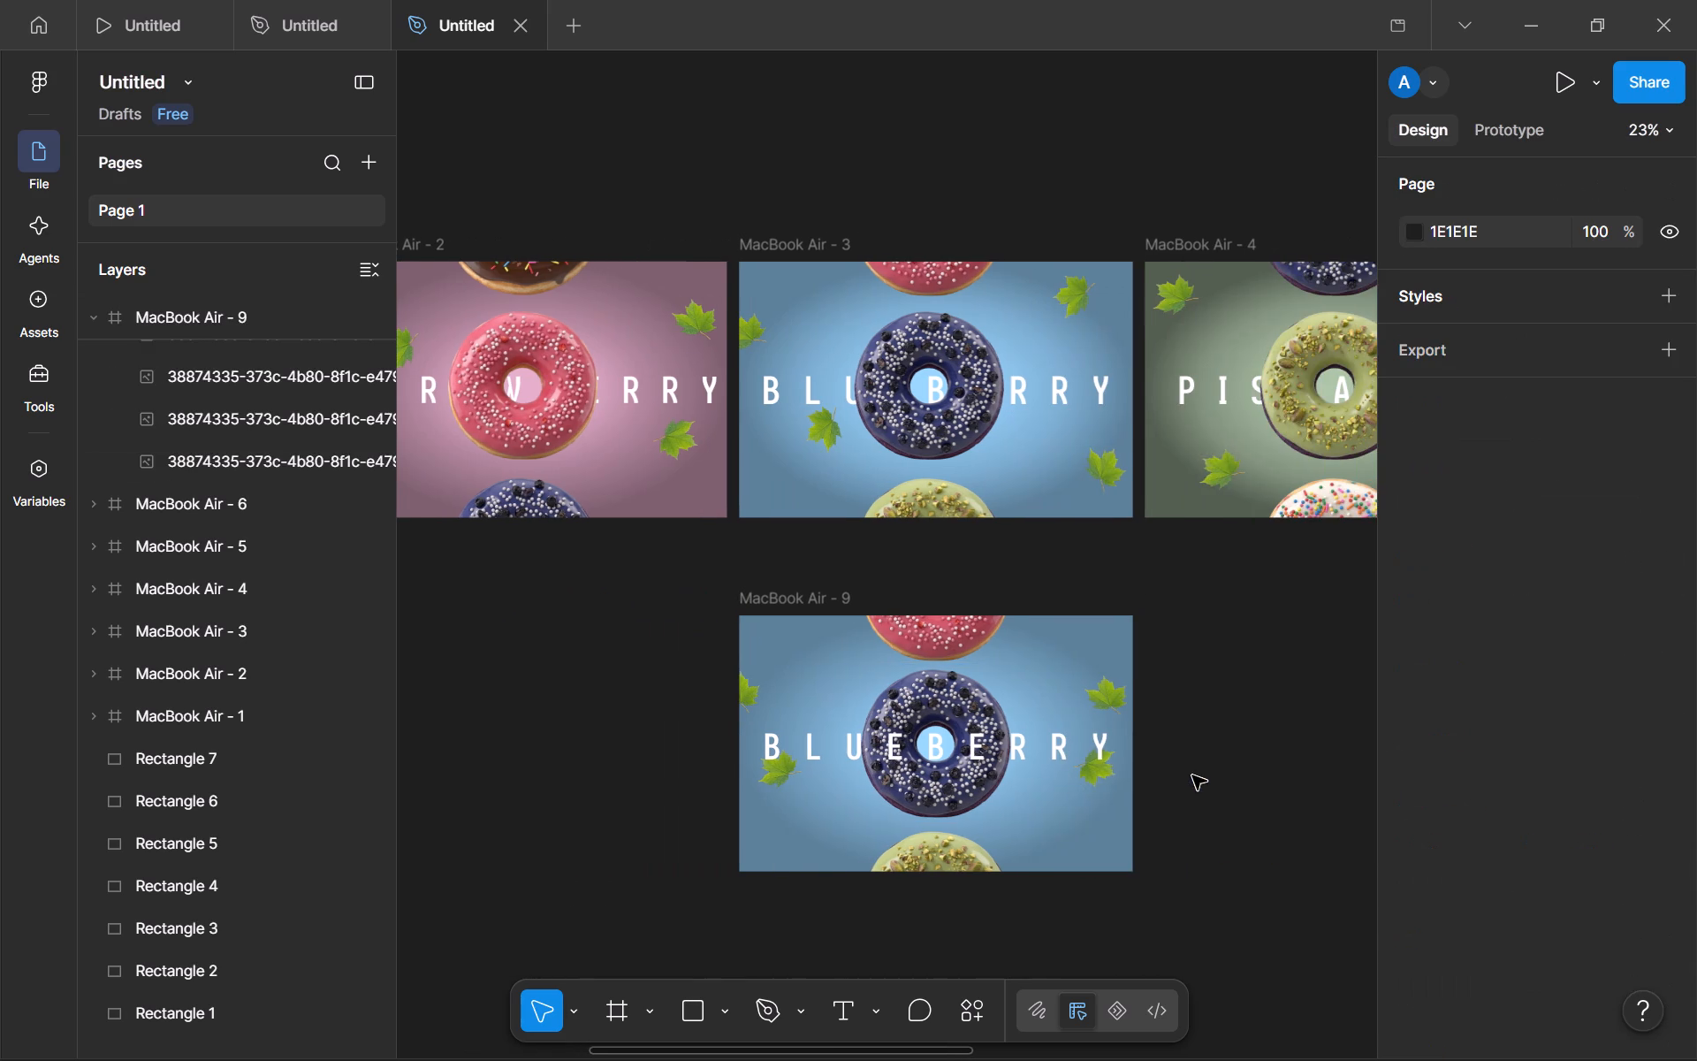
{"action": "left_click", "coordinate": [1016, 733]}
{"action": "key", "text": "ctrl+x"}
{"action": "left_click", "coordinate": [937, 737]}
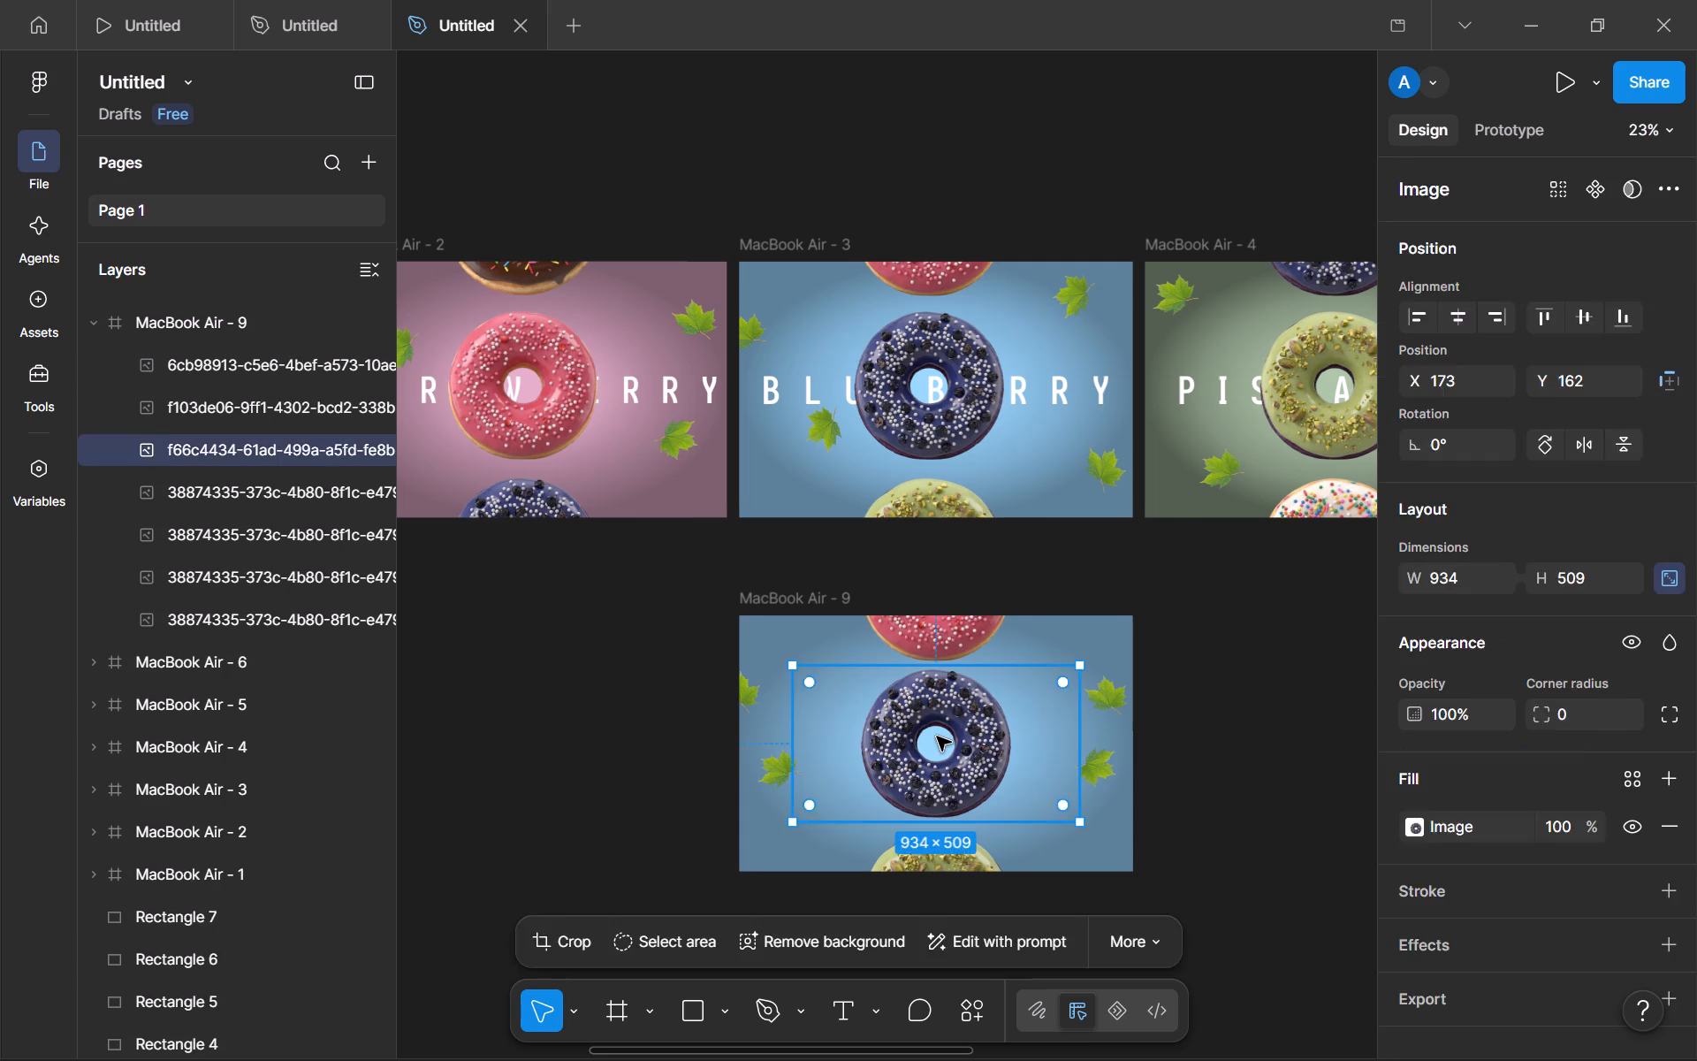
{"action": "key", "text": "ctrl+x"}
{"action": "left_click", "coordinate": [936, 844]}
{"action": "key", "text": "ctrl+x"}
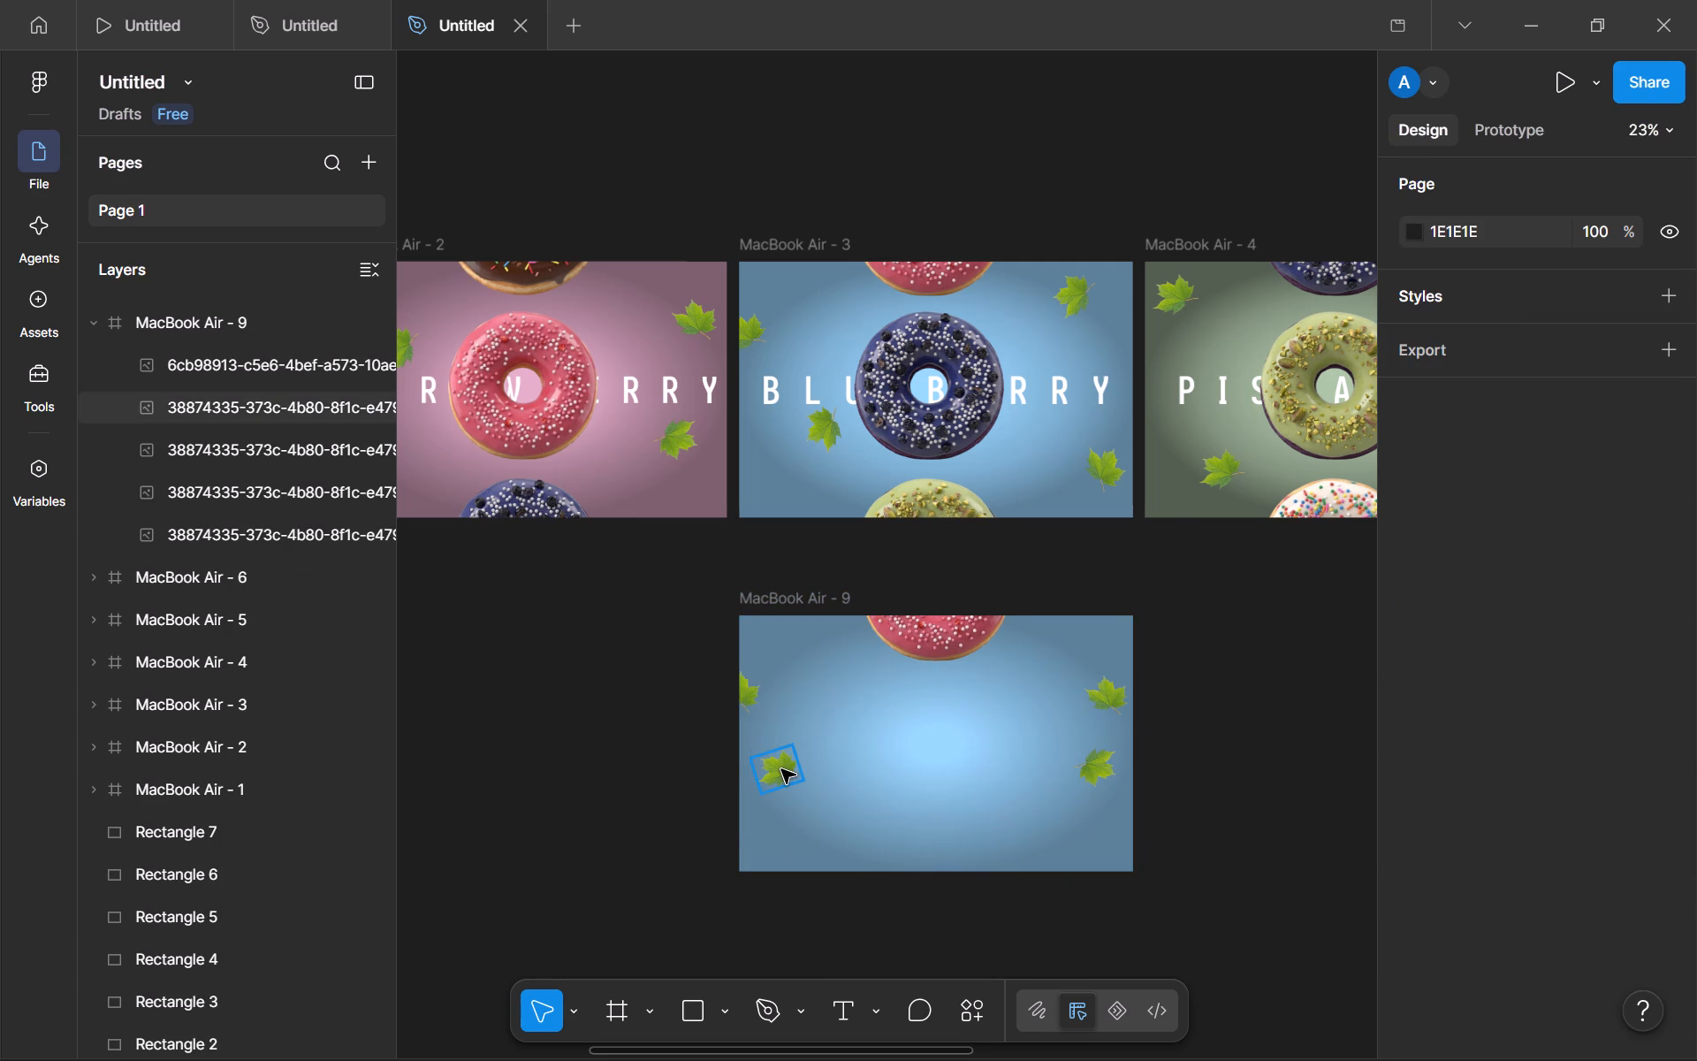
Cut the four leaves and the strawberry donut out of MacBook Air - 9, and remove the emptied frame.
{"action": "left_click", "coordinate": [781, 769]}
{"action": "key", "text": "ctrl+x"}
{"action": "left_click", "coordinate": [738, 696]}
{"action": "key", "text": "ctrl+x"}
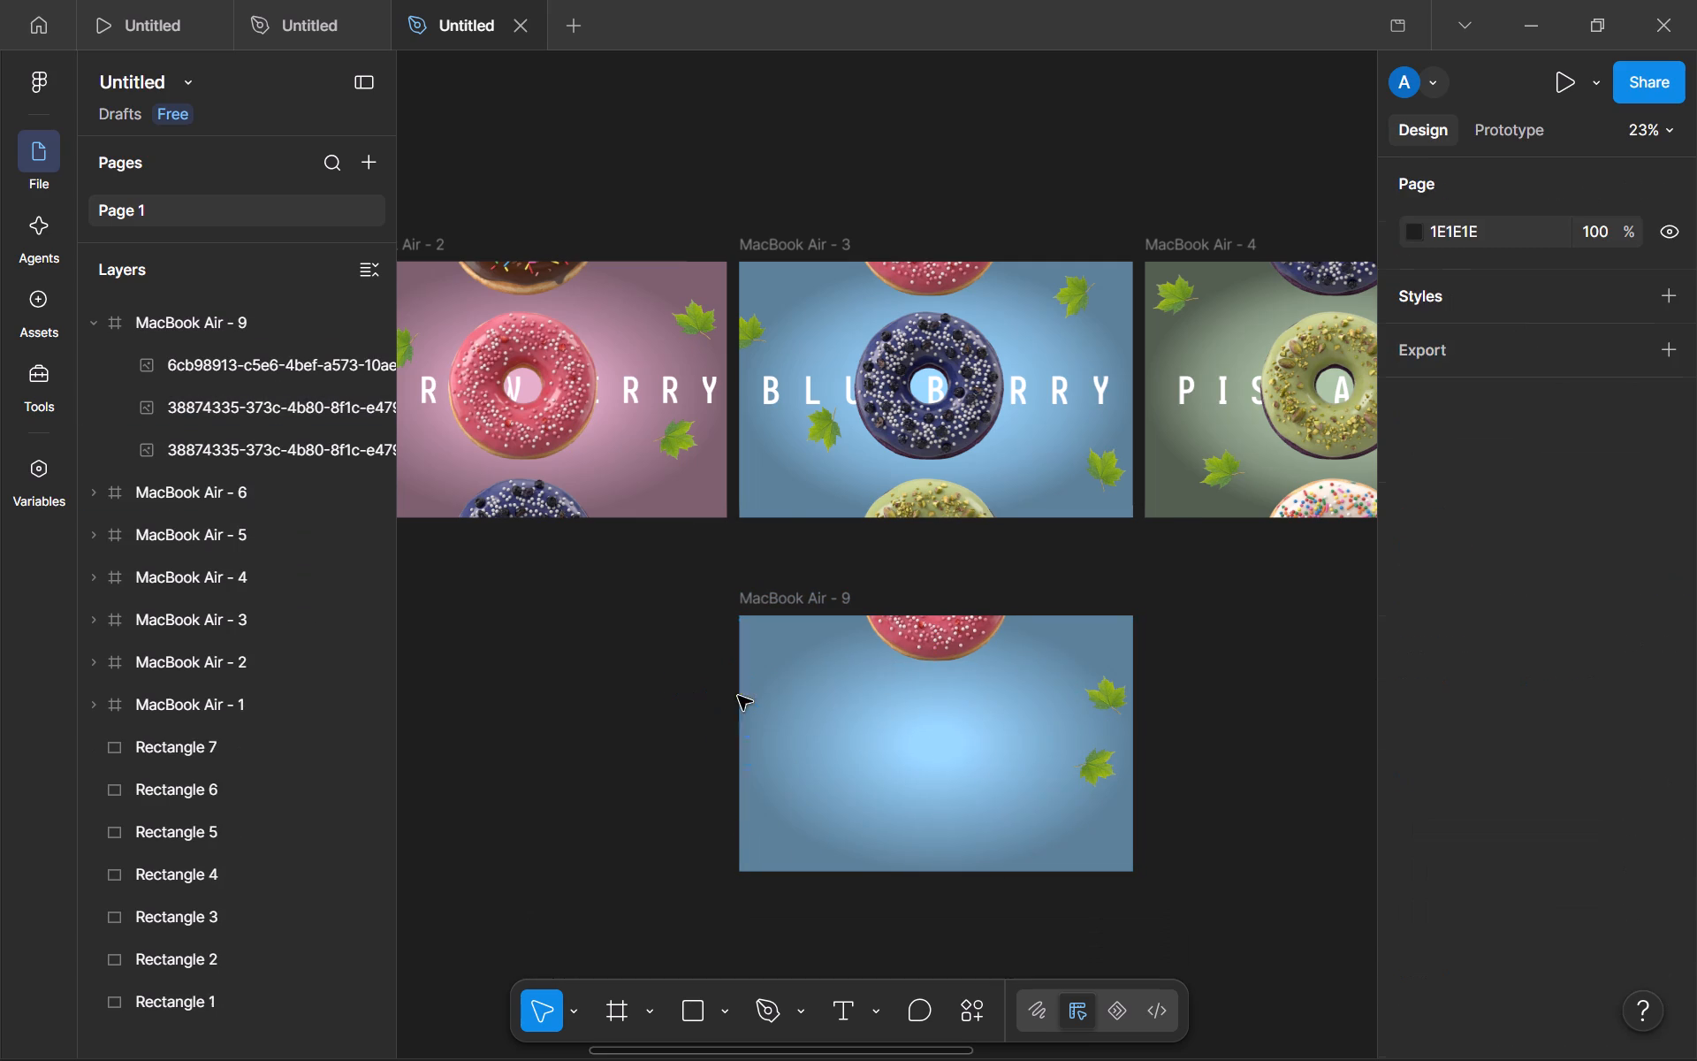
{"action": "left_click", "coordinate": [905, 645]}
{"action": "key", "text": "ctrl+x"}
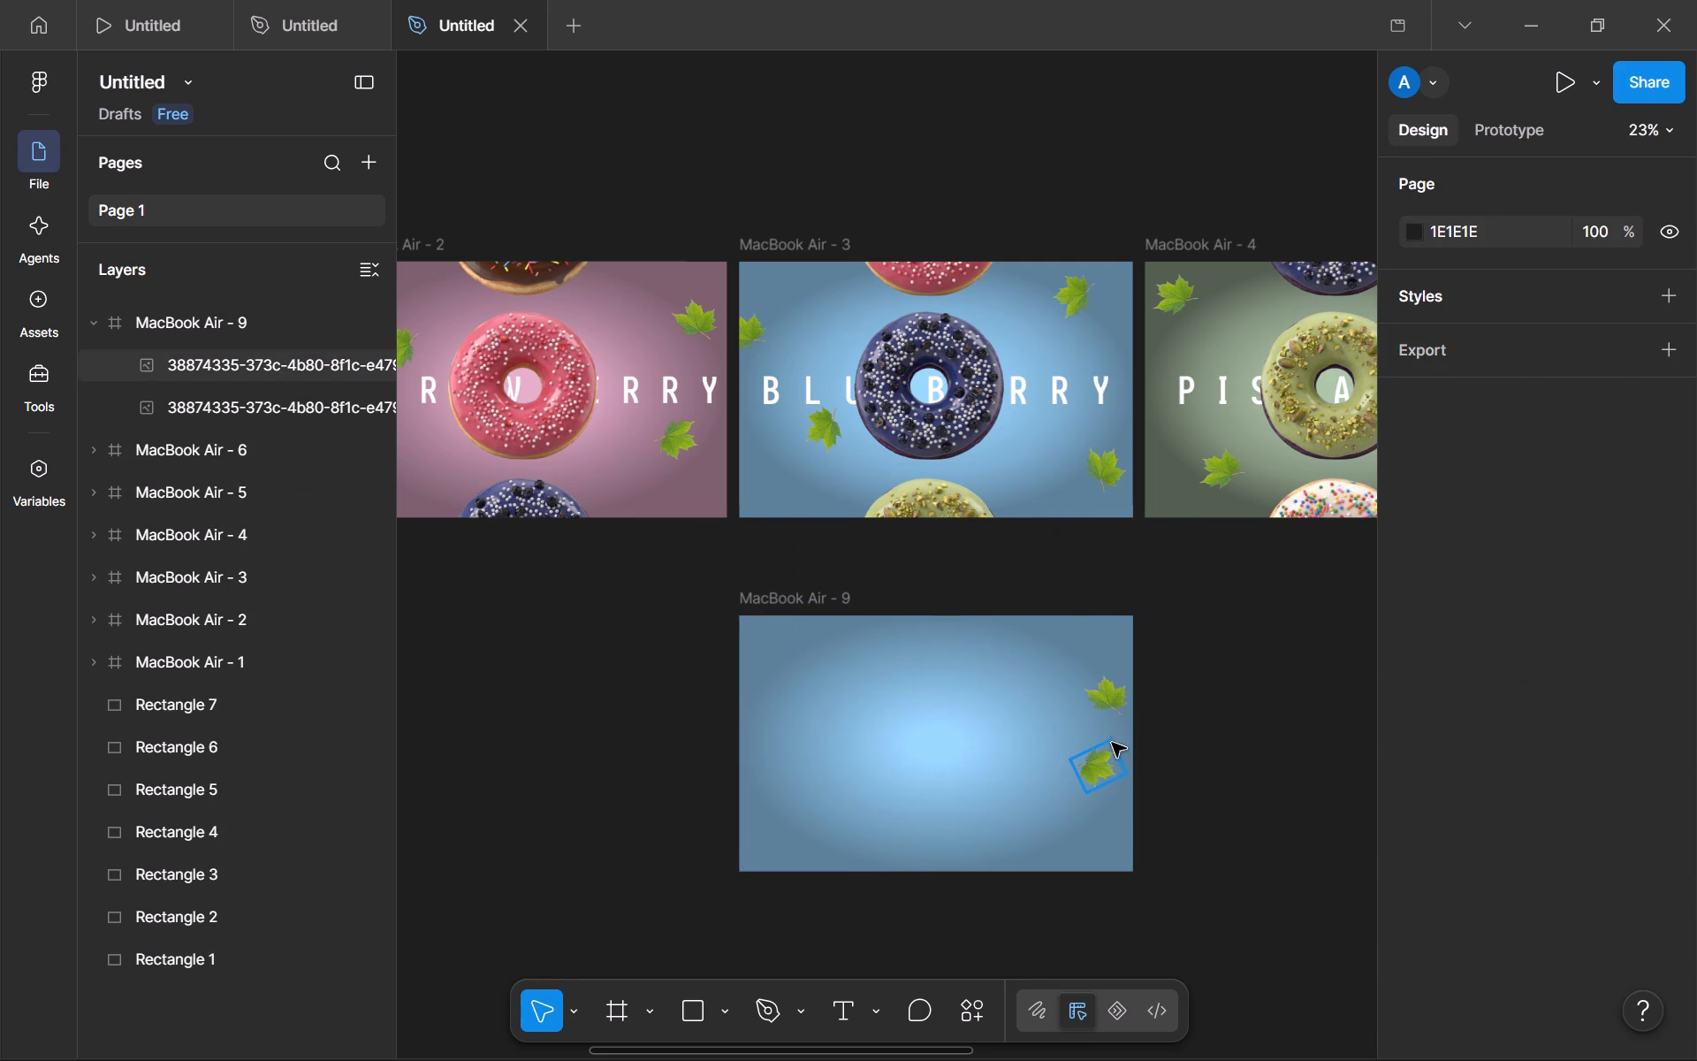
{"action": "left_click", "coordinate": [1104, 711]}
{"action": "key", "text": "ctrl+x"}
{"action": "left_click", "coordinate": [1096, 776]}
{"action": "key", "text": "ctrl+x"}
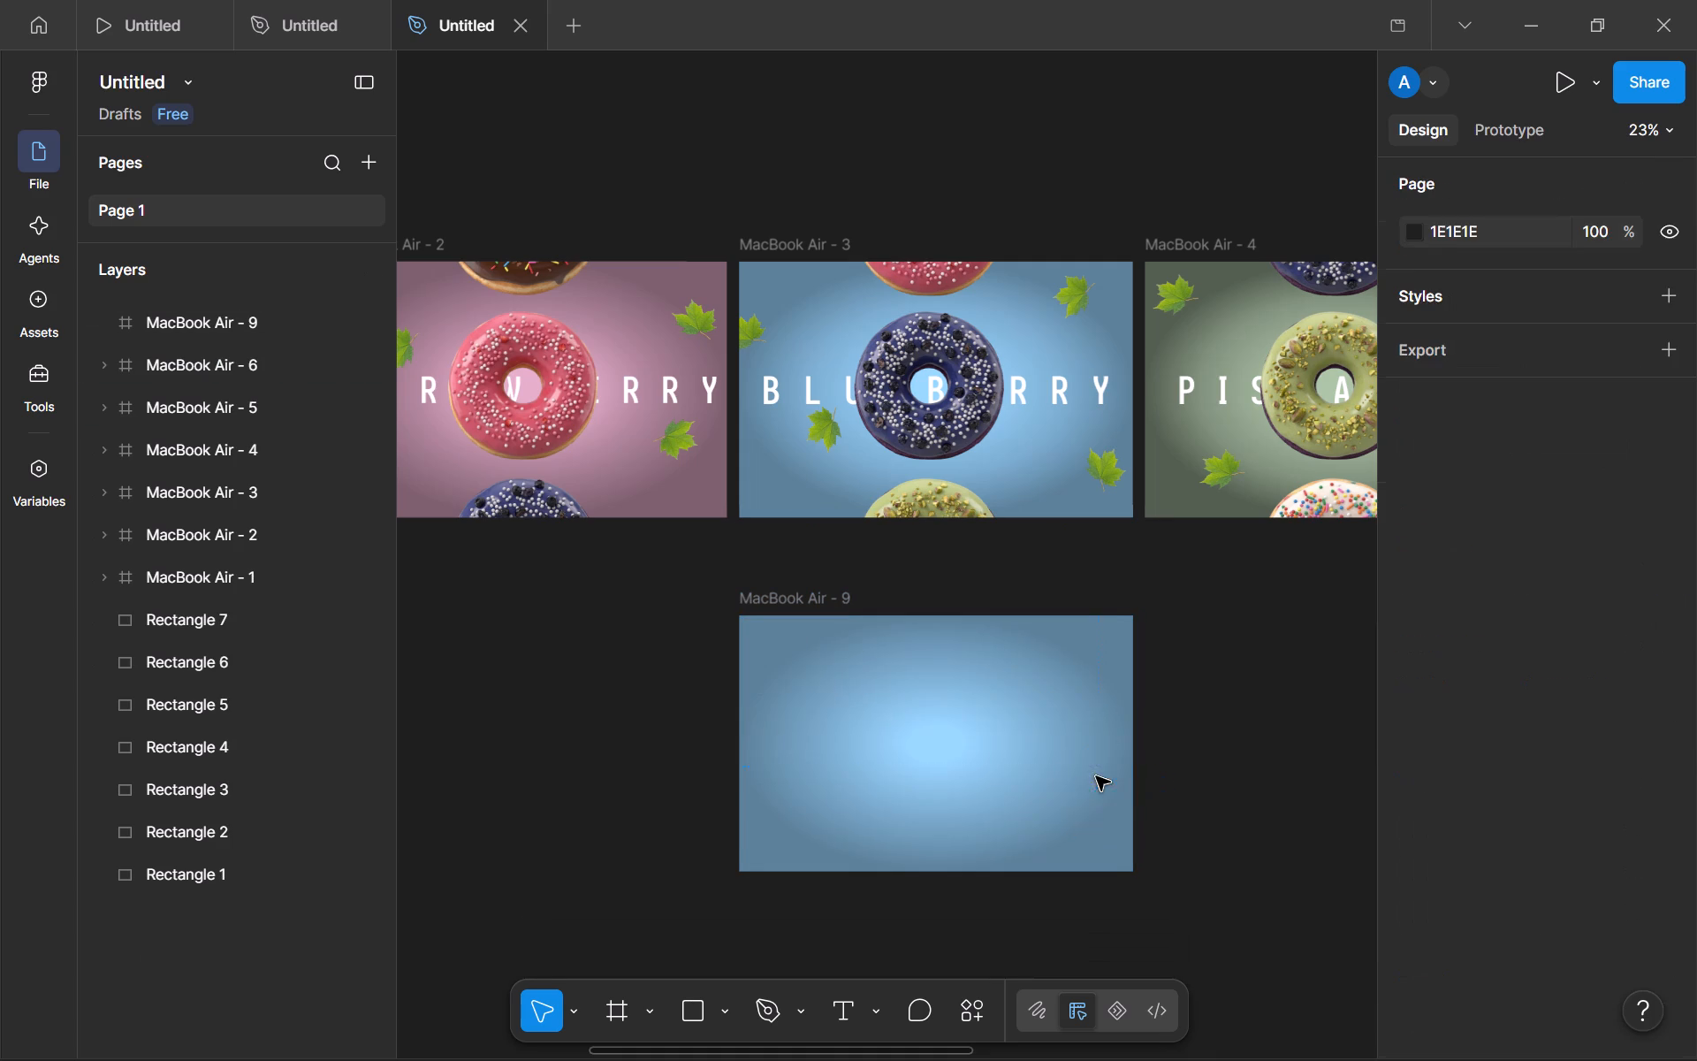
{"action": "left_click", "coordinate": [958, 752]}
{"action": "key", "text": "ctrl+x"}
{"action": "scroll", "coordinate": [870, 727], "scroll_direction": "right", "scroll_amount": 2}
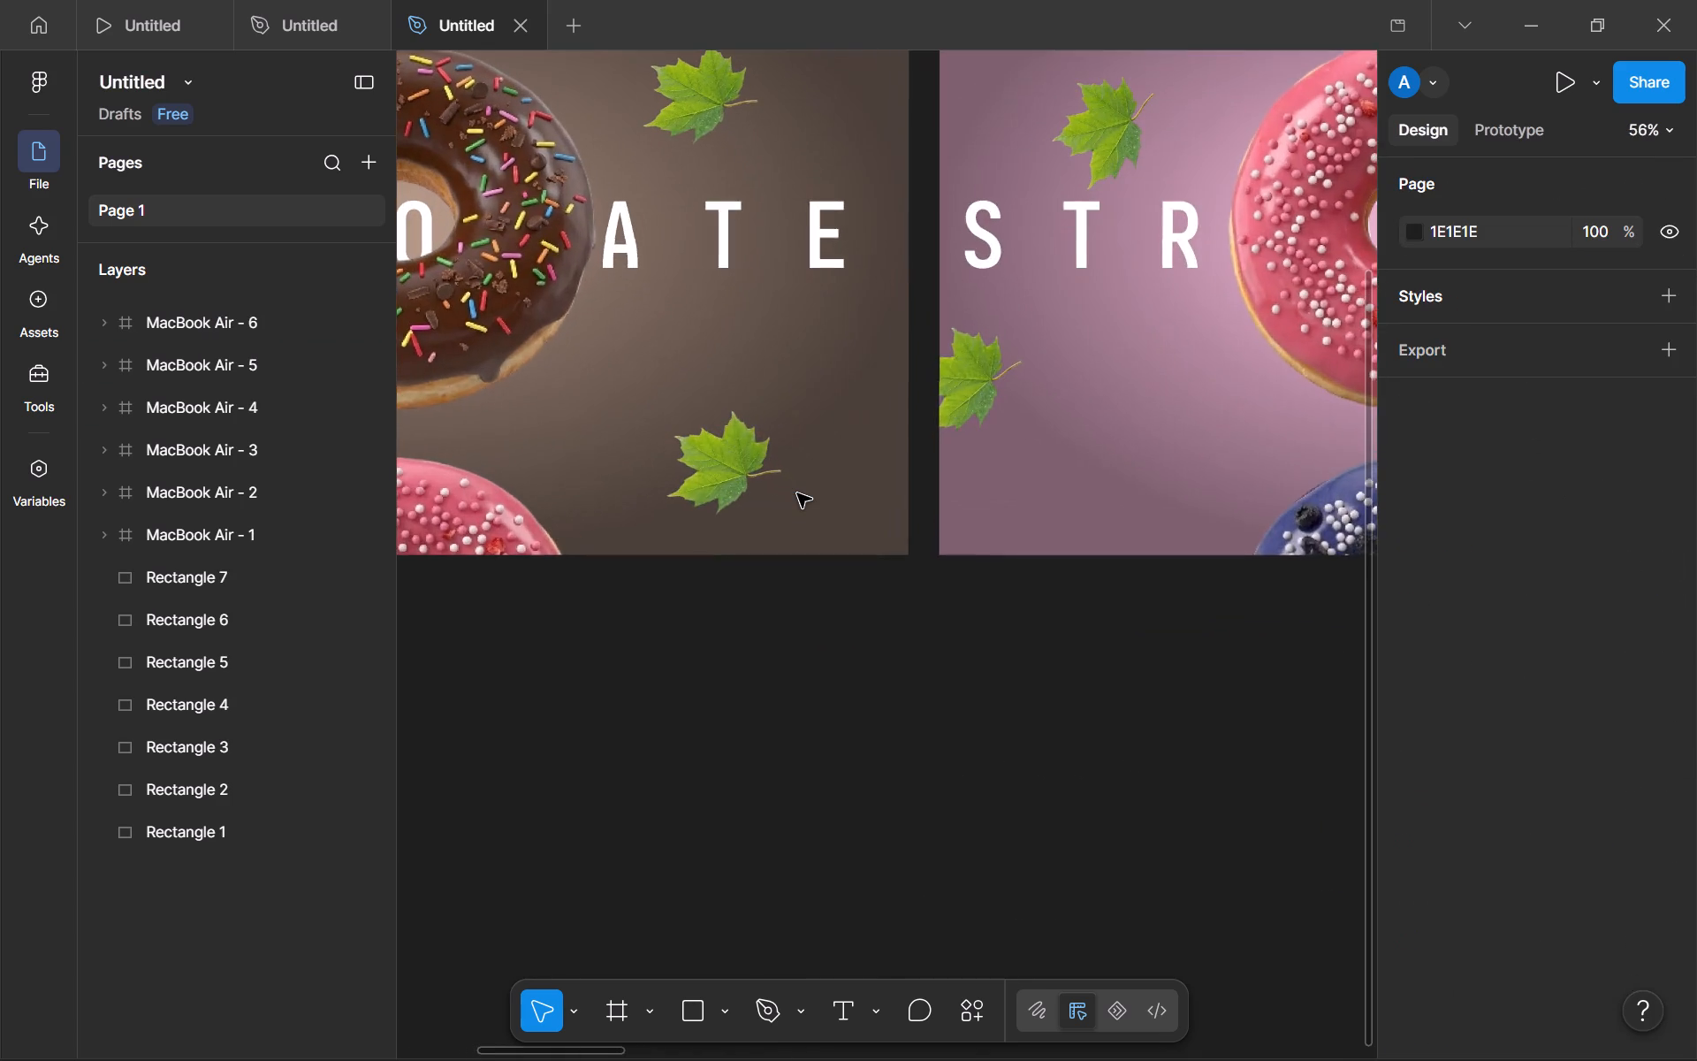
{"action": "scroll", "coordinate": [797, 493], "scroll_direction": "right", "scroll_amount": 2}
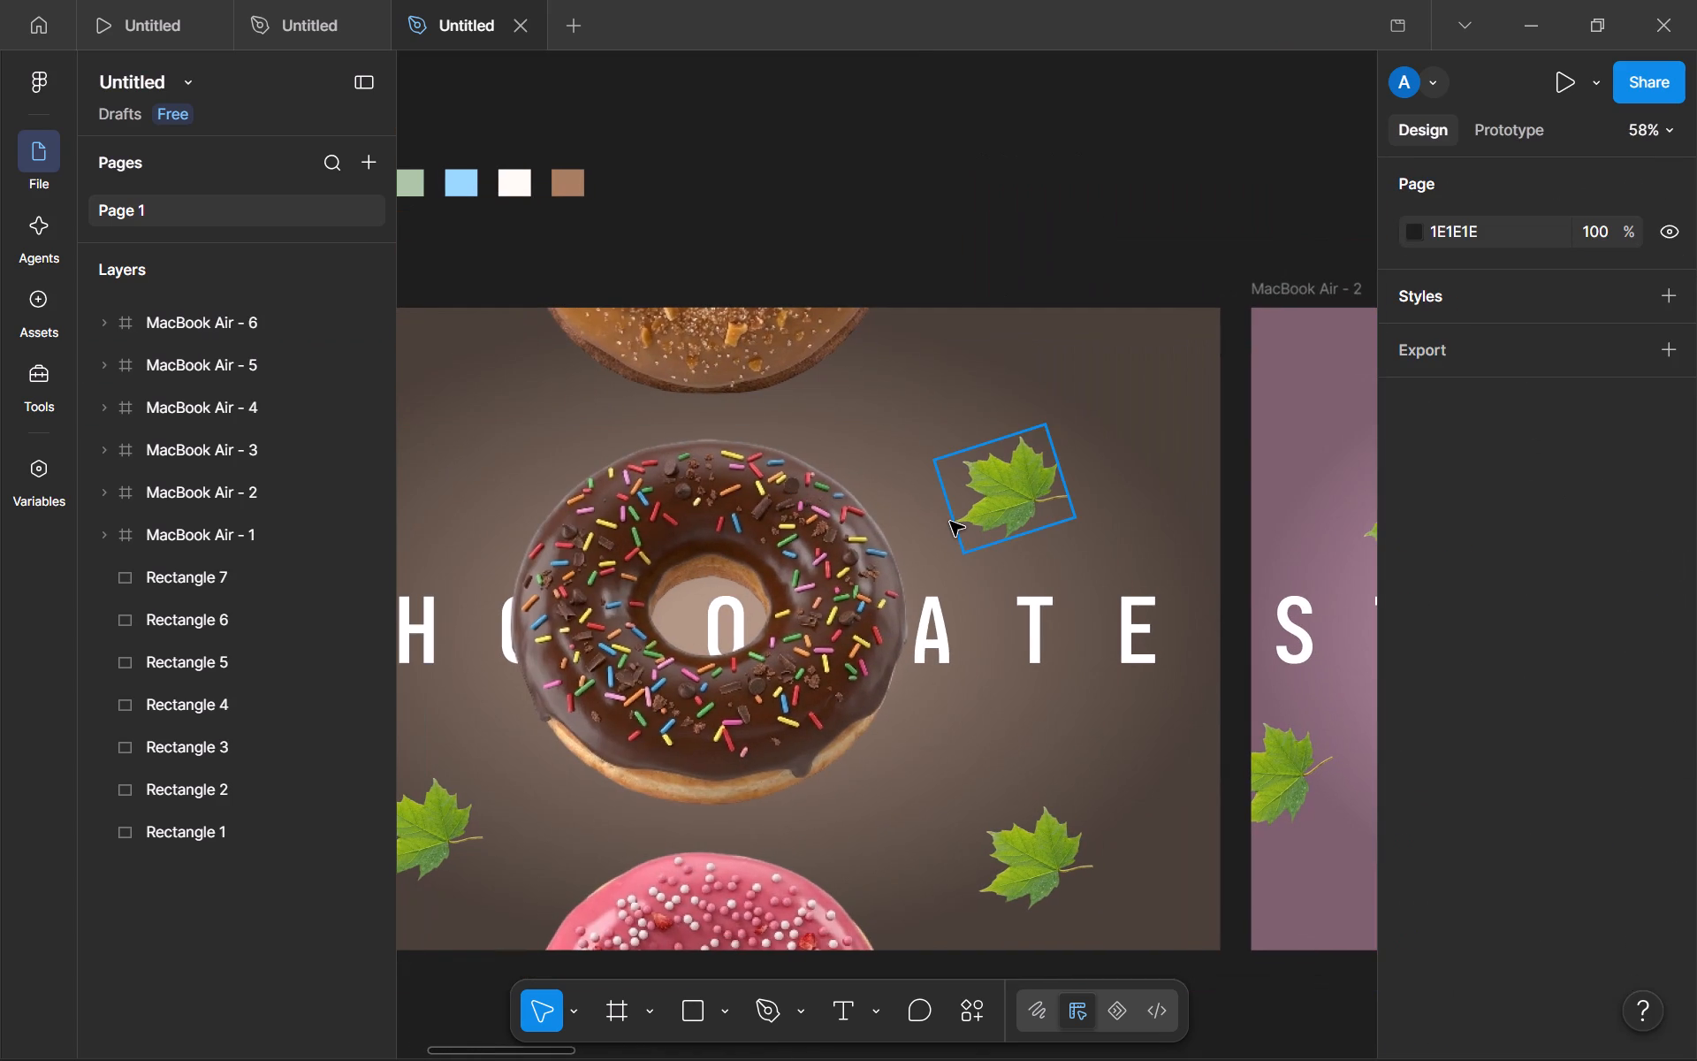
Present the prototype and step forward and back through the donut flavour frames to check their slide transitions.
{"action": "left_click", "coordinate": [1562, 80]}
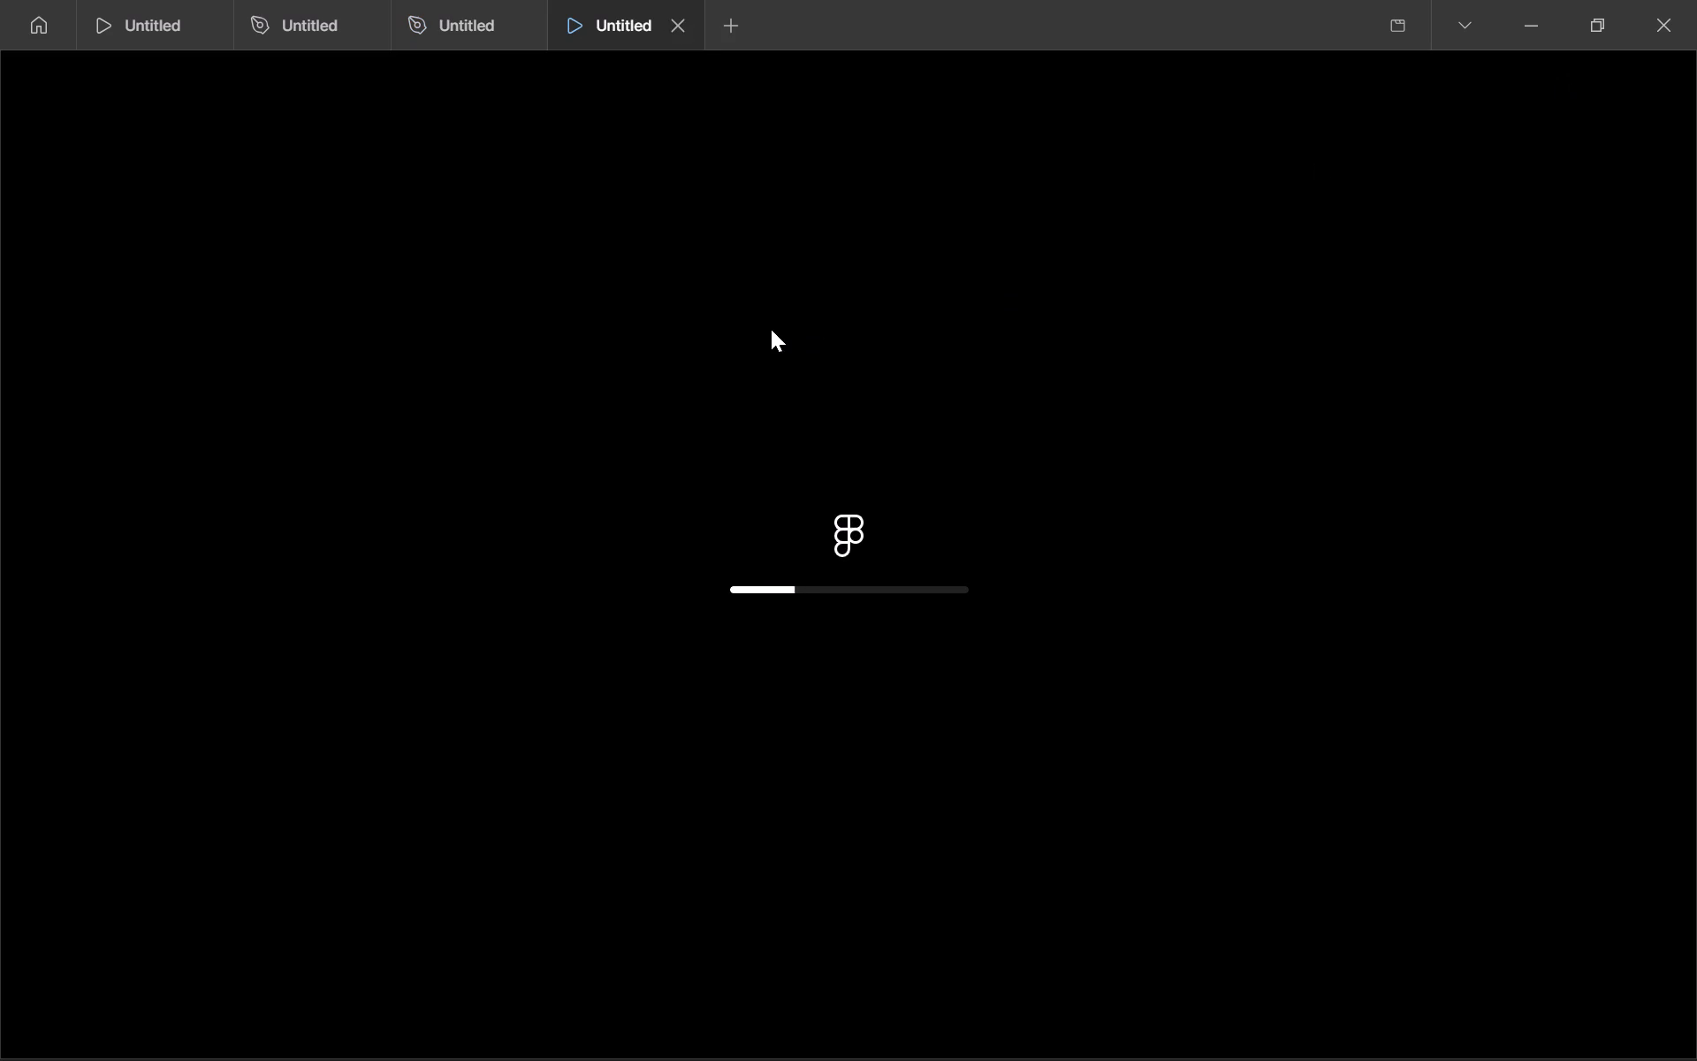
{"action": "key", "text": "Right"}
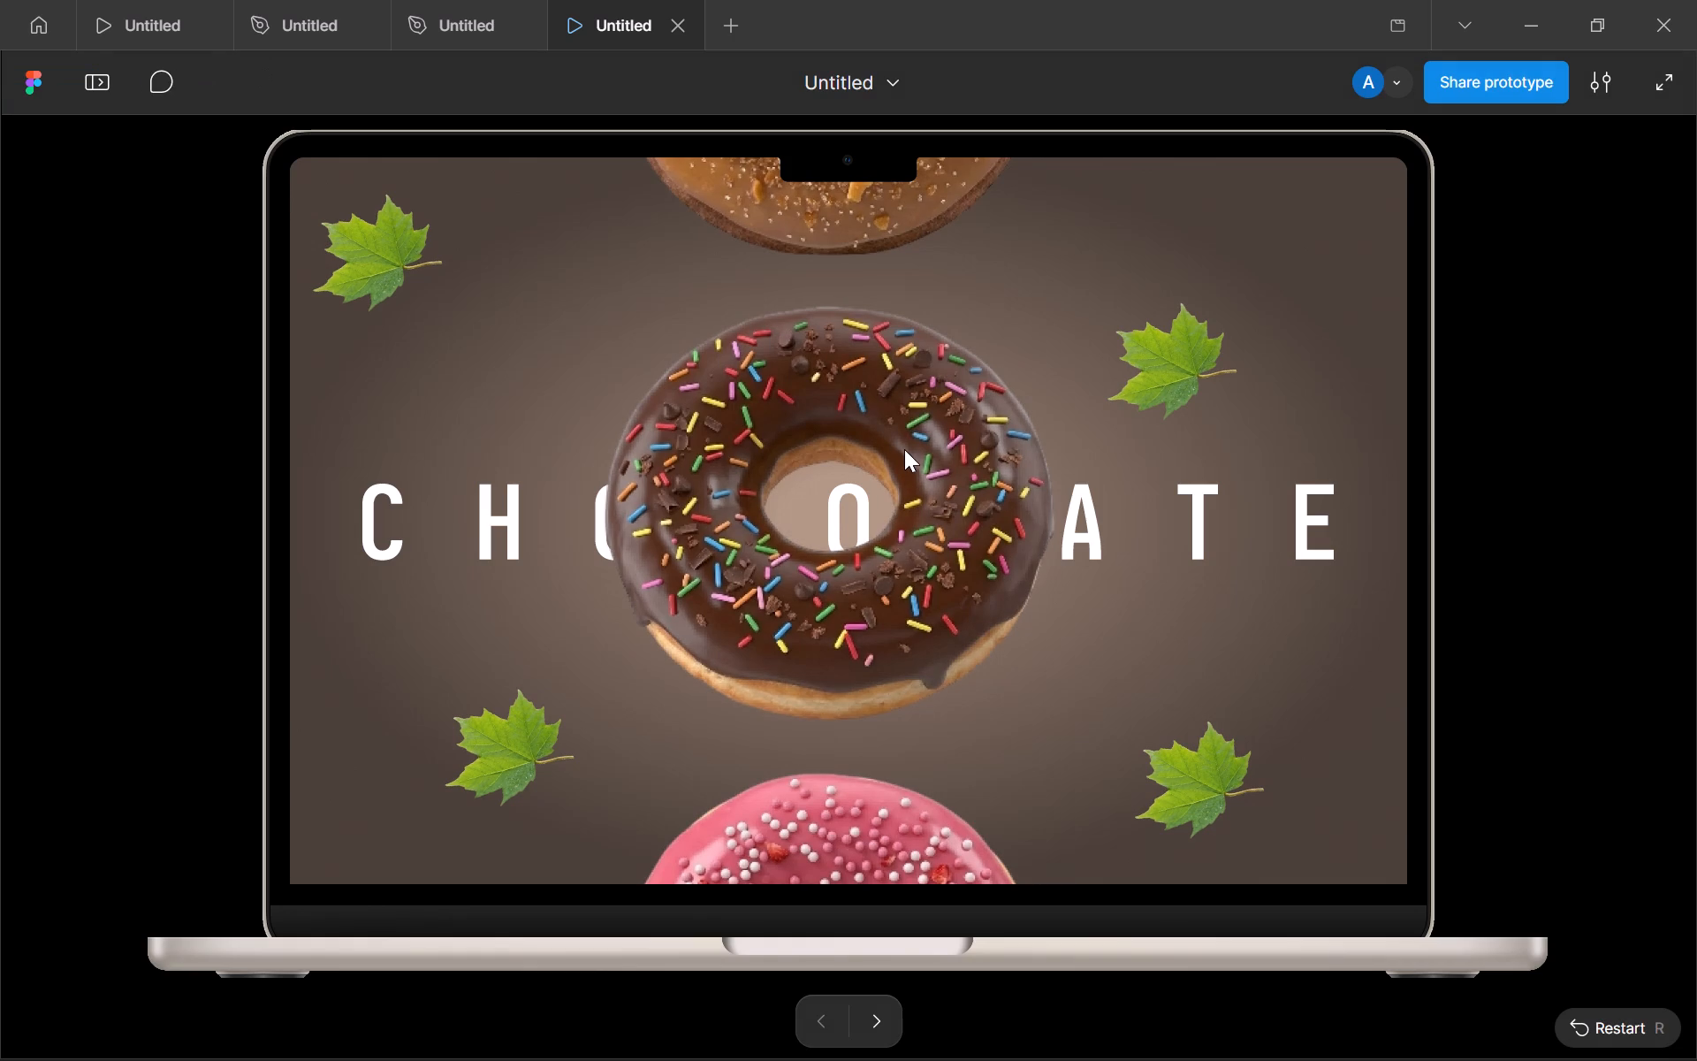
{"action": "key", "text": "Right"}
{"action": "key", "text": "Right"}
{"action": "key", "text": "Right"}
{"action": "key", "text": "Right"}
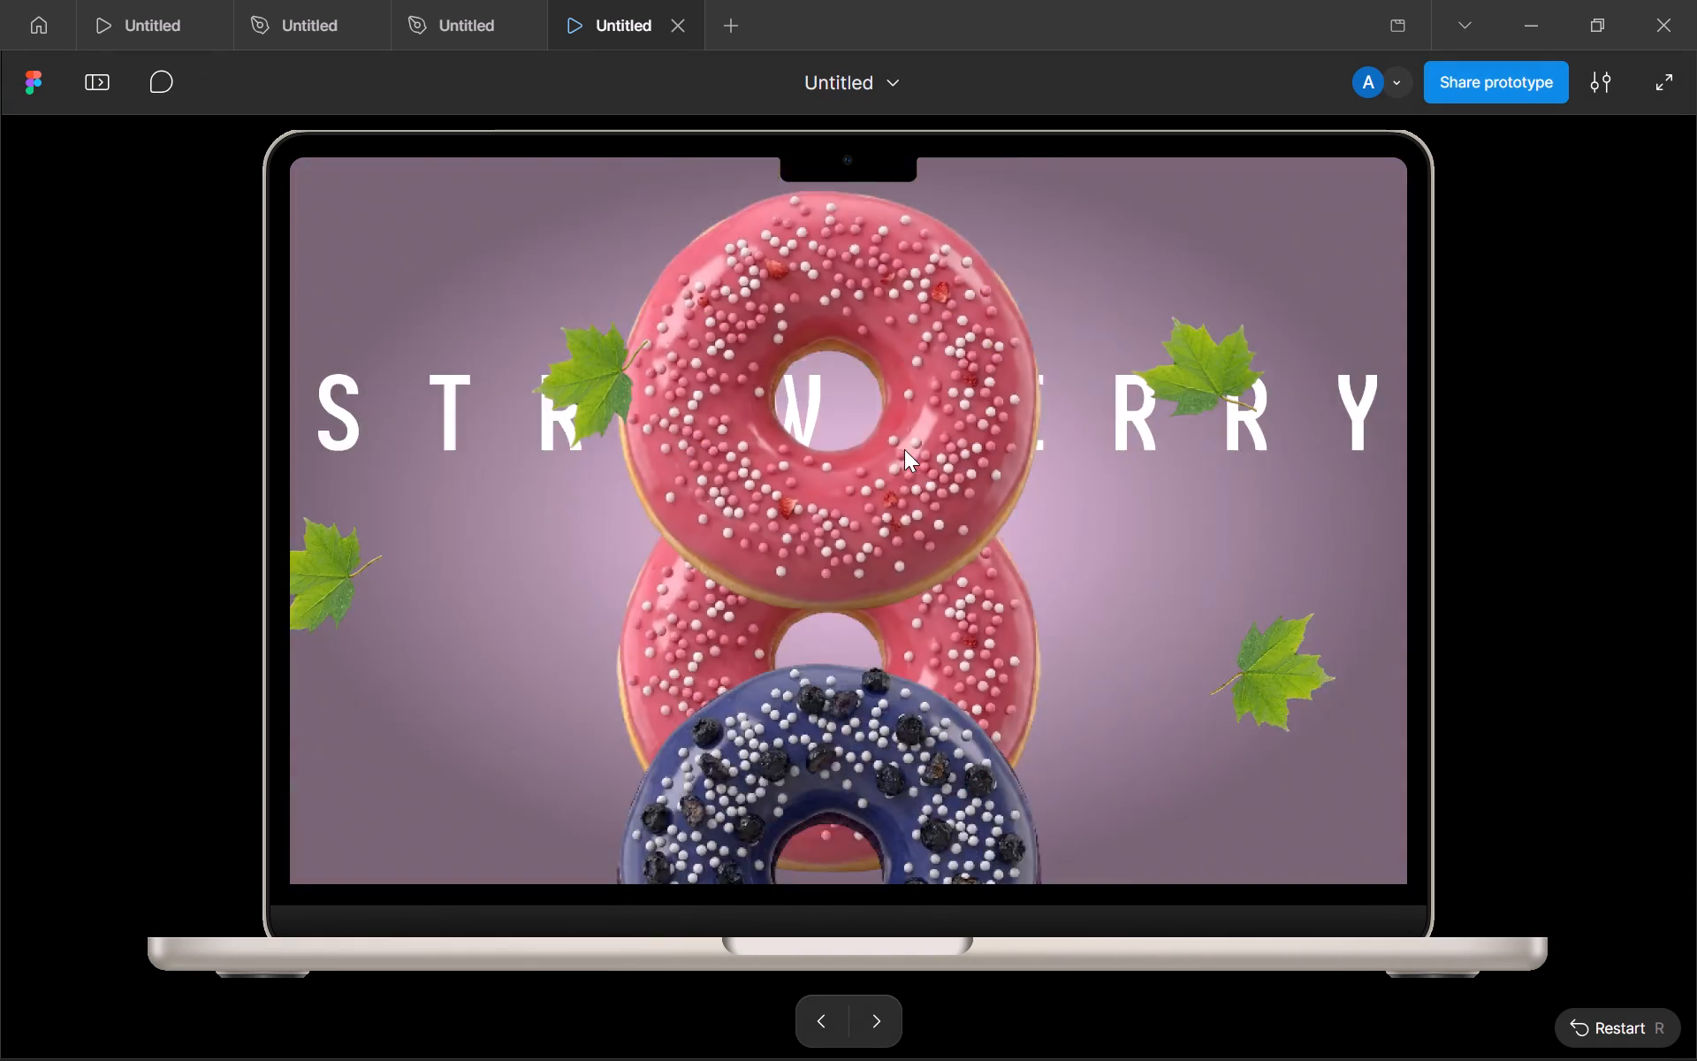
{"action": "key", "text": "Right"}
{"action": "key", "text": "Left"}
{"action": "key", "text": "Left"}
{"action": "key", "text": "Left"}
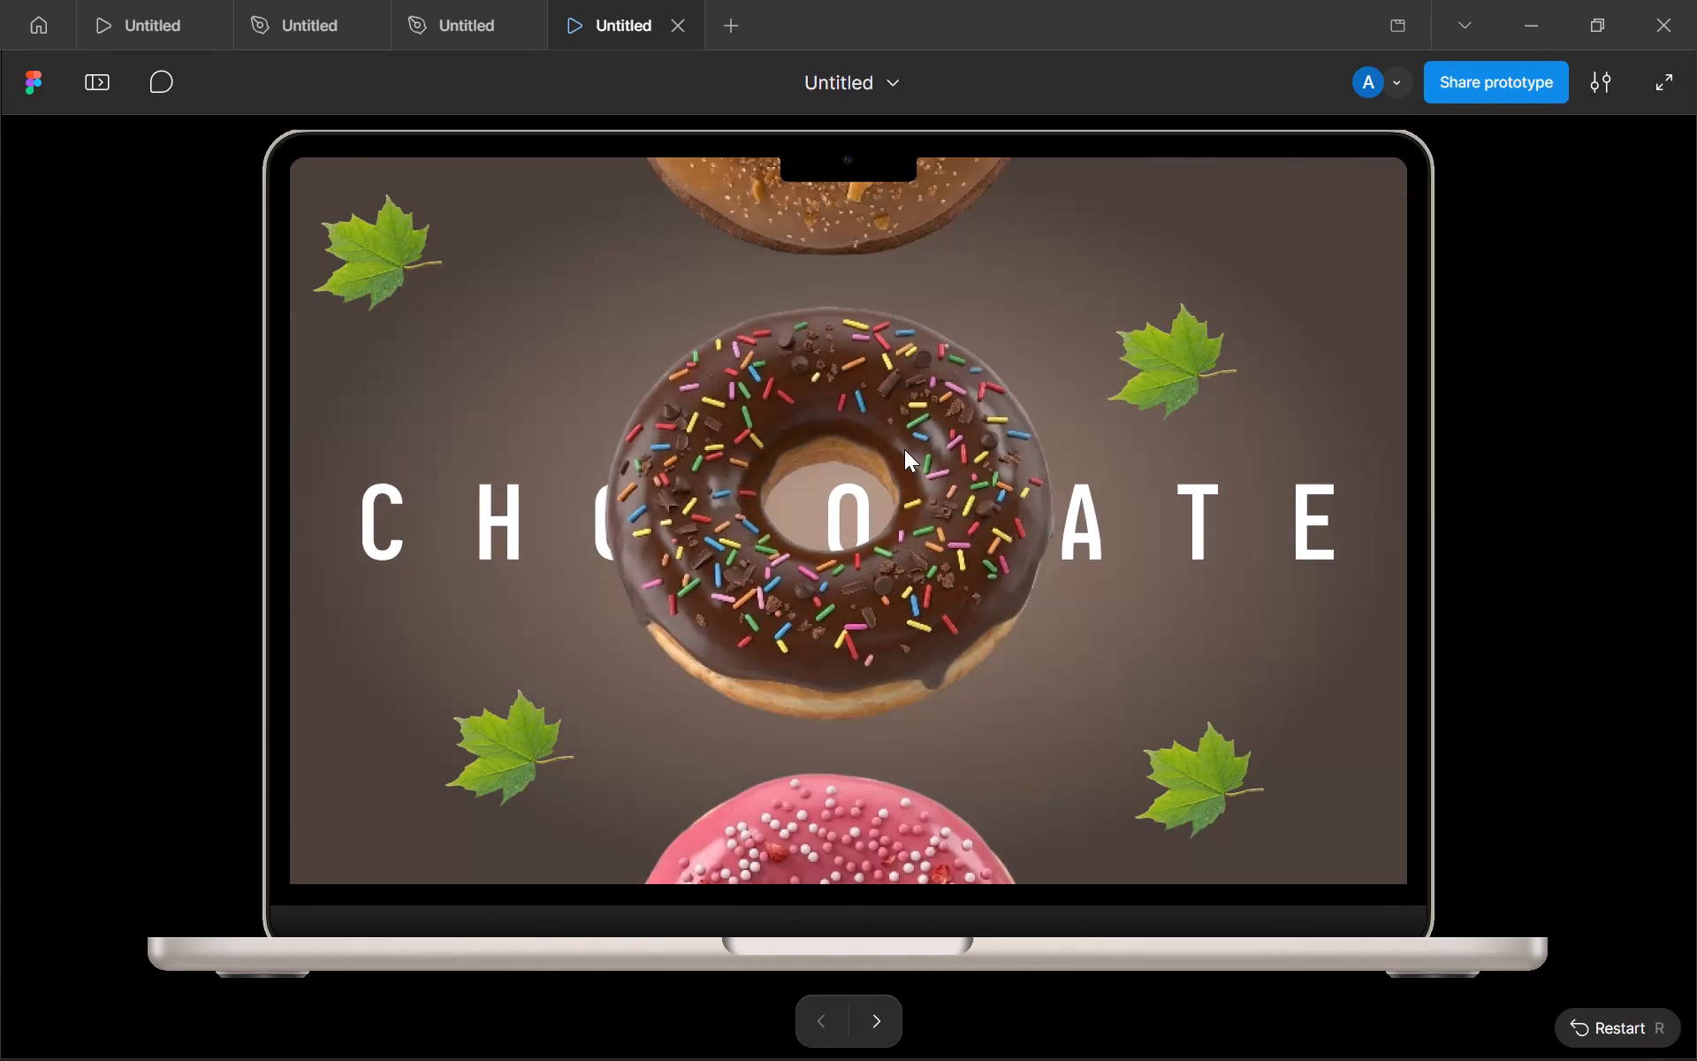
{"action": "key", "text": "Left"}
Play the flavour frames forward from the chocolate frame once more, and close the prototype preview.
{"action": "key", "text": "Right"}
{"action": "key", "text": "Right"}
{"action": "key", "text": "Right"}
{"action": "key", "text": "Right"}
{"action": "key", "text": "Right"}
{"action": "key", "text": "Right"}
{"action": "key", "text": "Right"}
{"action": "key", "text": "Right"}
{"action": "key", "text": "Right"}
{"action": "key", "text": "Right"}
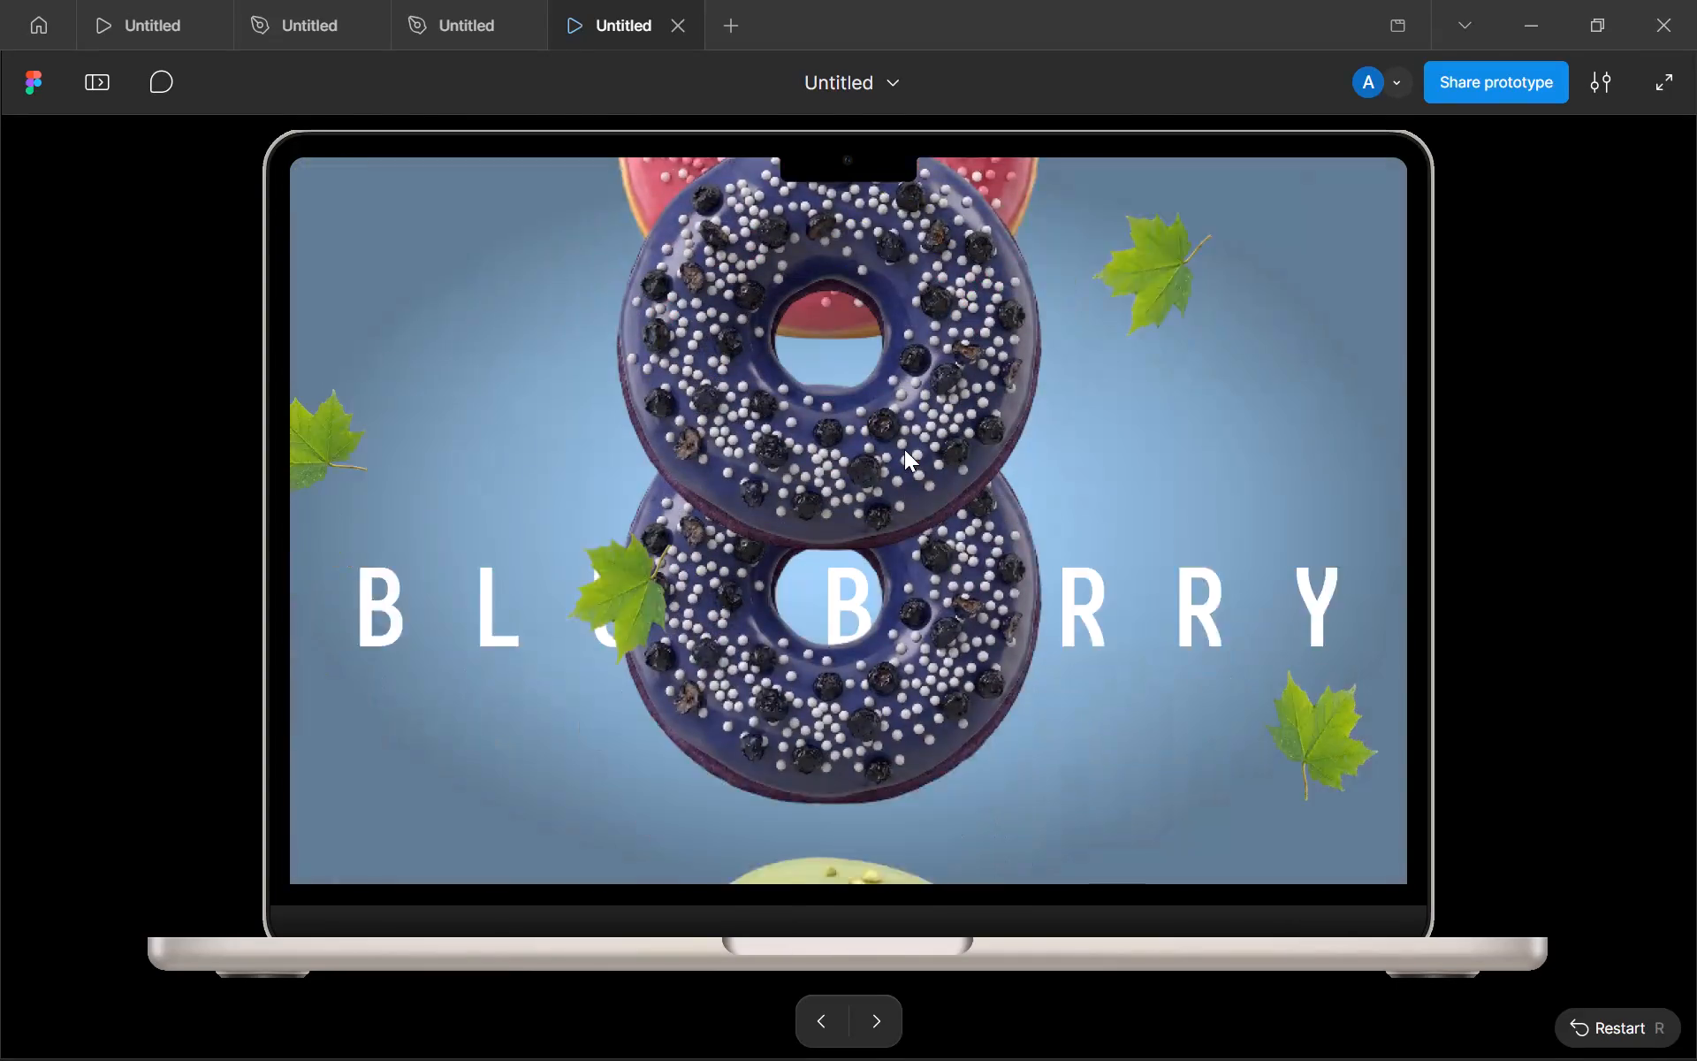
{"action": "left_click", "coordinate": [676, 24]}
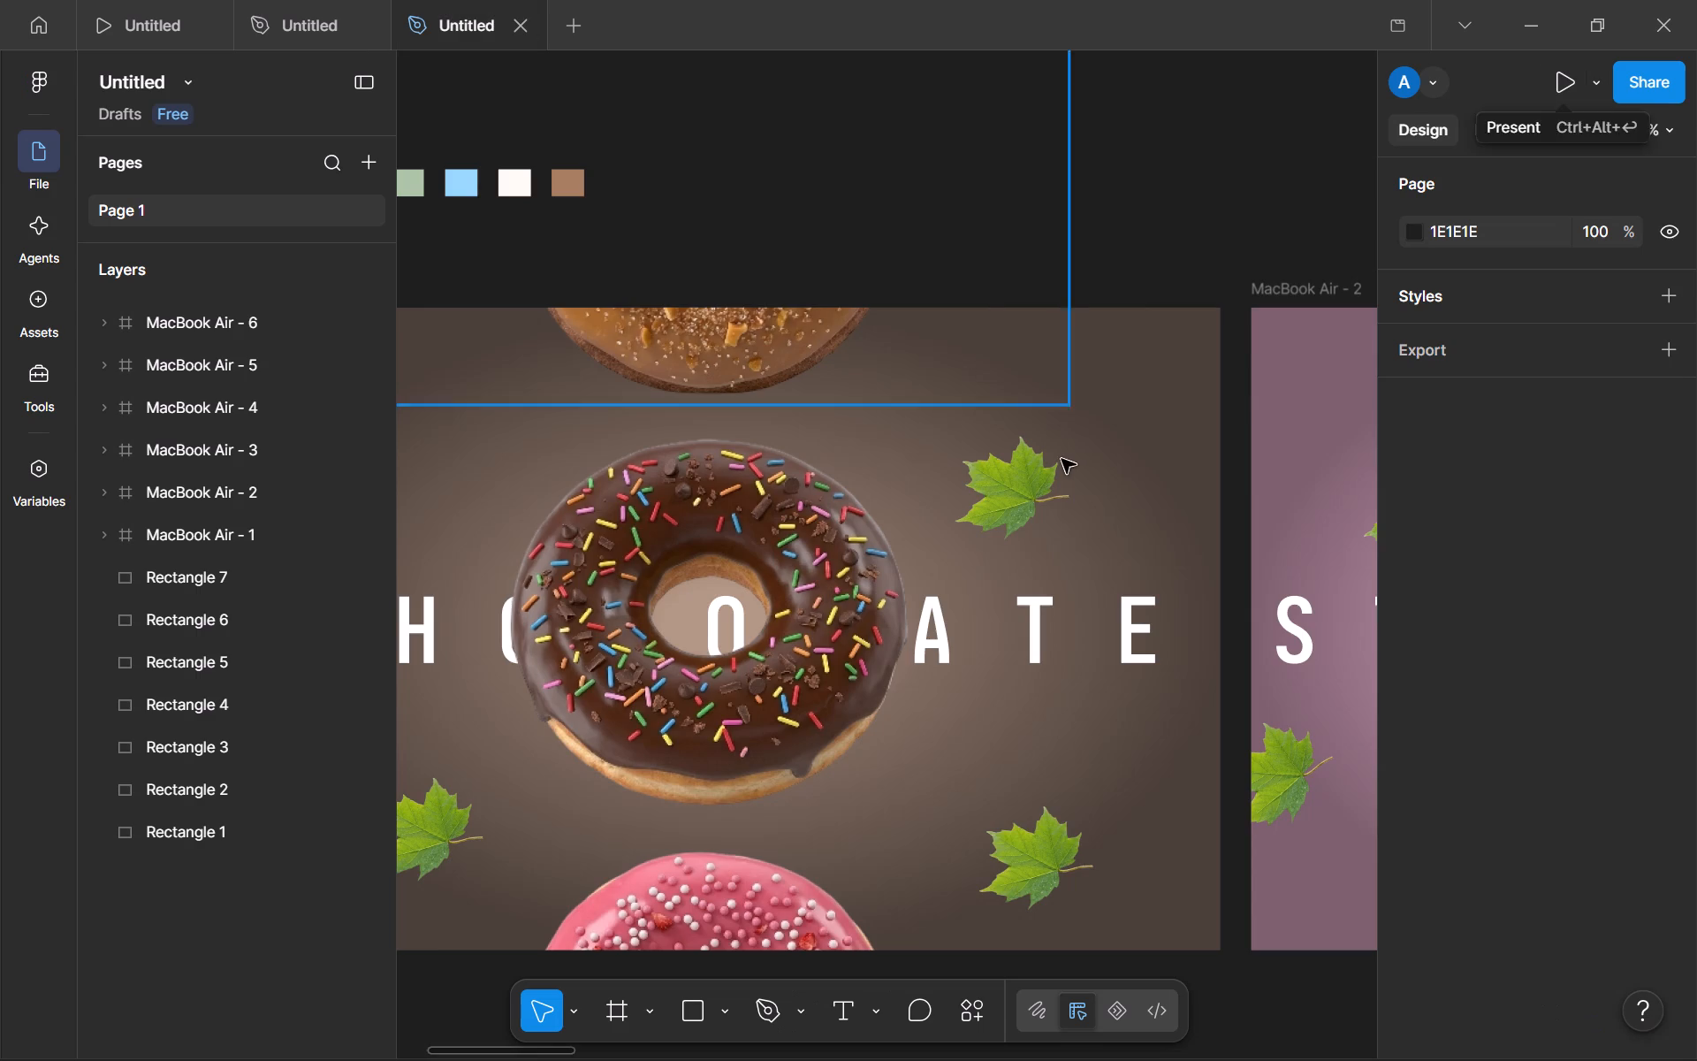
Show the prototype connections and examine the links between frames MacBook Air - 1 to MacBook Air - 6.
{"action": "scroll", "coordinate": [1064, 461], "scroll_direction": "left", "scroll_amount": 2}
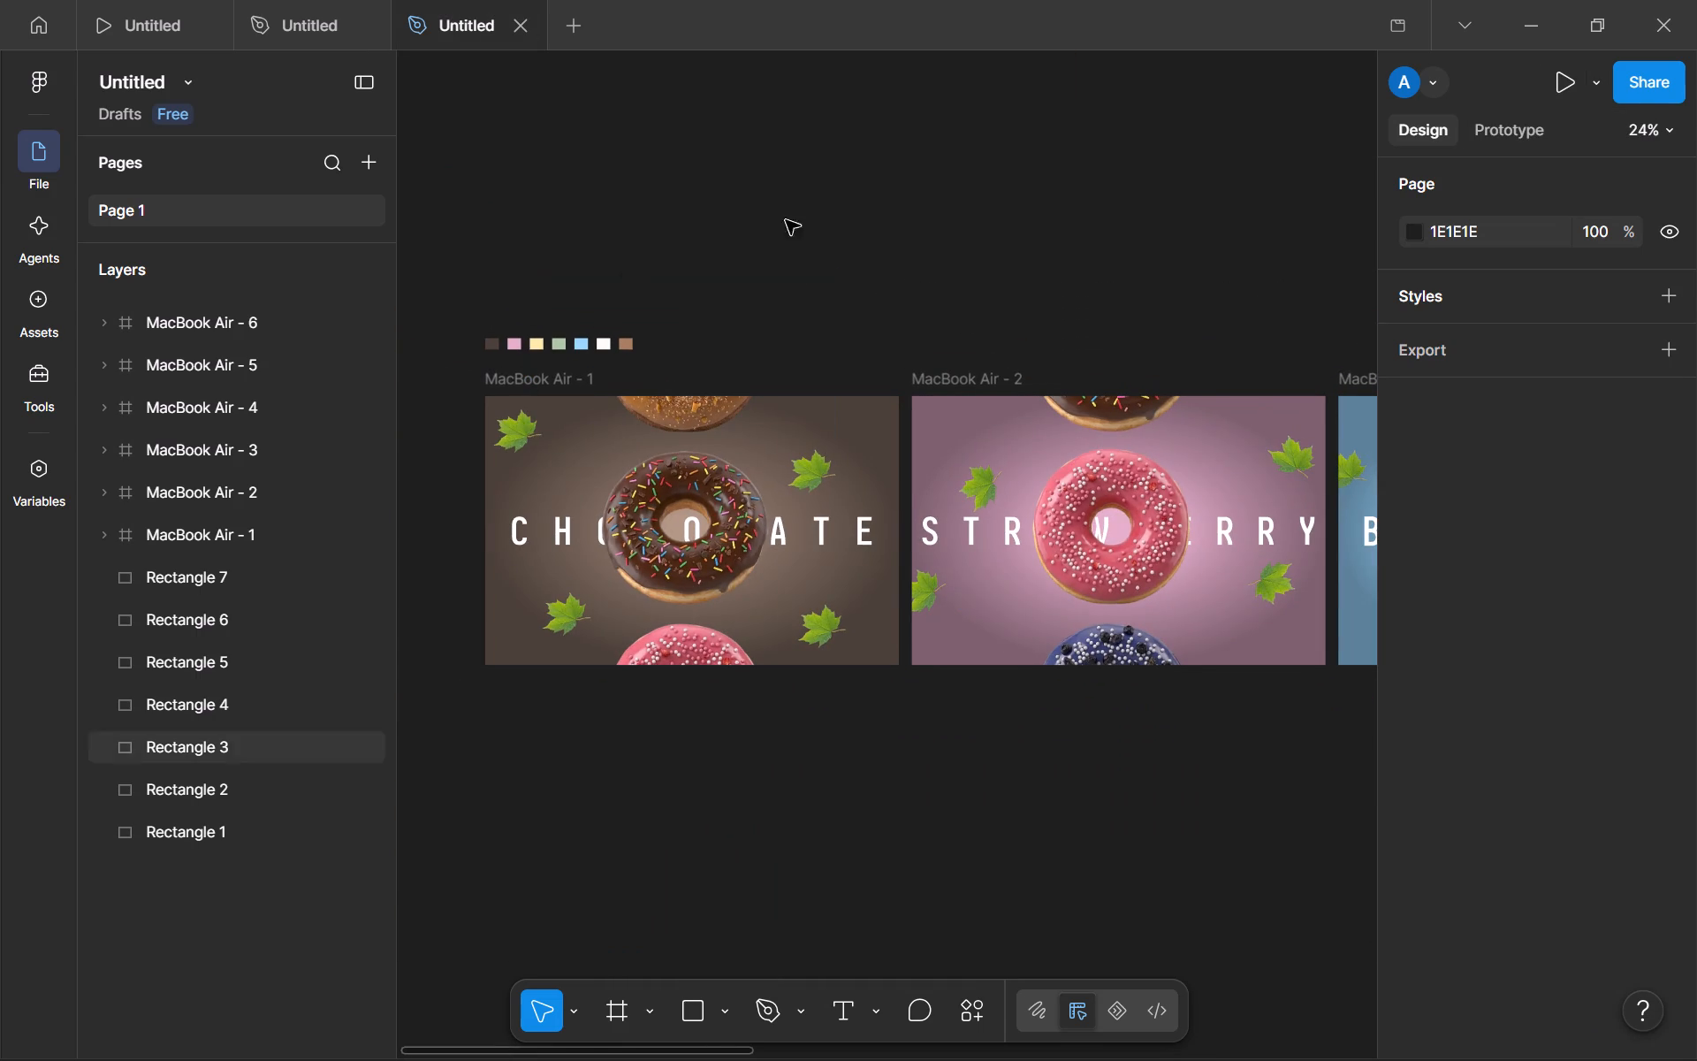
{"action": "left_click", "coordinate": [1054, 232]}
{"action": "left_click", "coordinate": [1506, 149]}
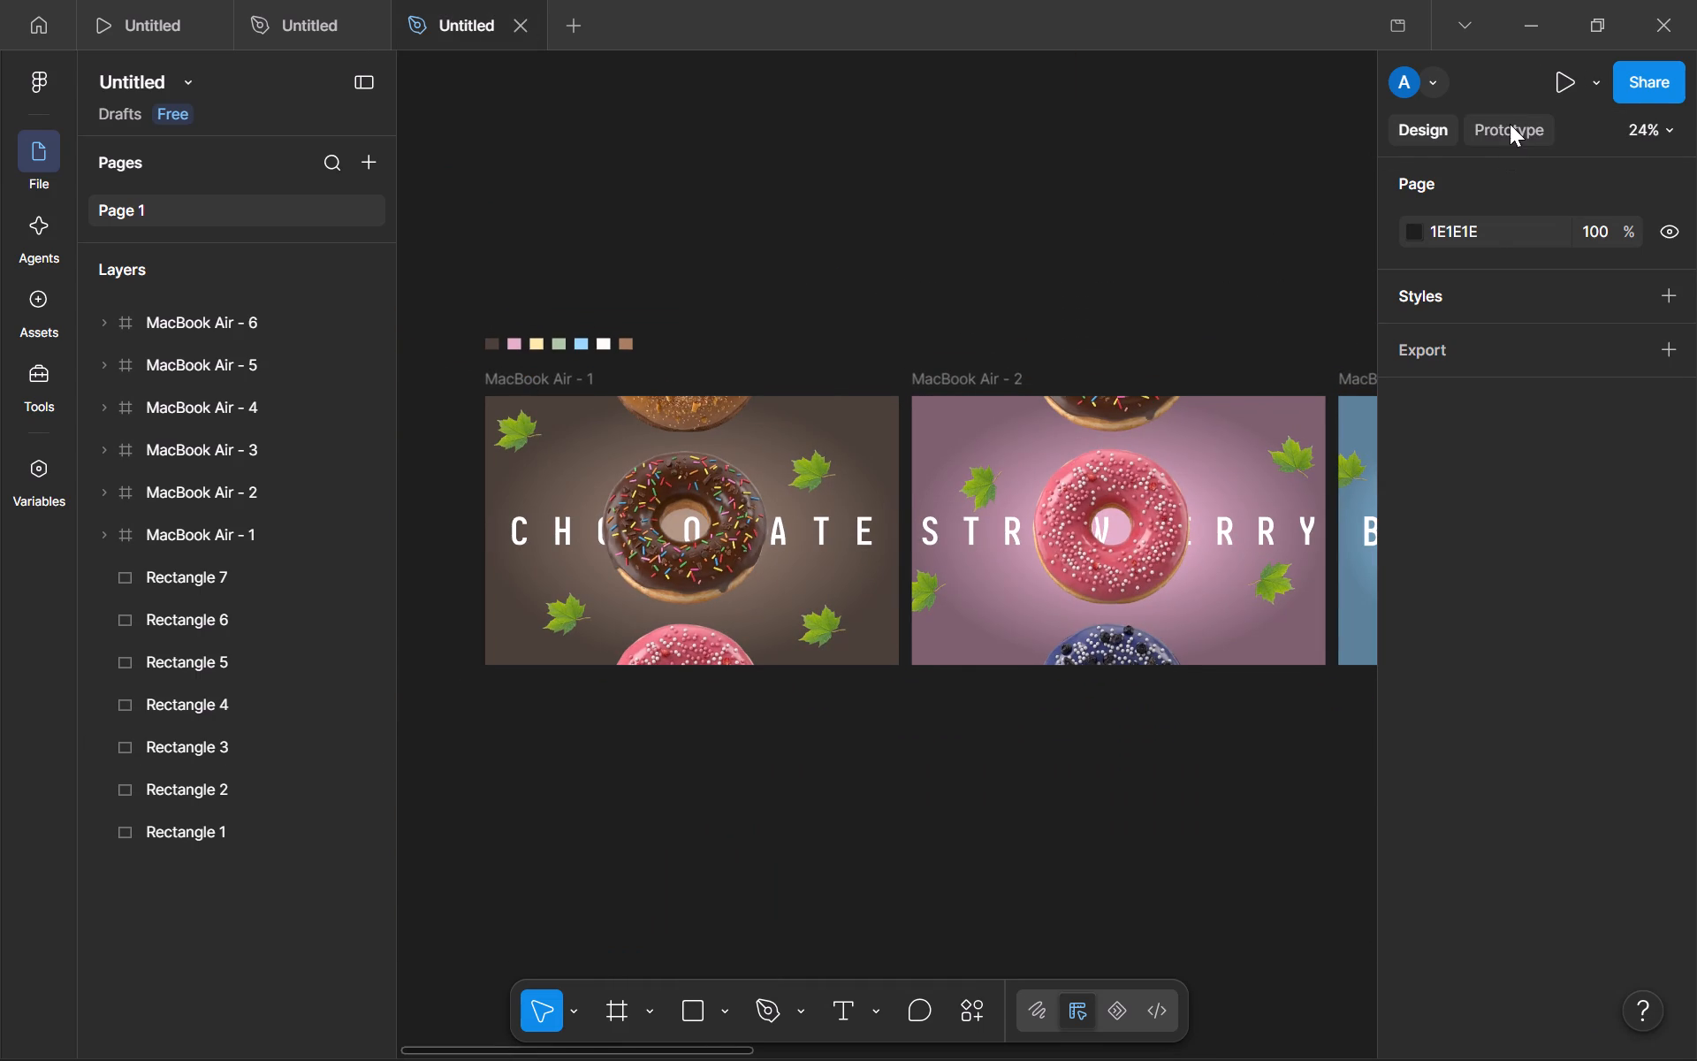
{"action": "left_click", "coordinate": [1510, 124]}
{"action": "scroll", "coordinate": [1209, 328], "scroll_direction": "left", "scroll_amount": 4}
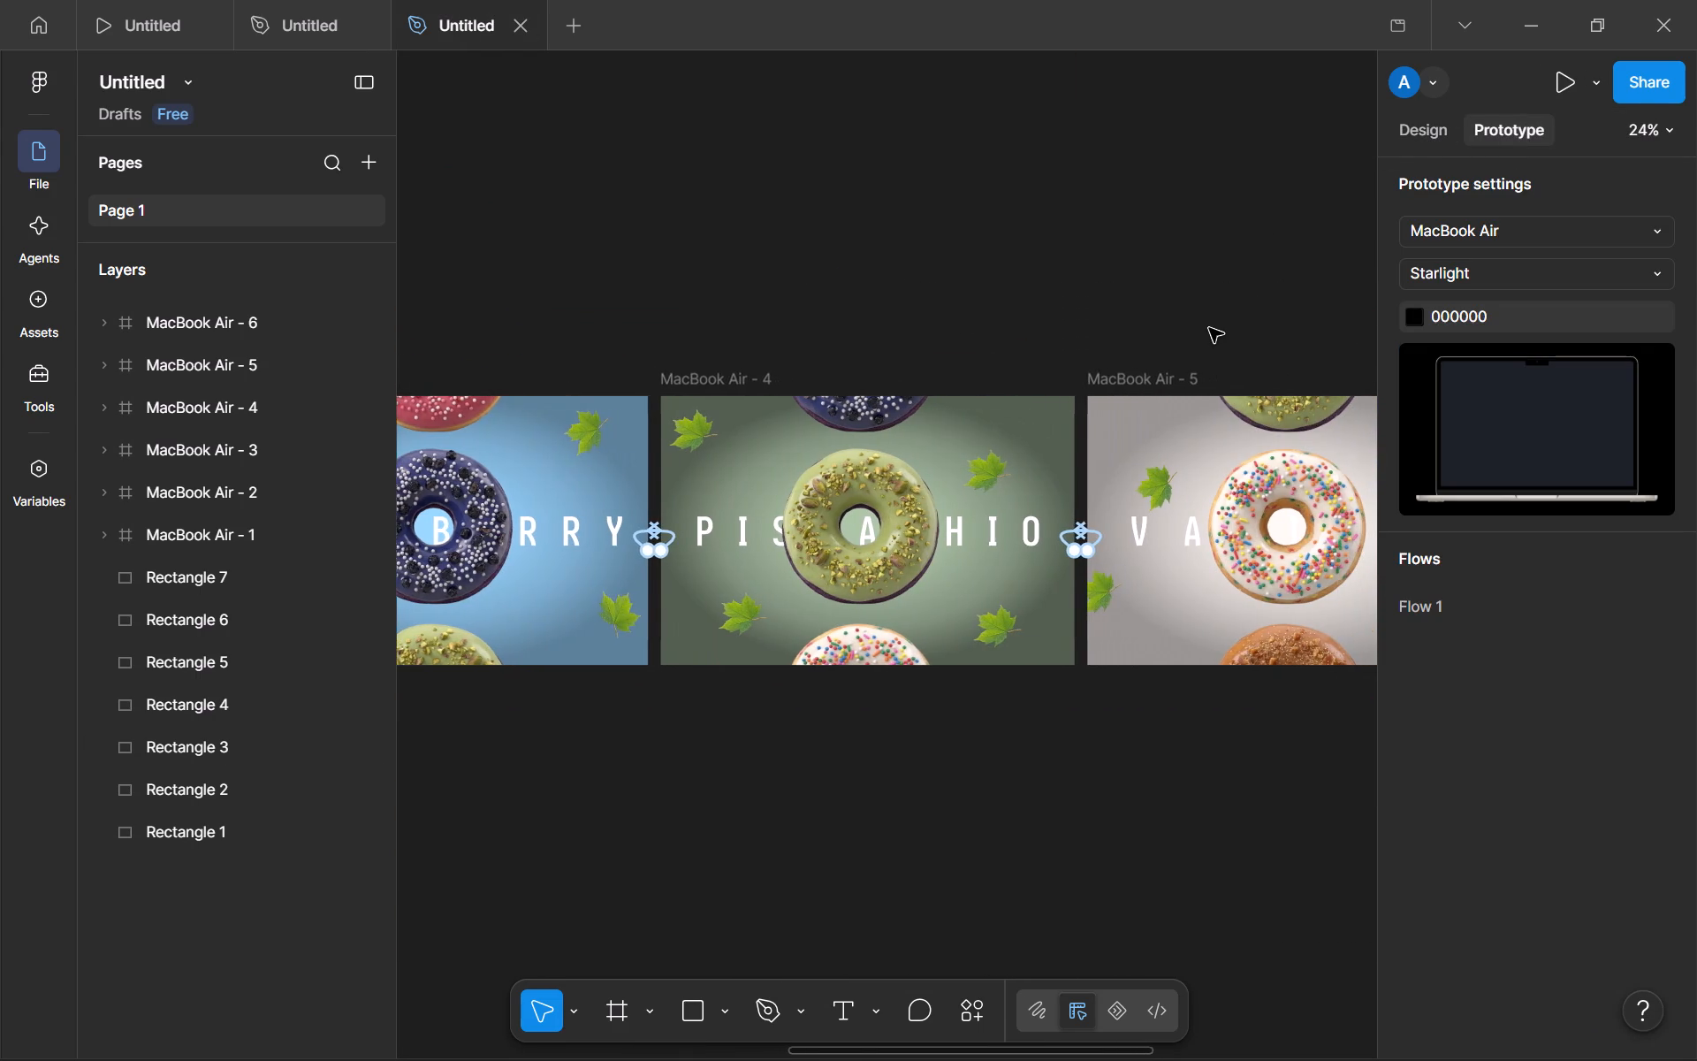
{"action": "scroll", "coordinate": [1209, 328], "scroll_direction": "left", "scroll_amount": 2}
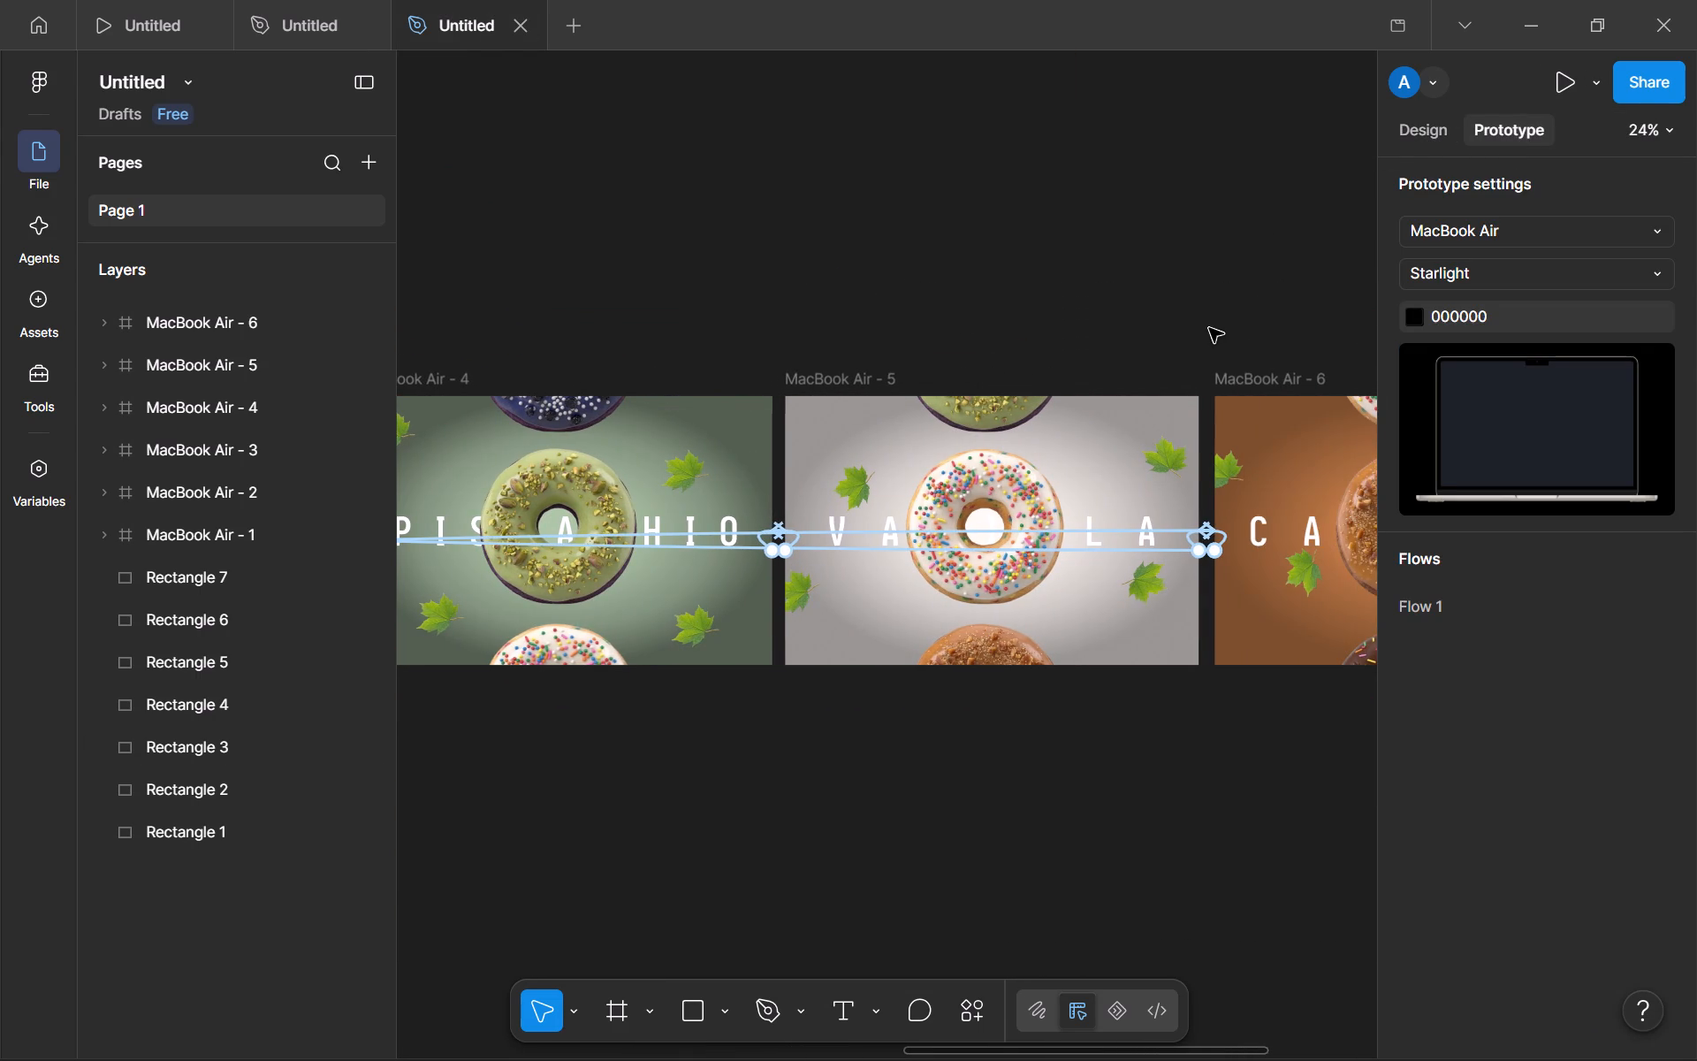
{"action": "scroll", "coordinate": [1209, 328], "scroll_direction": "left", "scroll_amount": 1}
{"action": "scroll", "coordinate": [1209, 328], "scroll_direction": "right", "scroll_amount": 3}
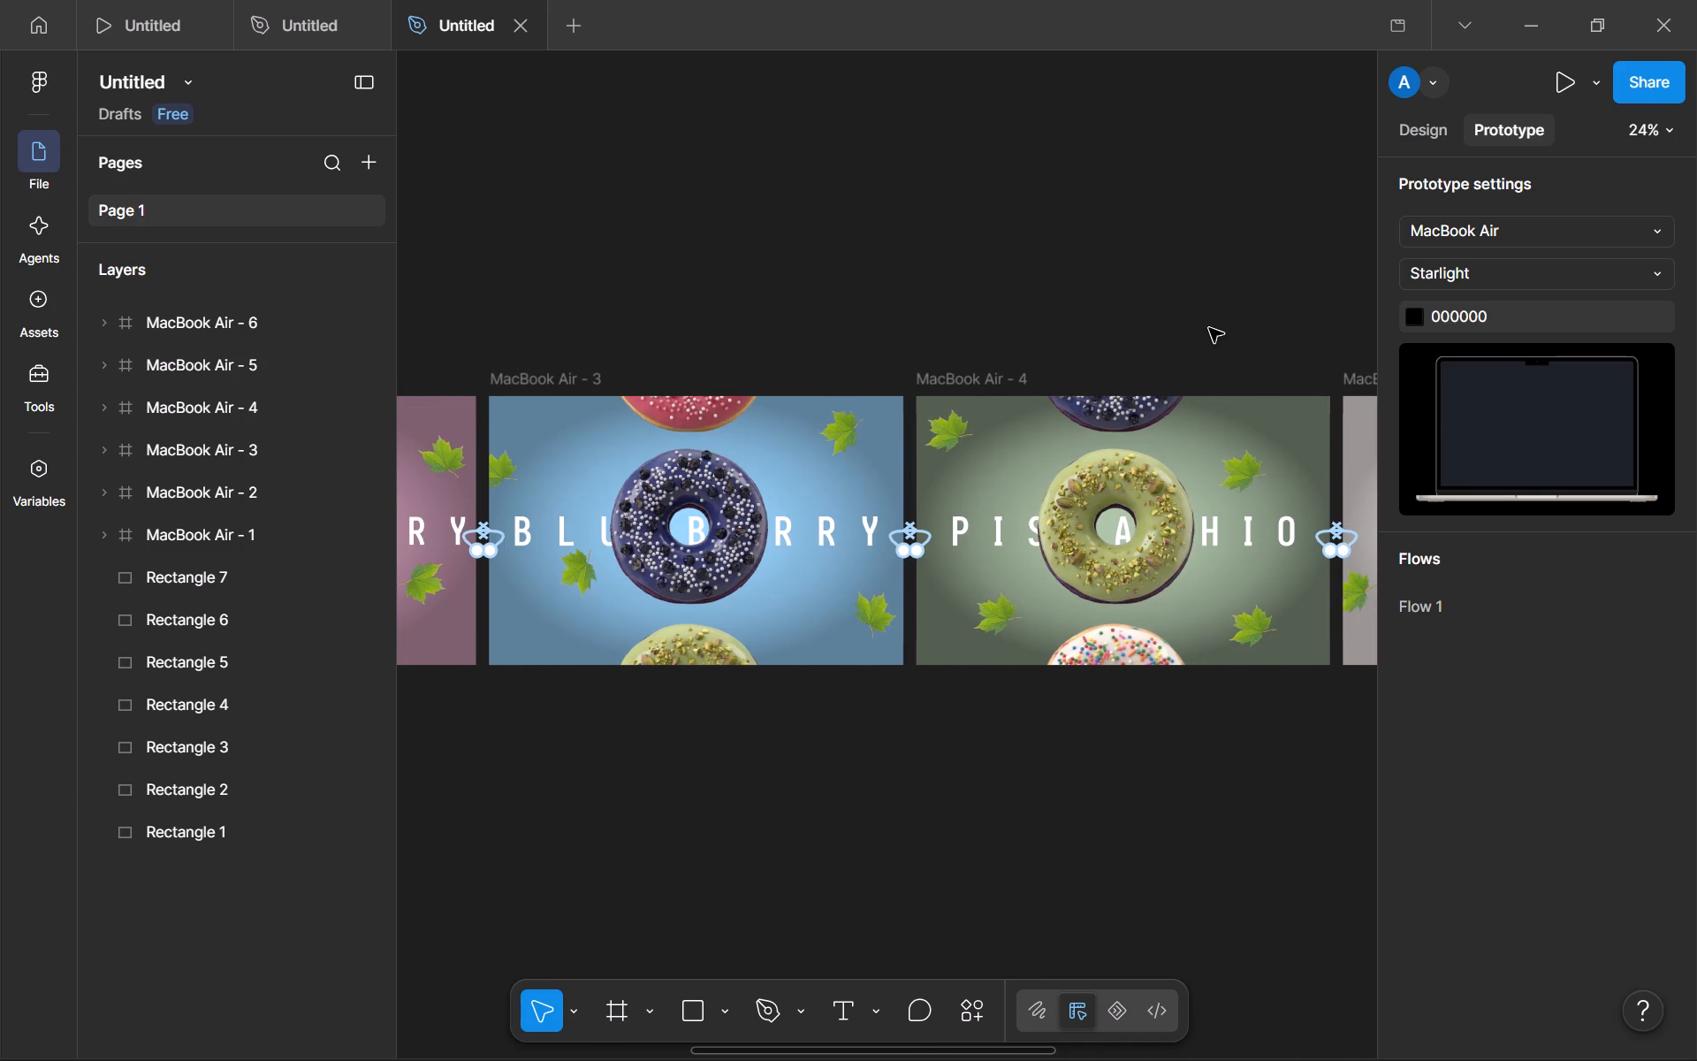
{"action": "scroll", "coordinate": [1209, 328], "scroll_direction": "left", "scroll_amount": 2}
{"action": "scroll", "coordinate": [1209, 328], "scroll_direction": "right", "scroll_amount": 2}
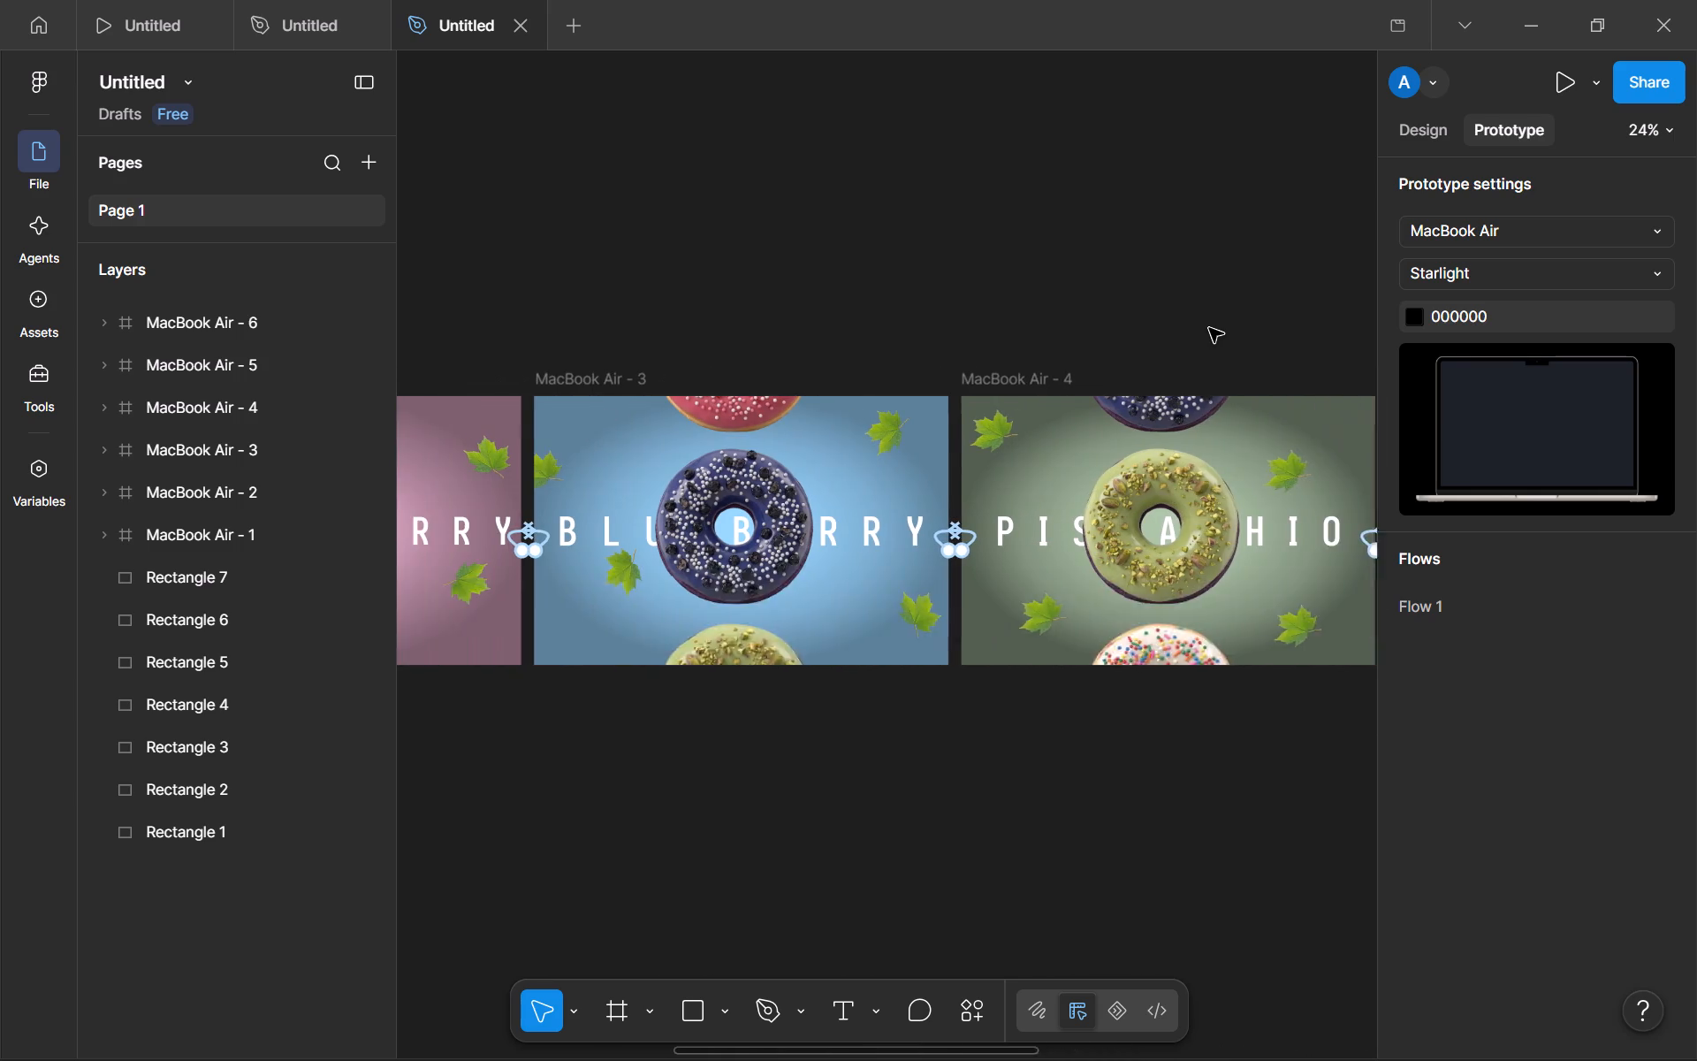
{"action": "scroll", "coordinate": [1209, 328], "scroll_direction": "right", "scroll_amount": 2}
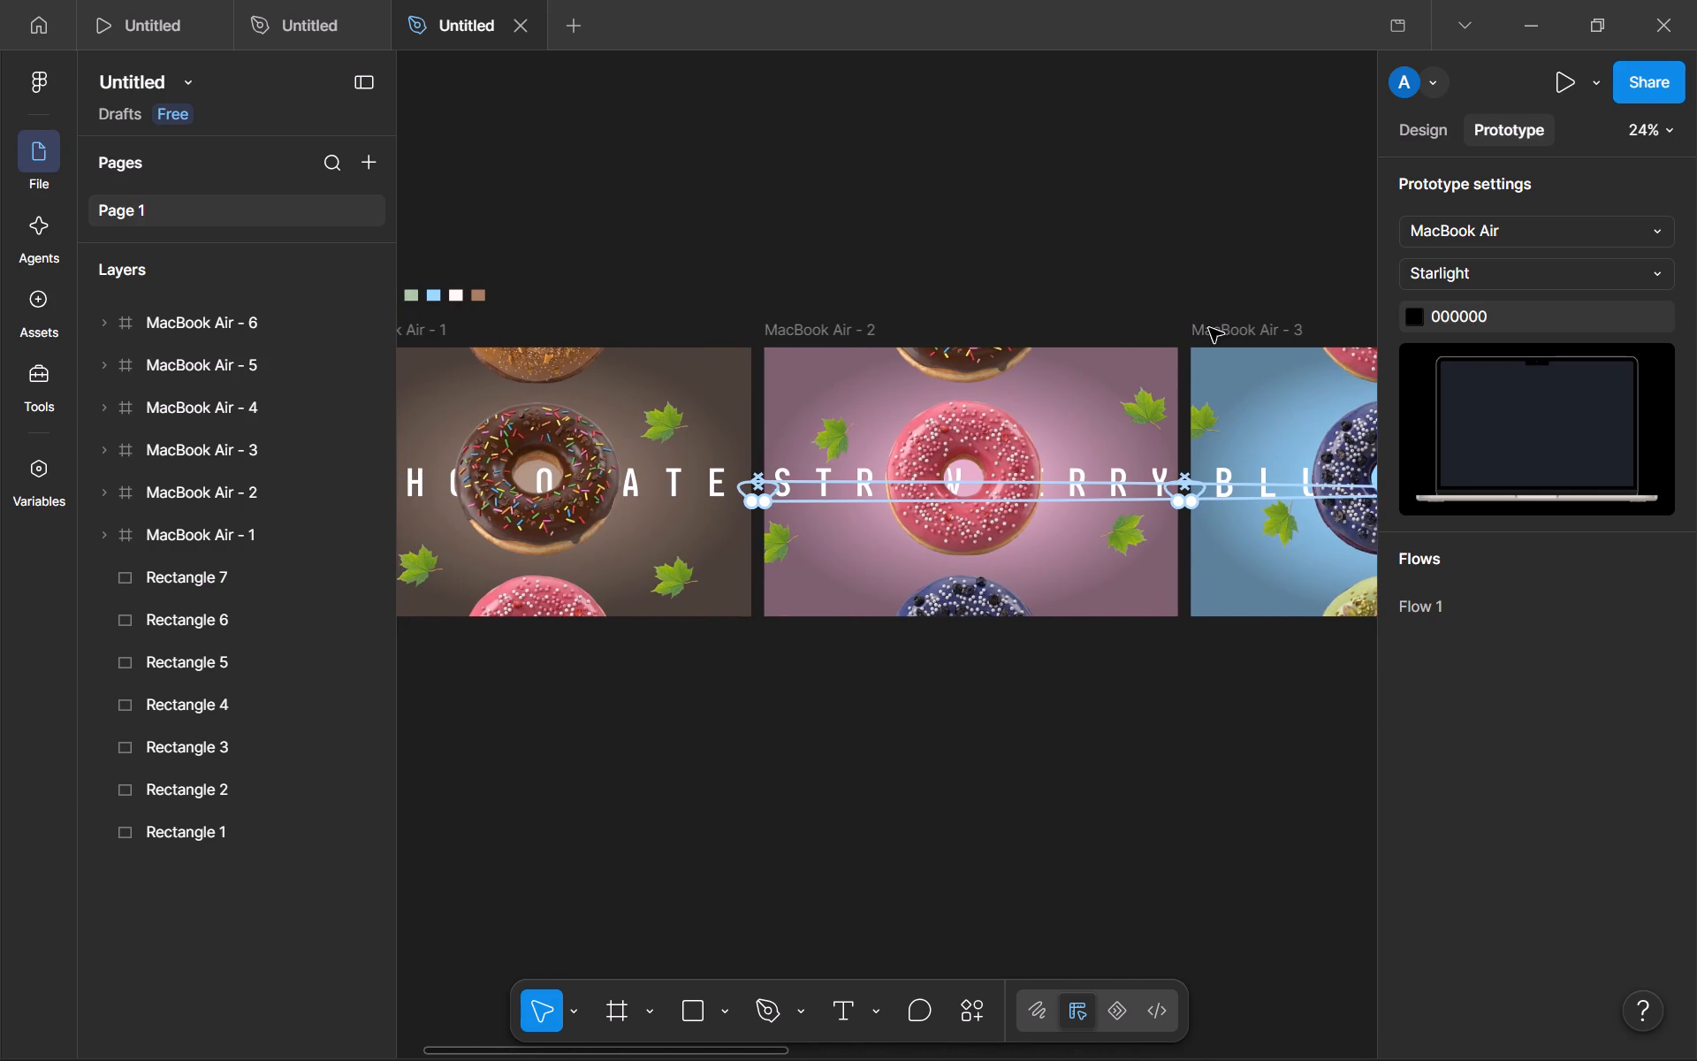
{"action": "scroll", "coordinate": [1209, 328], "scroll_direction": "left", "scroll_amount": 3}
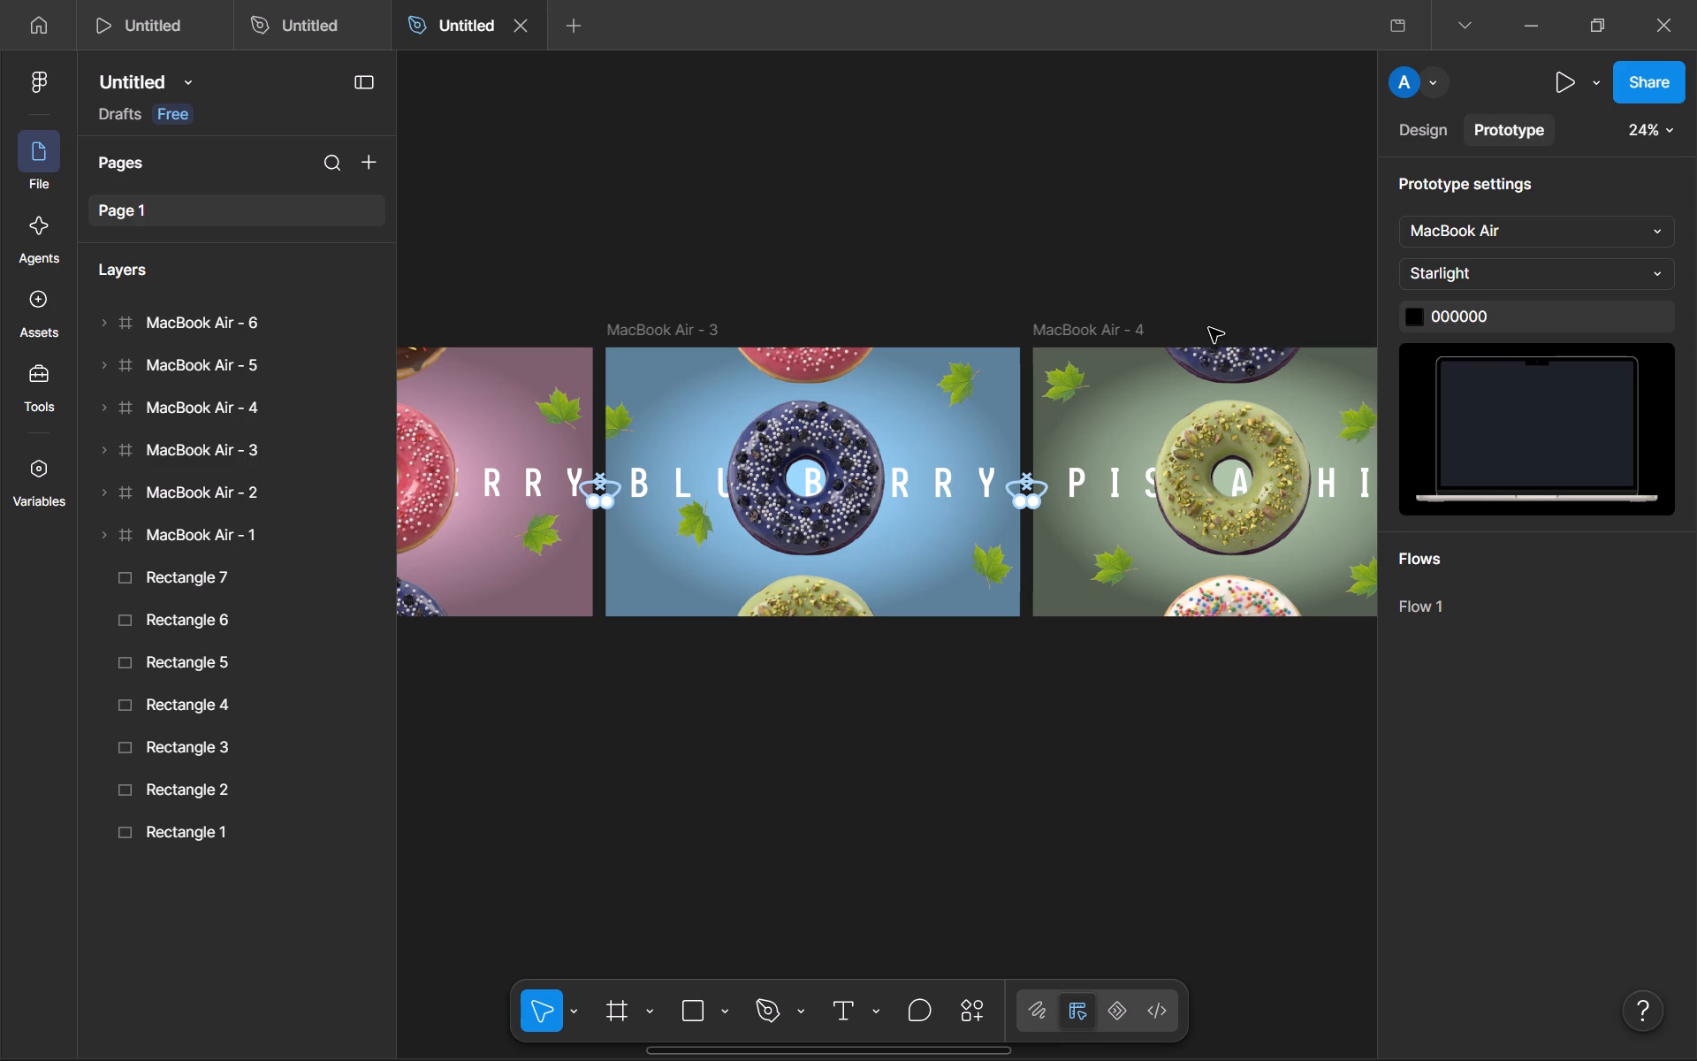
{"action": "scroll", "coordinate": [1209, 328], "scroll_direction": "right", "scroll_amount": 4}
{"action": "scroll", "coordinate": [1209, 328], "scroll_direction": "left", "scroll_amount": 2}
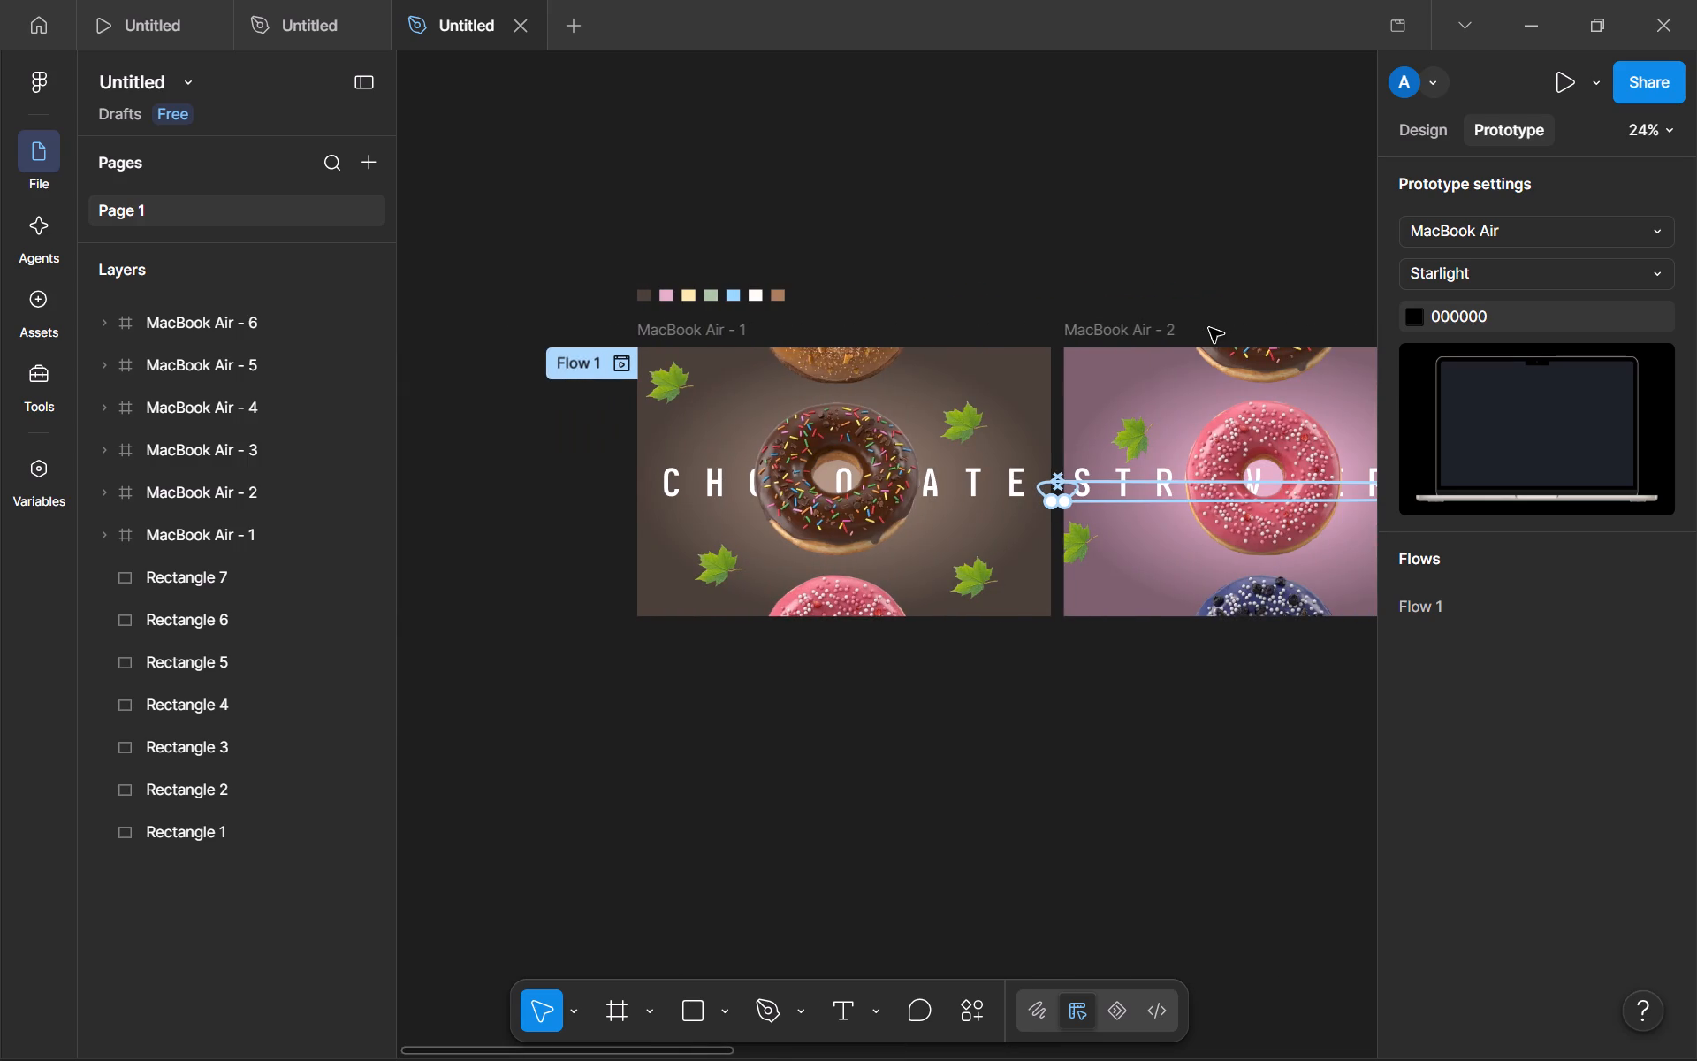
{"action": "left_click", "coordinate": [985, 690]}
{"action": "scroll", "coordinate": [985, 690], "scroll_direction": "left", "scroll_amount": 2}
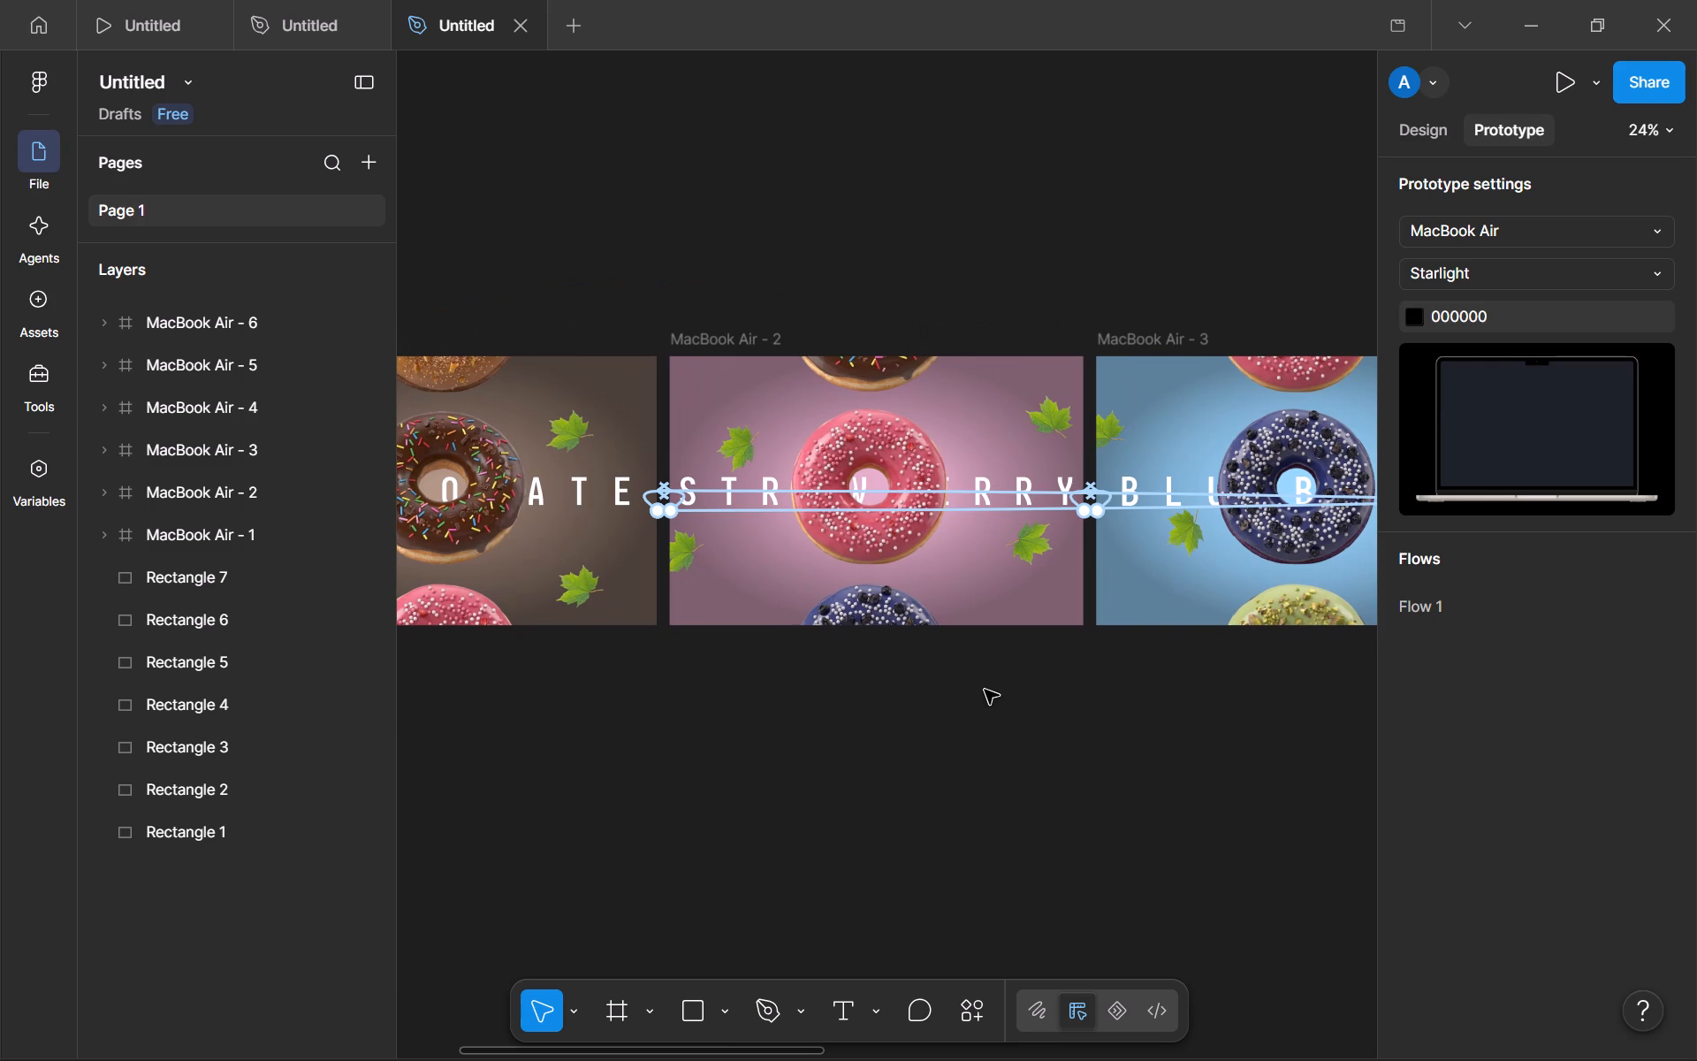
{"action": "left_click", "coordinate": [925, 294]}
Close Figma and launch Kuro from the desktop.
{"action": "left_click", "coordinate": [1696, 0]}
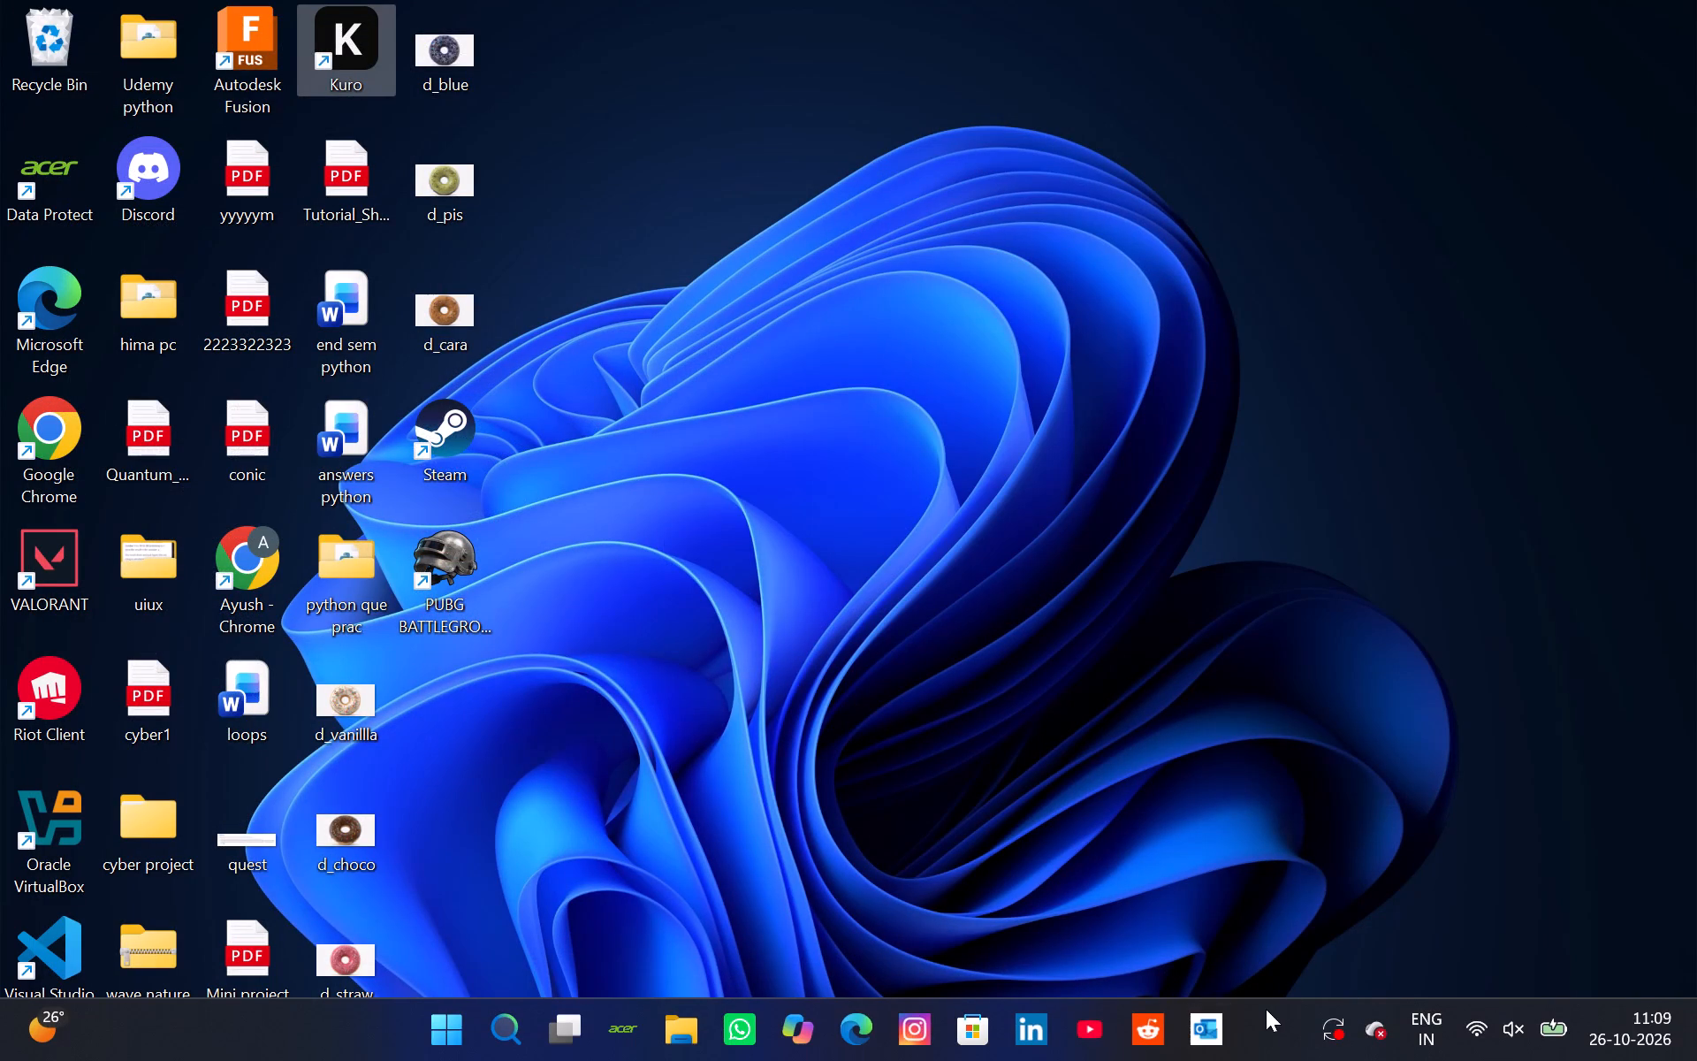
{"action": "double_click", "coordinate": [384, 40]}
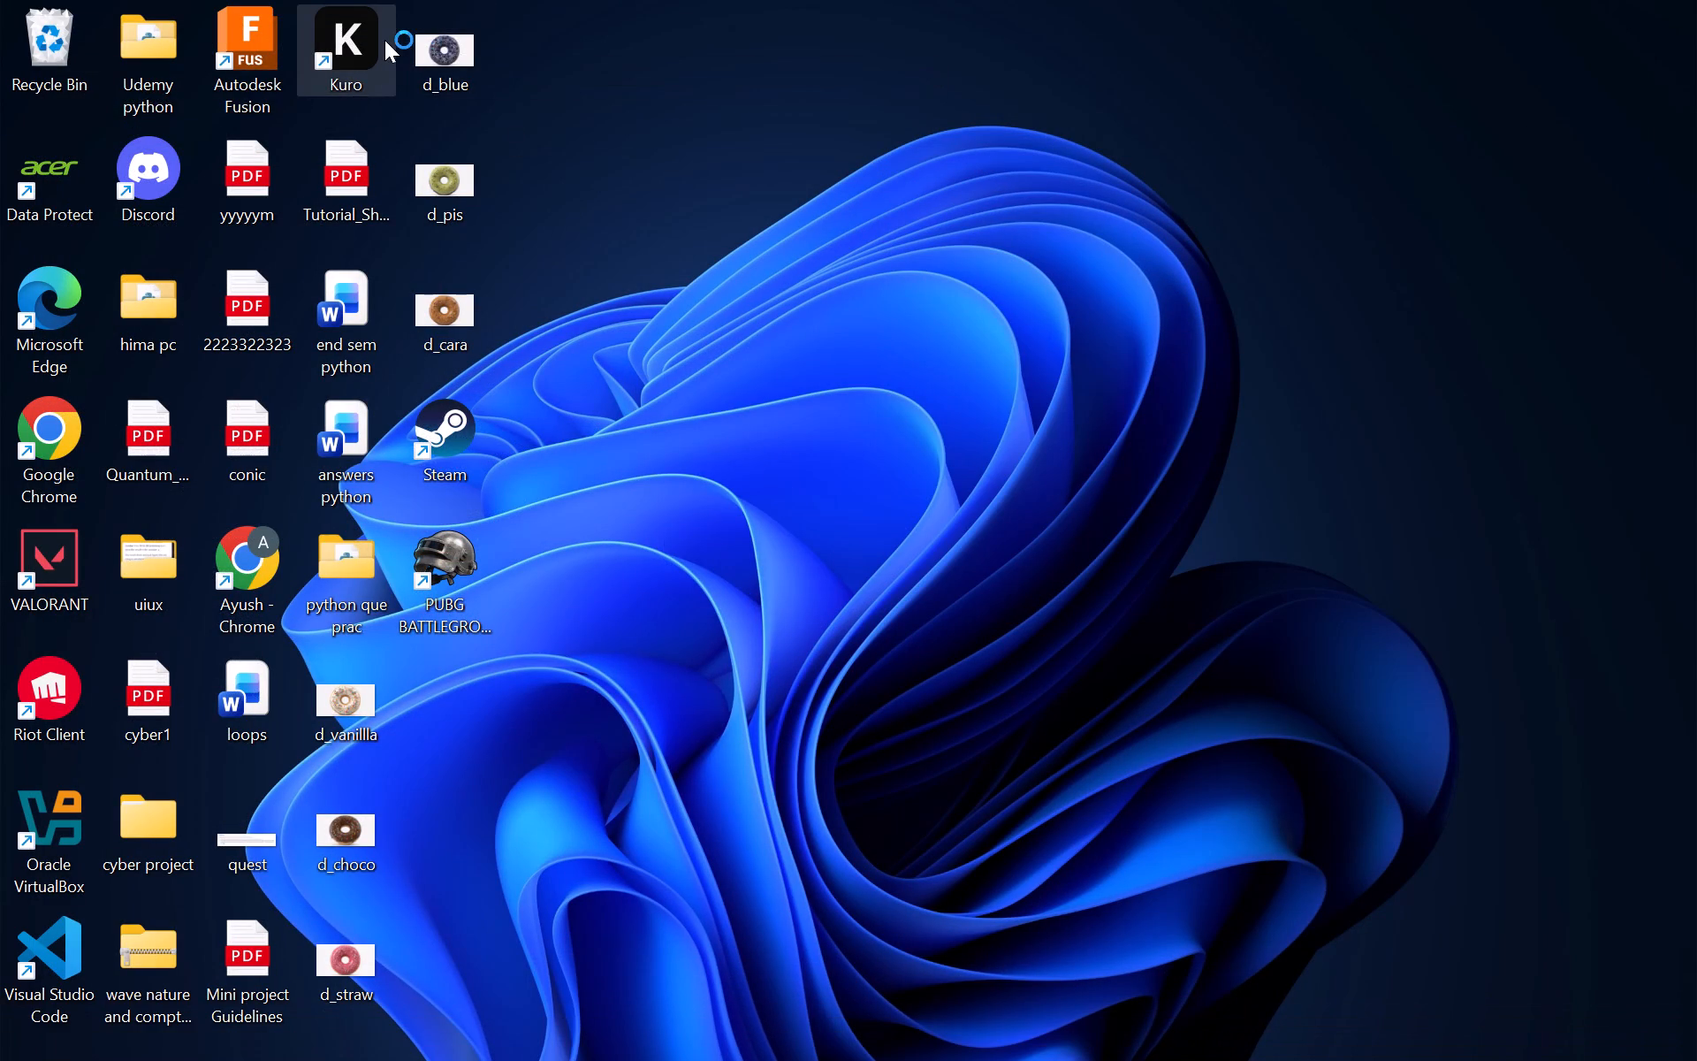